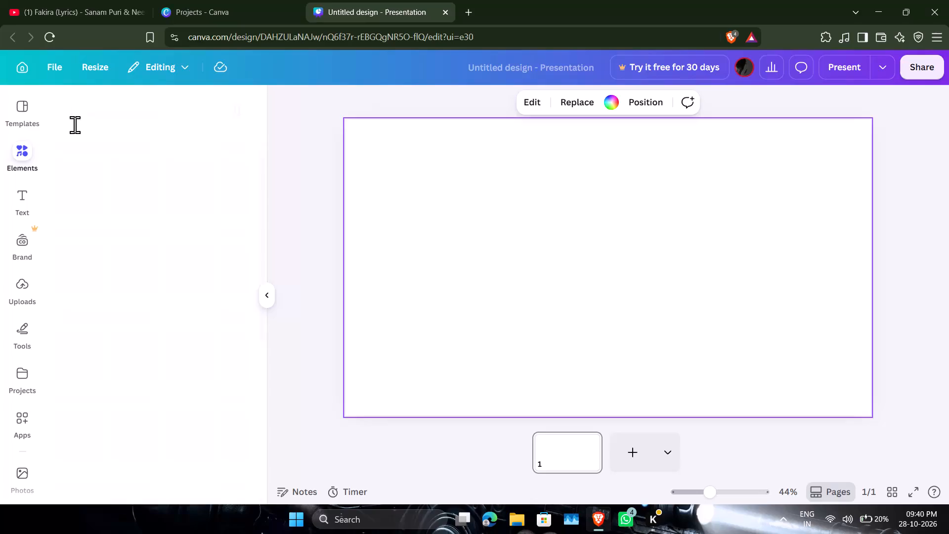
Search the elements library for "team 3 zone".
left_click(91, 118)
left_click(102, 110)
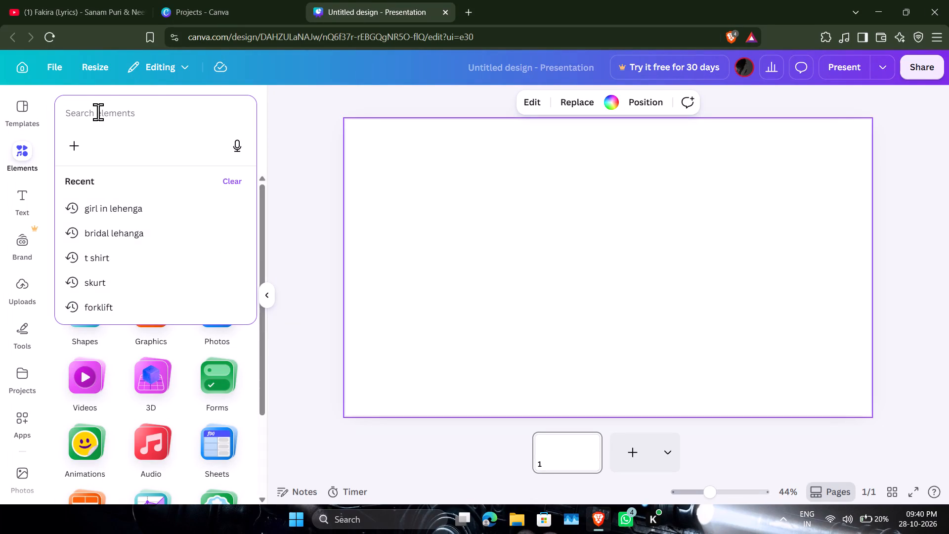
key("space")
type("3")
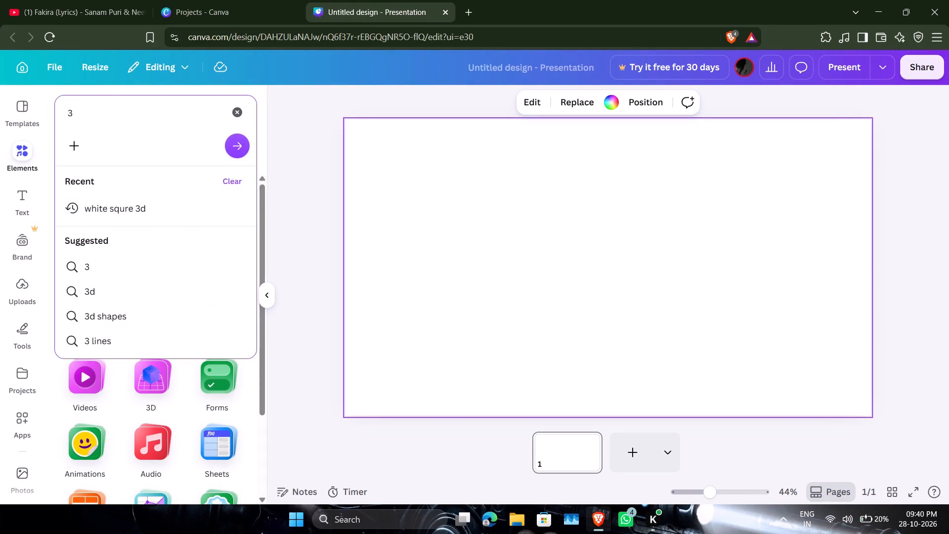
key("BackSpace")
key("BackSpace")
key("space")
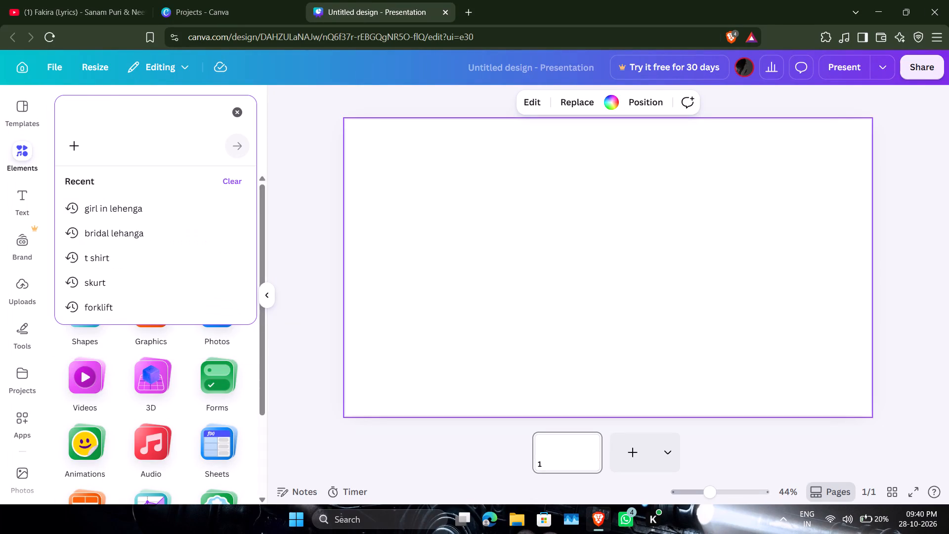
type("team")
key("space")
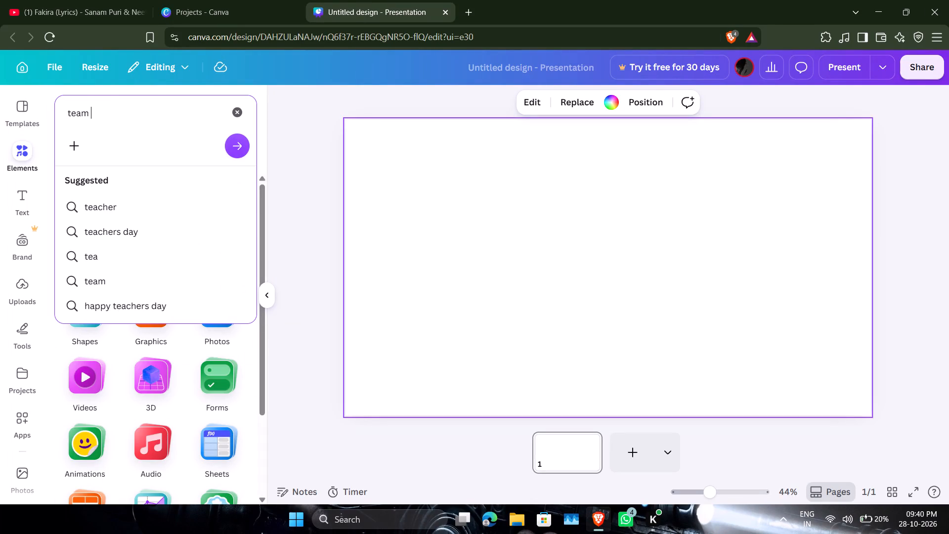
type("3")
key("space")
type("zone")
key("Return")
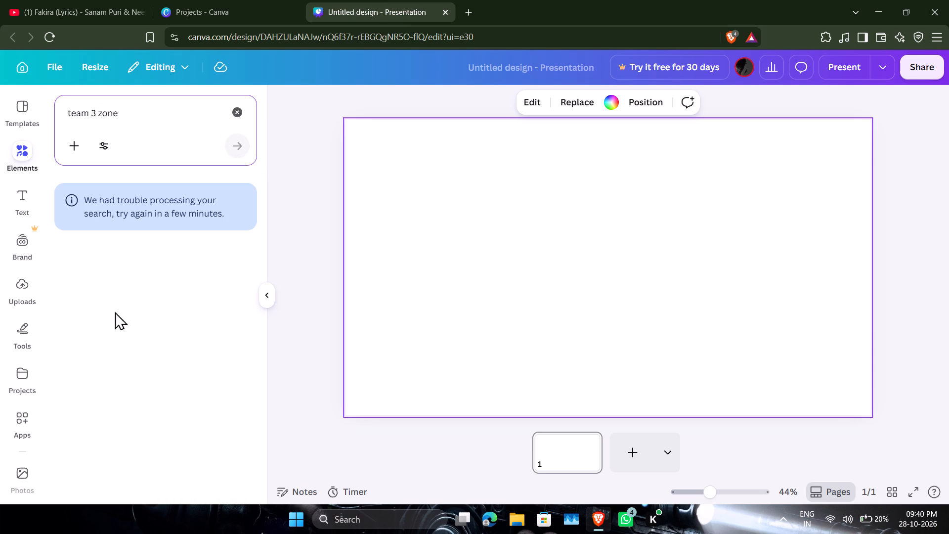
scroll(155, 316, "down", 2)
scroll(155, 316, "up", 1)
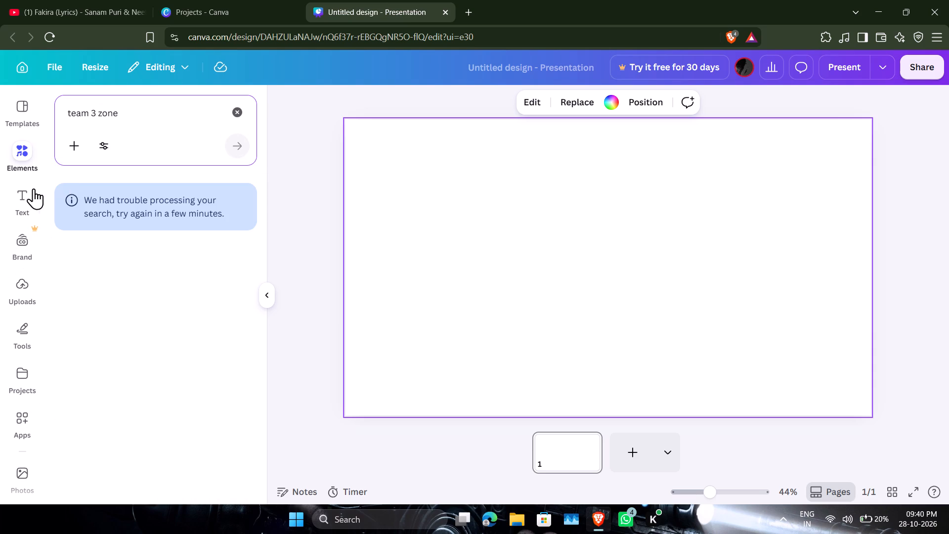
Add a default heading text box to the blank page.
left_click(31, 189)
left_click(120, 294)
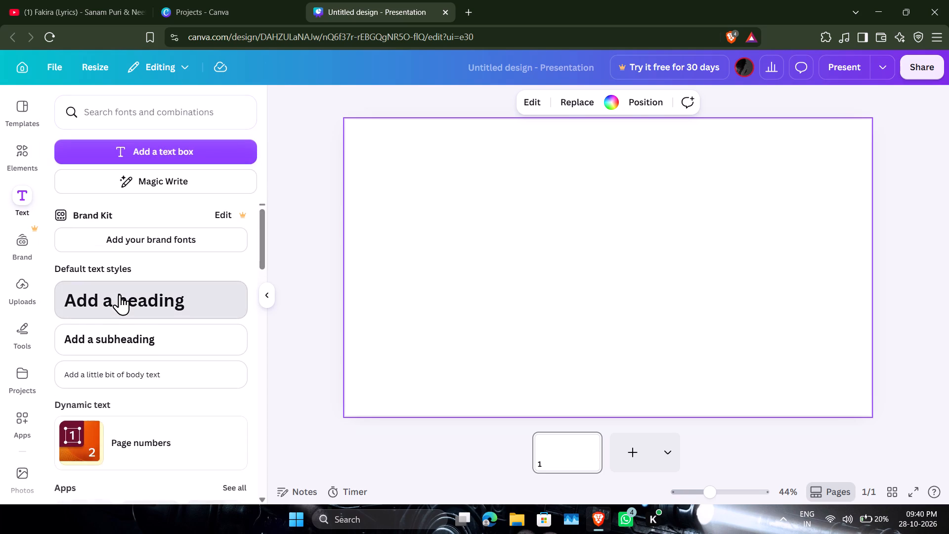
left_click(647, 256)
Insert the recently used "SCARY story" font combination onto the page.
scroll(166, 346, "down", 2)
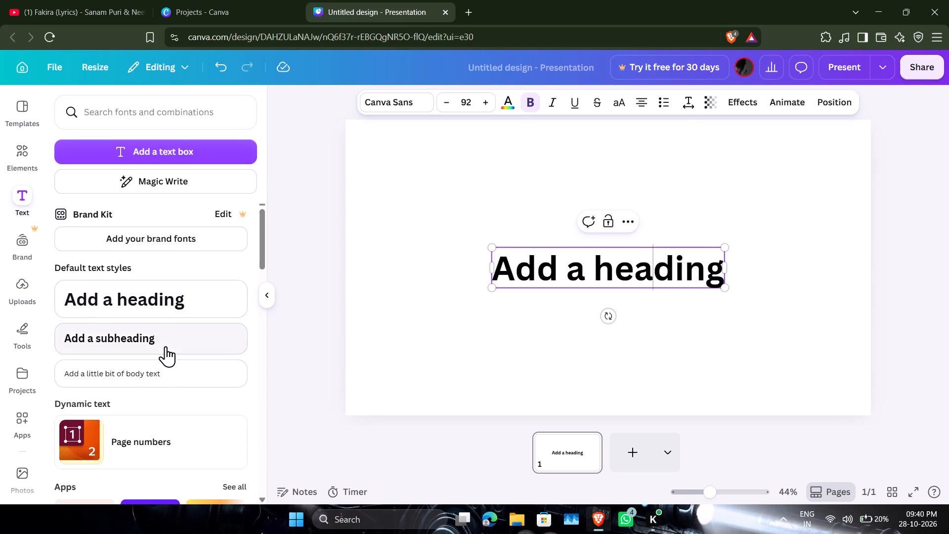
scroll(166, 346, "down", 4)
left_click(193, 302)
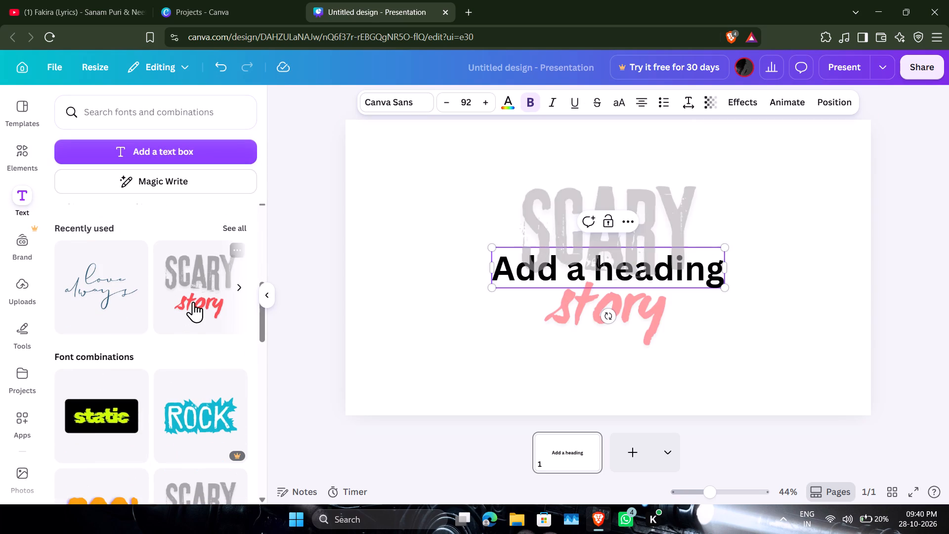
Move the "SCARY story" group clear of the "Add a heading" text and delete that heading.
left_click(635, 265)
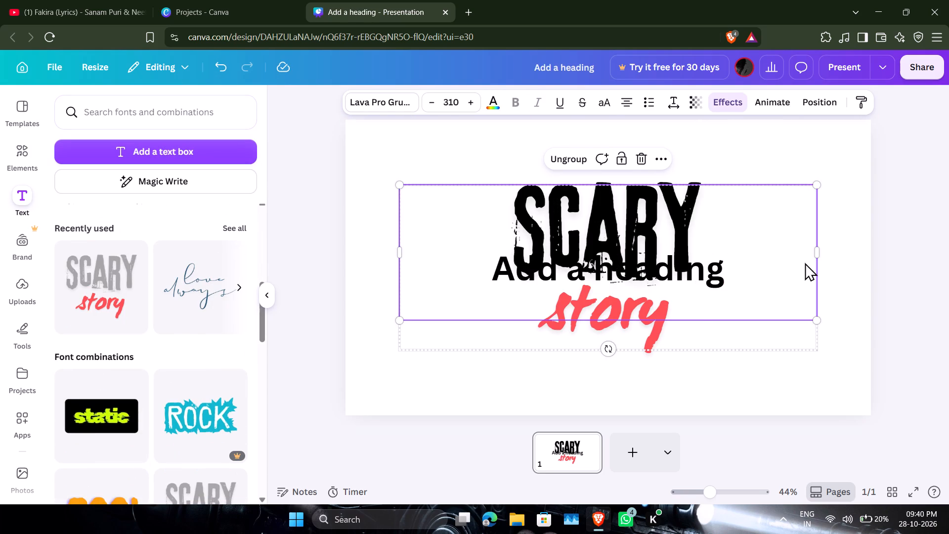
left_click(777, 268)
left_click(688, 268)
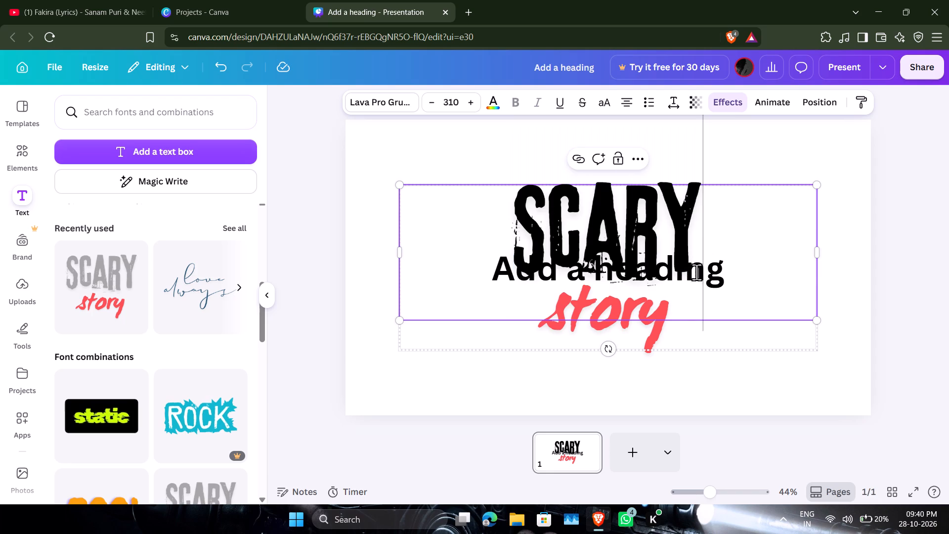
left_click_drag(741, 270, 702, 340)
left_click_drag(729, 276, 735, 223)
left_click(736, 288)
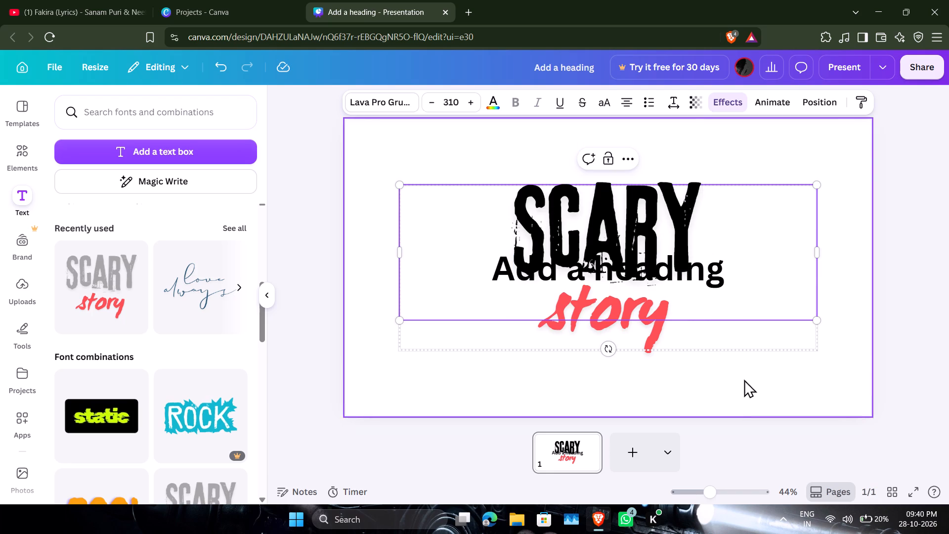
left_click_drag(744, 397, 743, 378)
left_click_drag(757, 303, 811, 138)
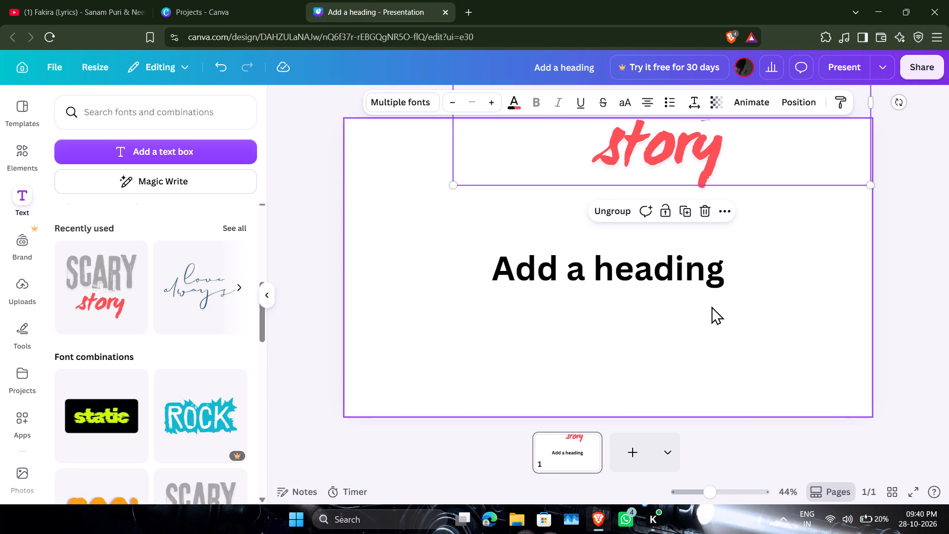
left_click(710, 258)
left_click(620, 222)
Move the "SCARY story" group back to the middle of the page and clear the word "story".
left_click_drag(662, 168, 608, 307)
left_click(672, 289)
left_click(665, 291)
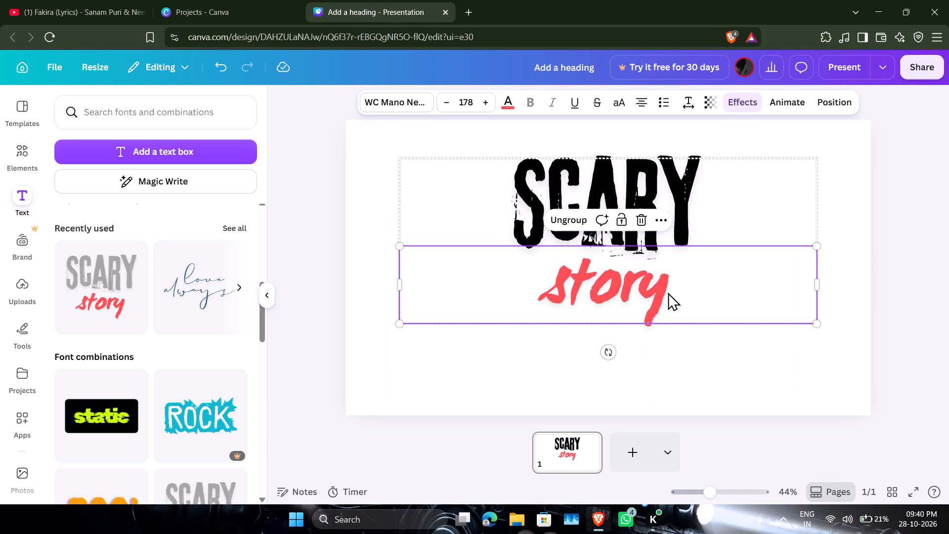
left_click(676, 291)
key("BackSpace")
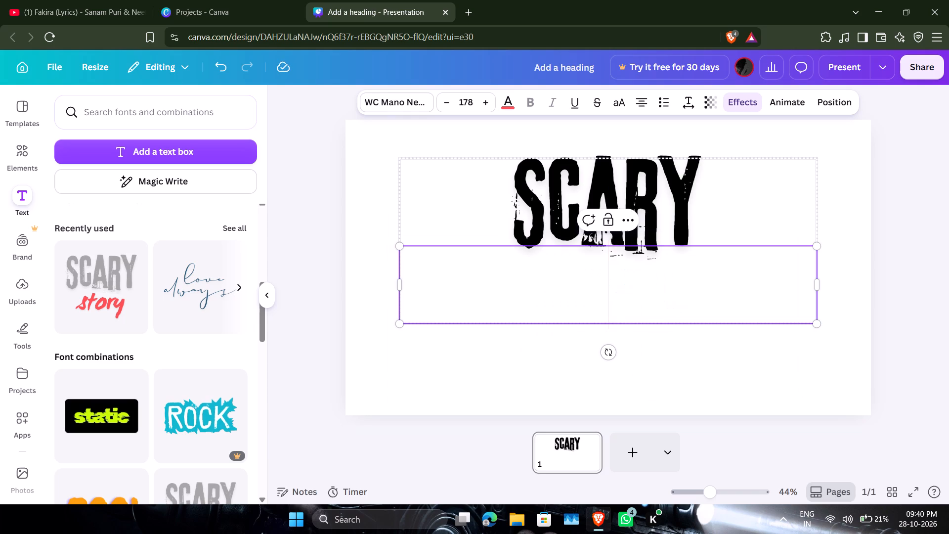
Replace the word "SCARY" with "TEAM 3 ZONE".
left_click(740, 171)
left_click(749, 222)
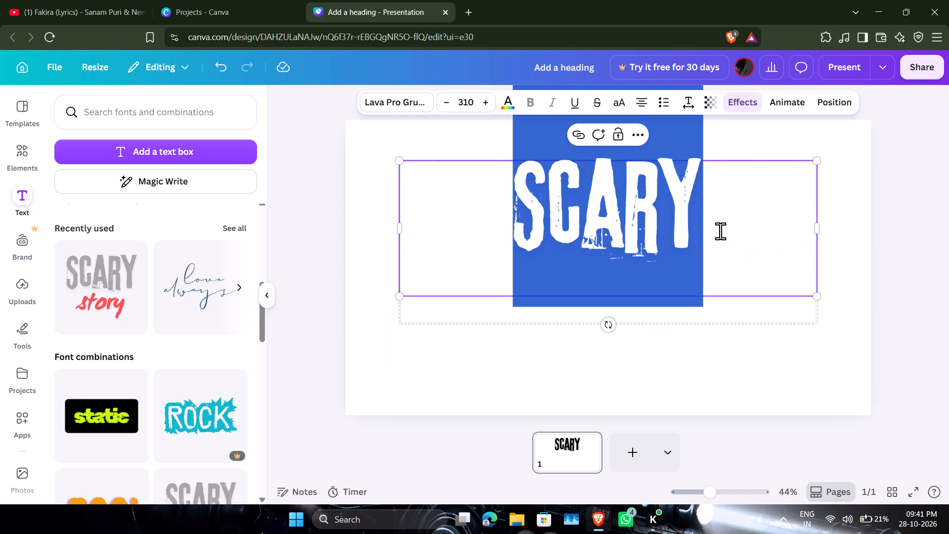
key("BackSpace")
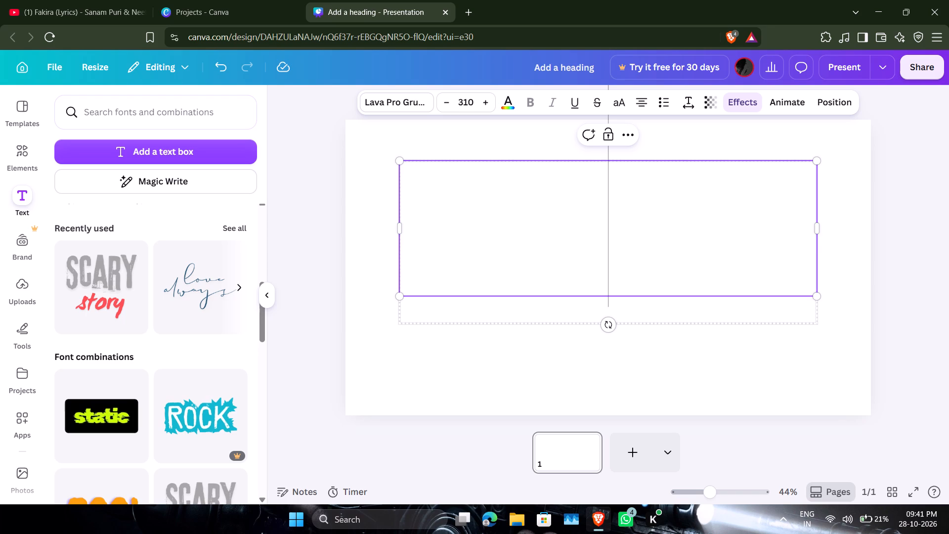
type("TEA")
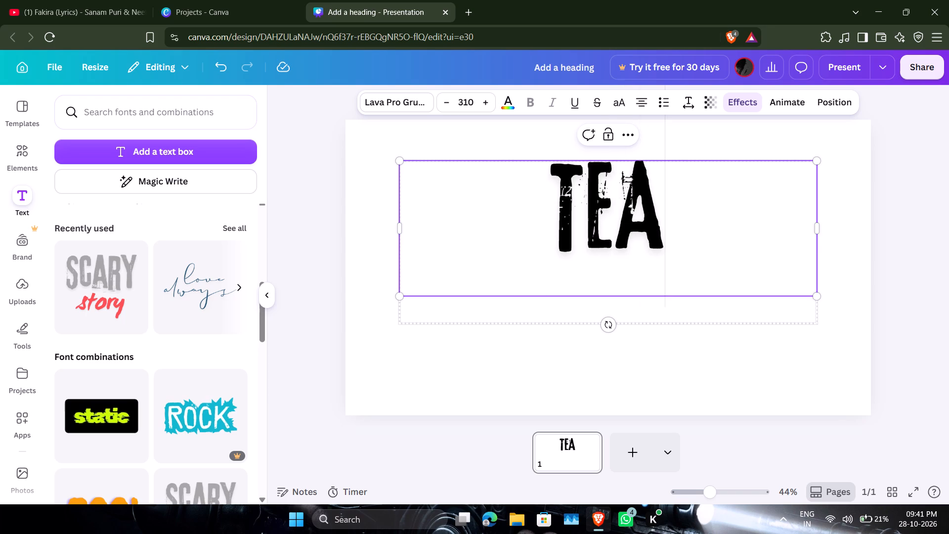
type("M")
key("space")
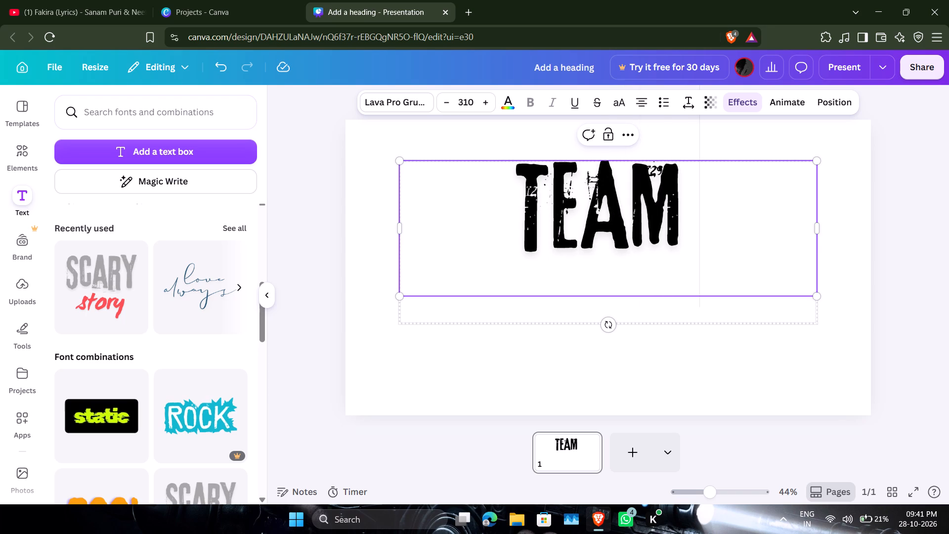
key("3")
key("space")
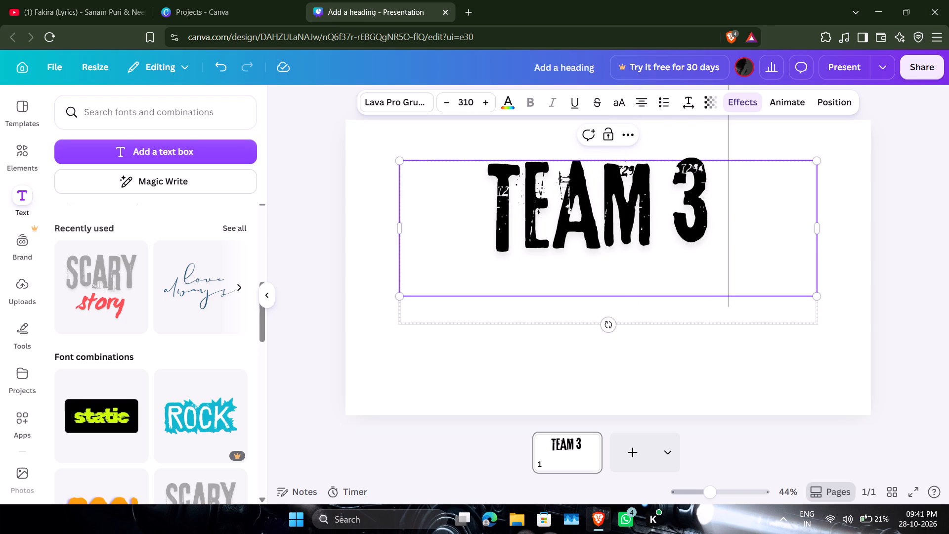
type("ZONE")
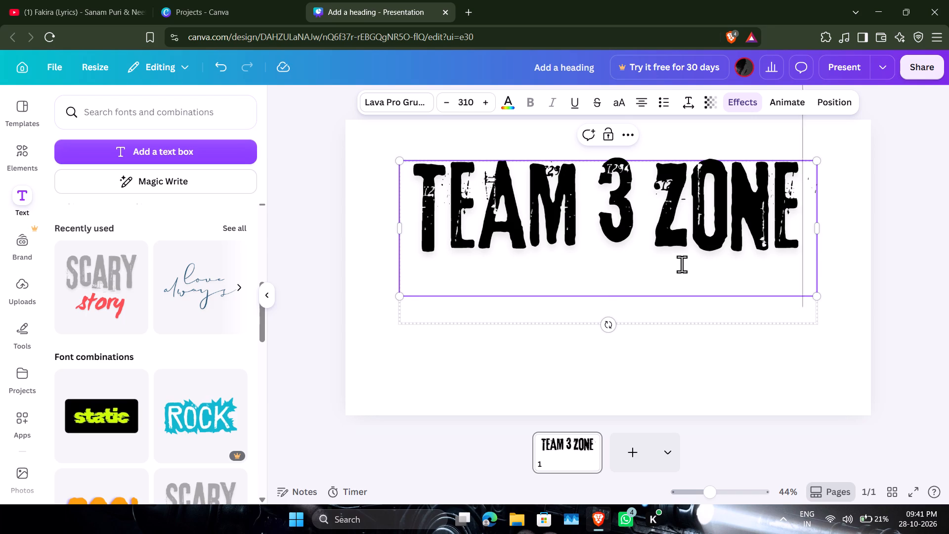
Shrink the "TEAM 3 ZONE" text group and position it centred near the top edge of the page.
left_click_drag(682, 264, 669, 299)
left_click(829, 249)
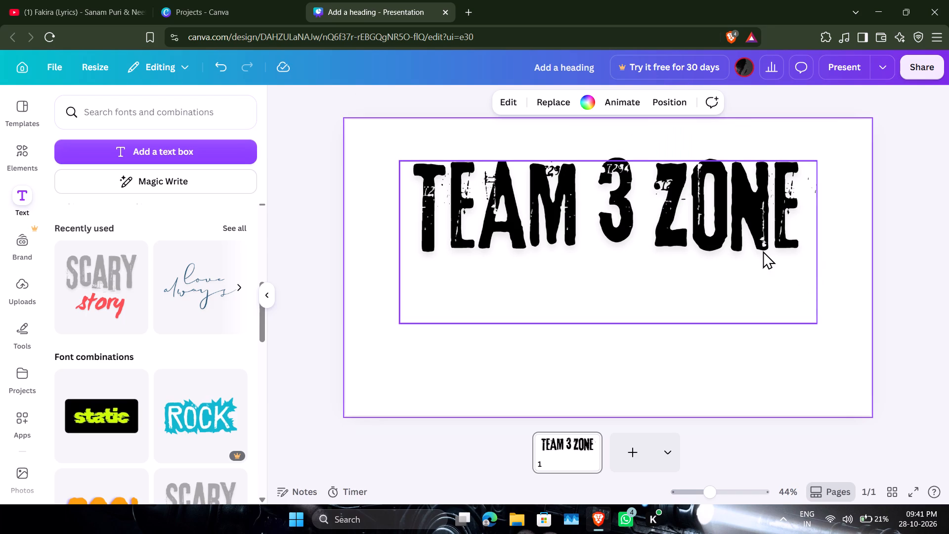
left_click_drag(674, 256, 674, 224)
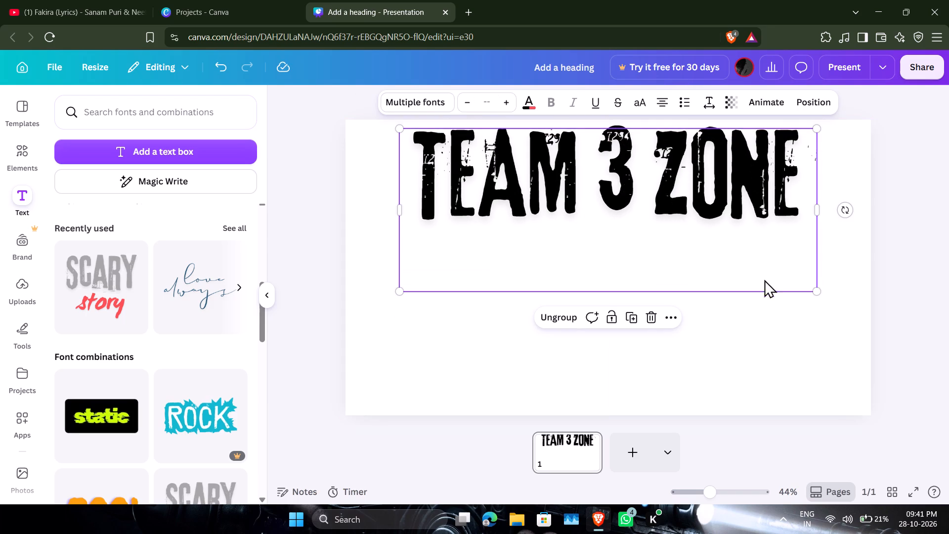
left_click_drag(814, 295, 594, 251)
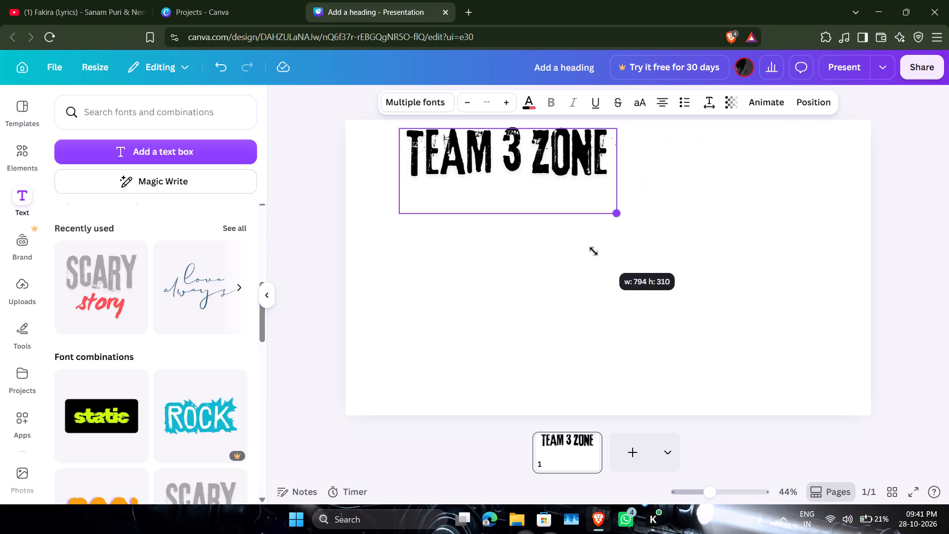
left_click_drag(594, 251, 717, 254)
left_click_drag(631, 202, 684, 204)
left_click(673, 322)
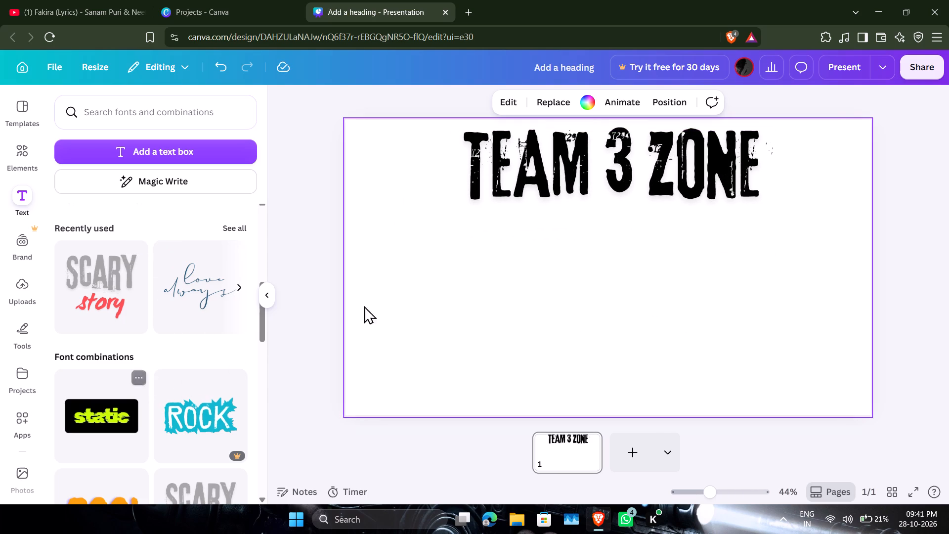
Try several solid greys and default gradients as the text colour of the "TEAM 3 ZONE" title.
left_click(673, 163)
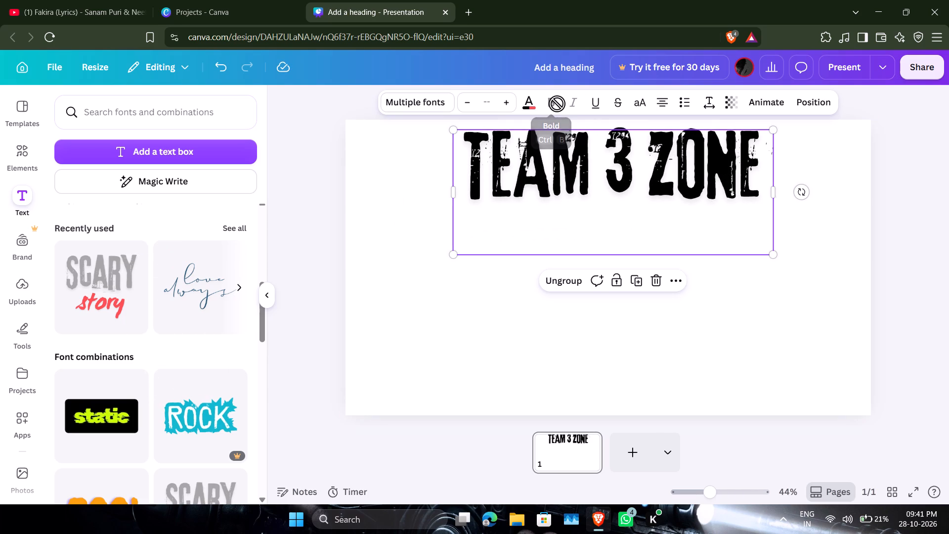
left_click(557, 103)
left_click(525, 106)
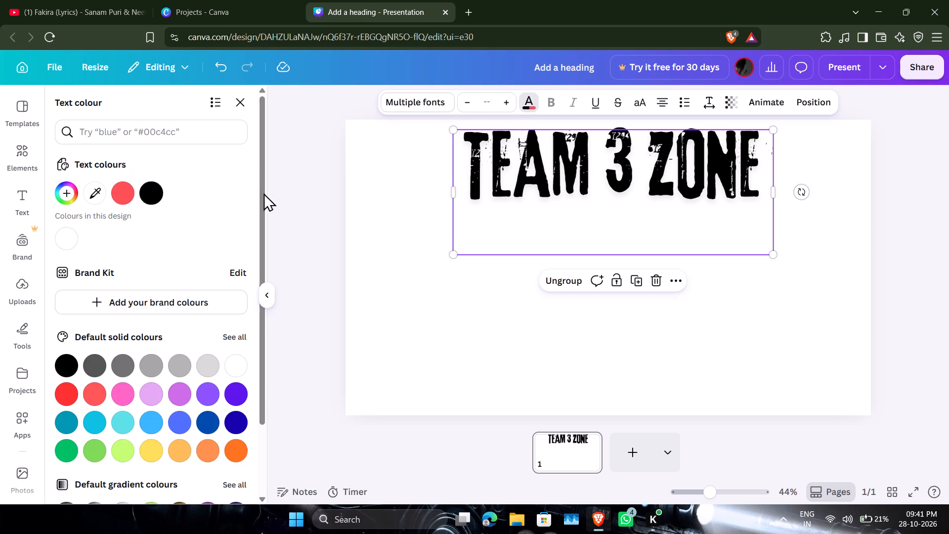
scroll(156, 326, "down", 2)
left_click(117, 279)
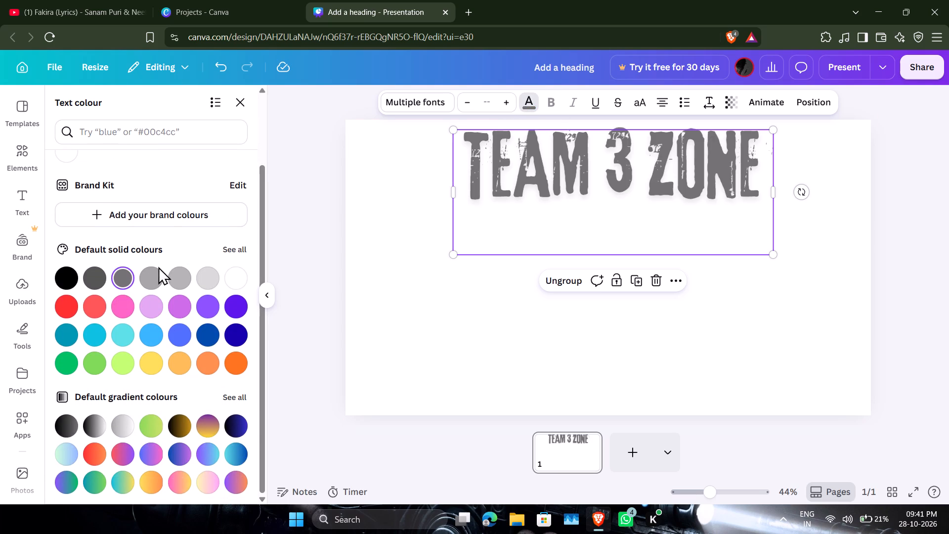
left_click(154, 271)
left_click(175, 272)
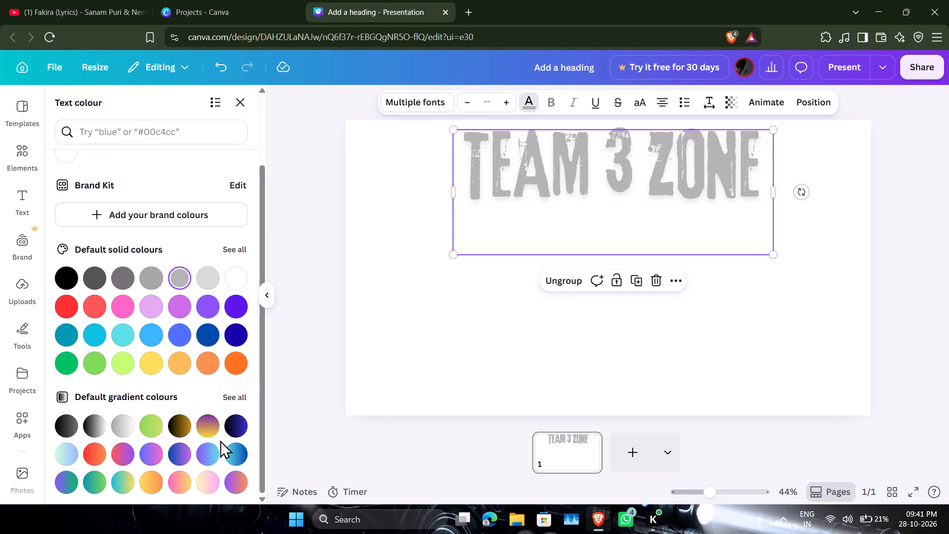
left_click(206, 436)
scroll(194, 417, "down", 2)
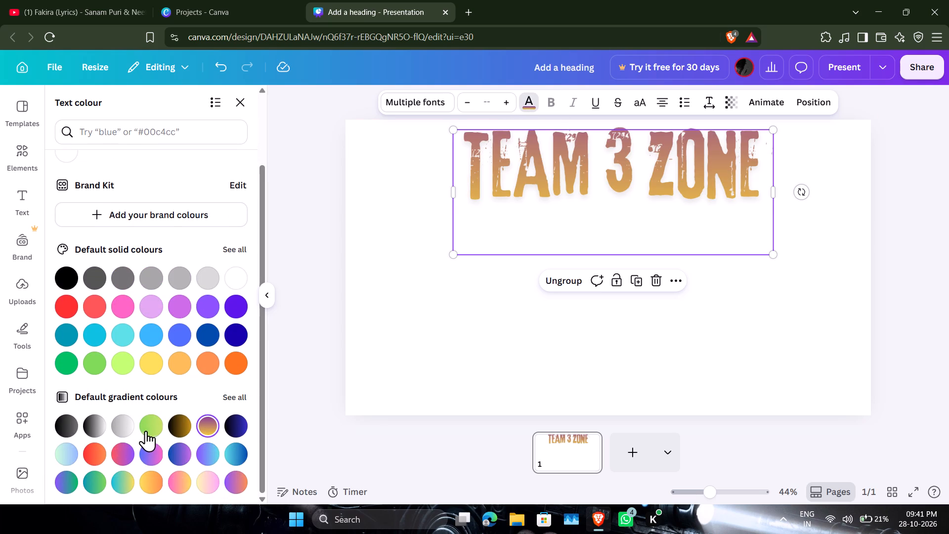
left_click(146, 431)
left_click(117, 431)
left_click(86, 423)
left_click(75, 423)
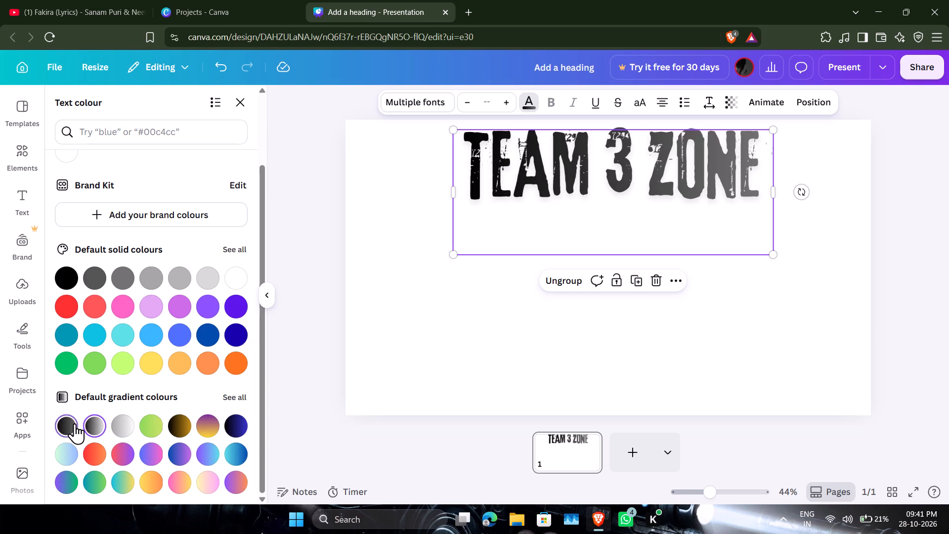
Colour the "TEAM 3 ZONE" title with the default black-to-blue gradient, comparing it with the light-to-dark blue one.
left_click(235, 427)
scroll(235, 427, "down", 1)
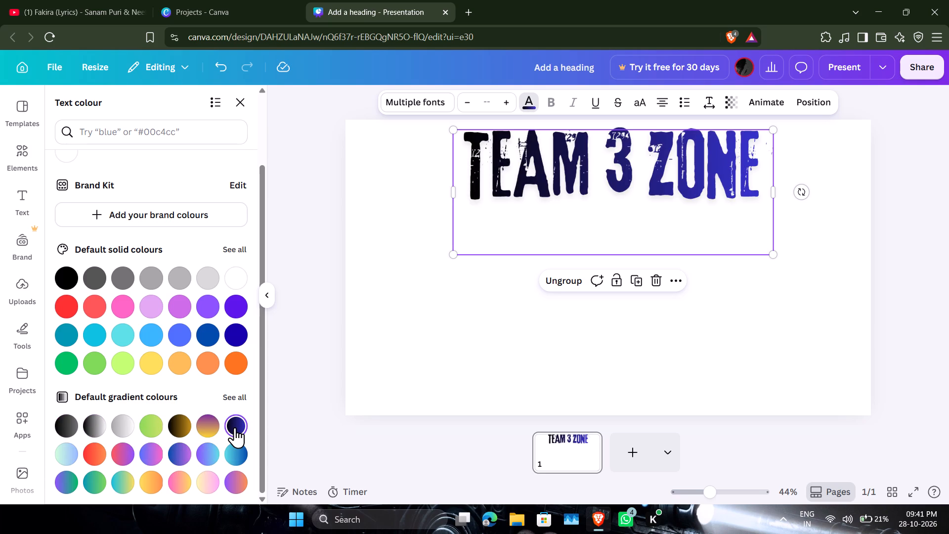
scroll(235, 427, "down", 1)
left_click(234, 455)
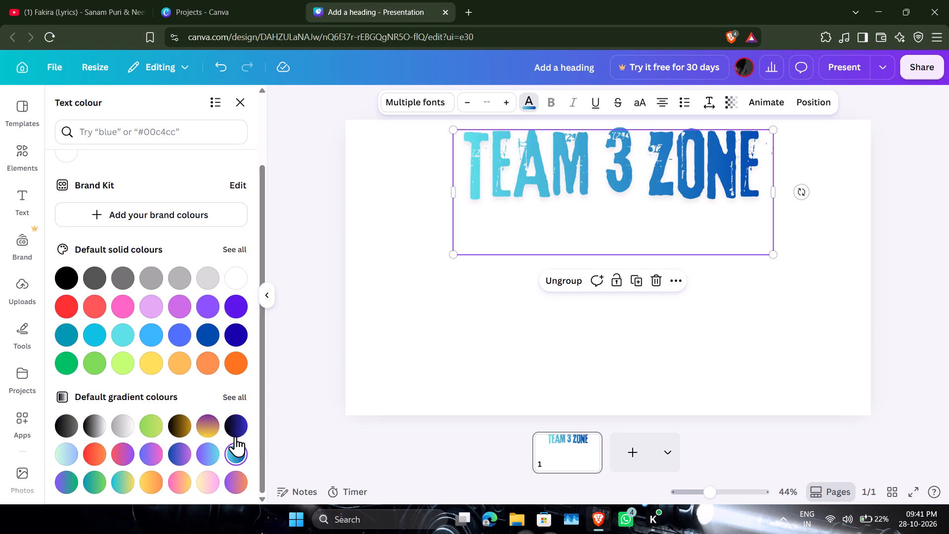
left_click(238, 432)
left_click(350, 370)
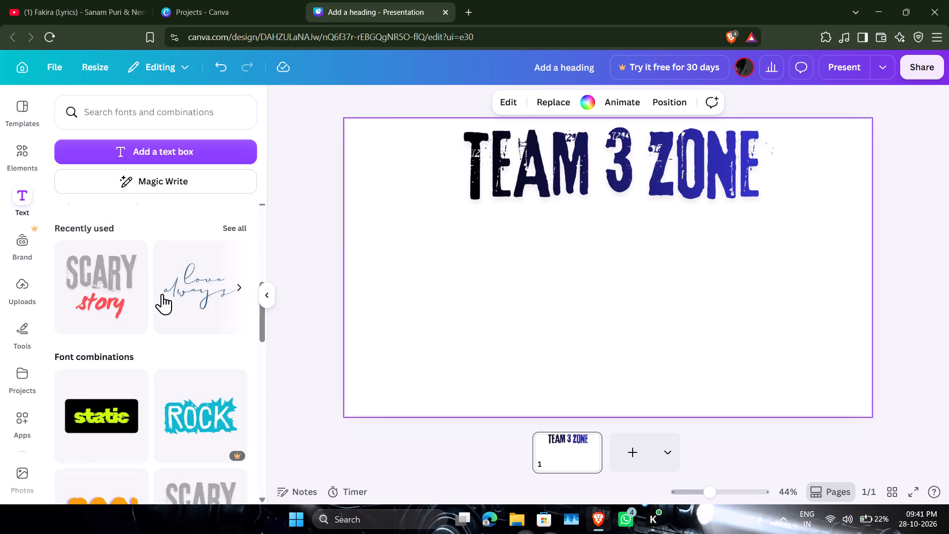
Clear the old "team 3 zone" elements search, enter "BOY" and choose the suggested search "anime boy".
left_click(32, 168)
left_click(168, 133)
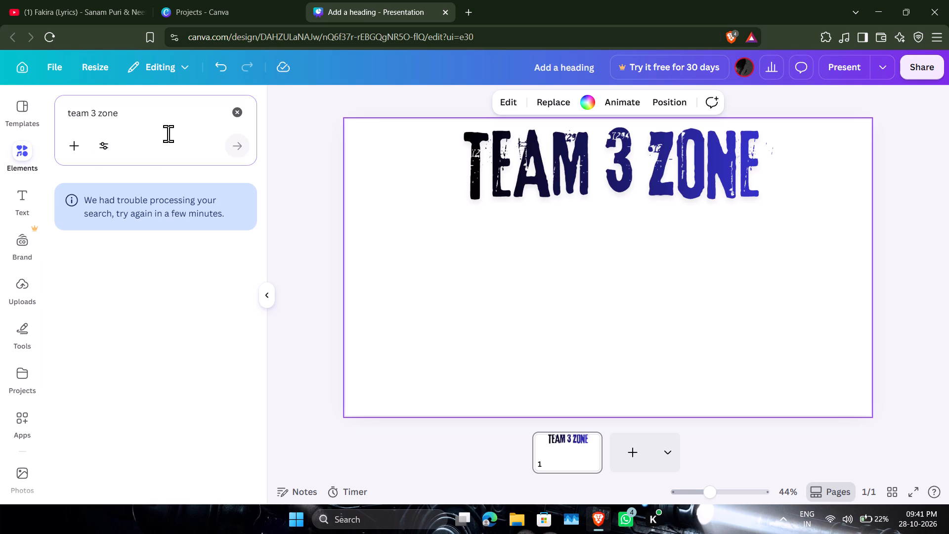
left_click(179, 112)
key("BackSpace")
key("BackSpace")
key("BackSpace")
key("BackSpace")
key("BackSpace")
key("BackSpace")
key("BackSpace")
key("BackSpace")
key("BackSpace")
key("BackSpace")
key("BackSpace")
key("BackSpace")
key("BackSpace")
key("BackSpace")
key("BackSpace")
key("BackSpace")
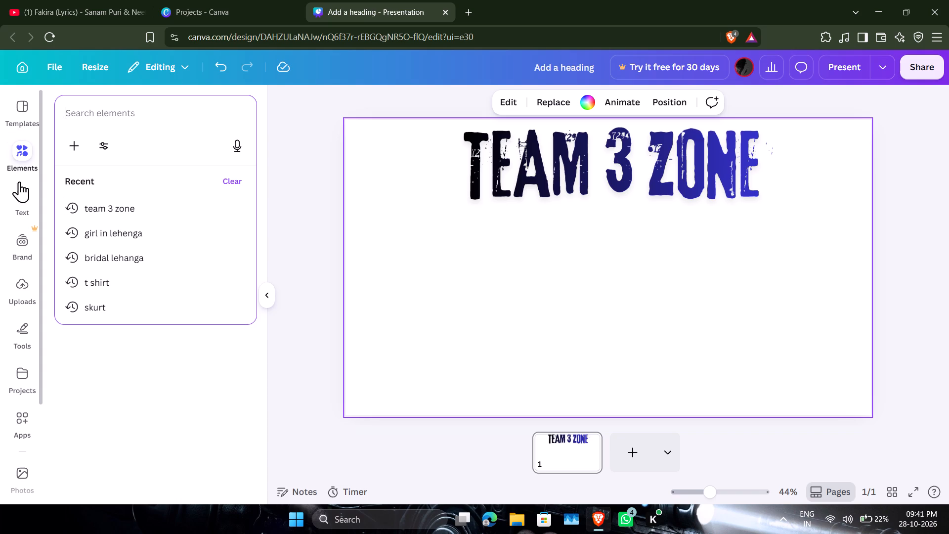
left_click(26, 158)
left_click(166, 105)
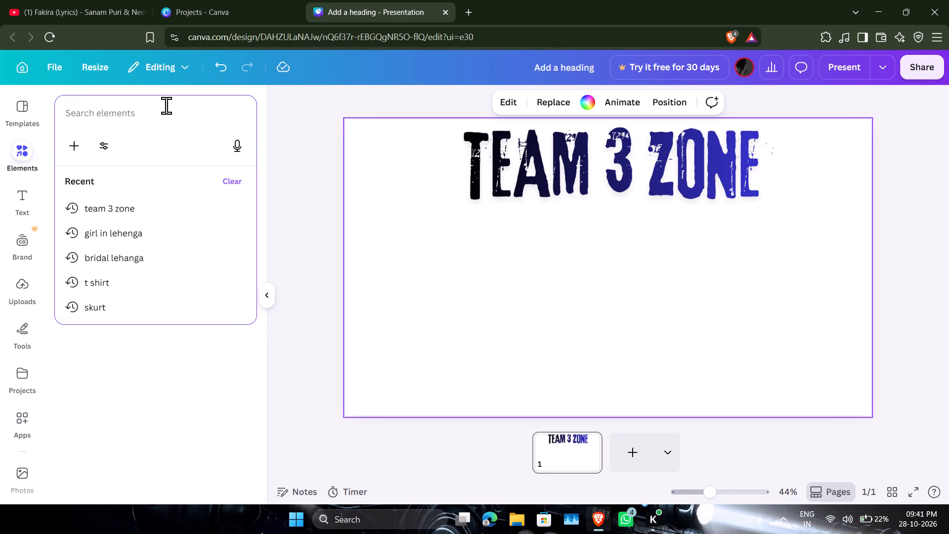
type("BOY")
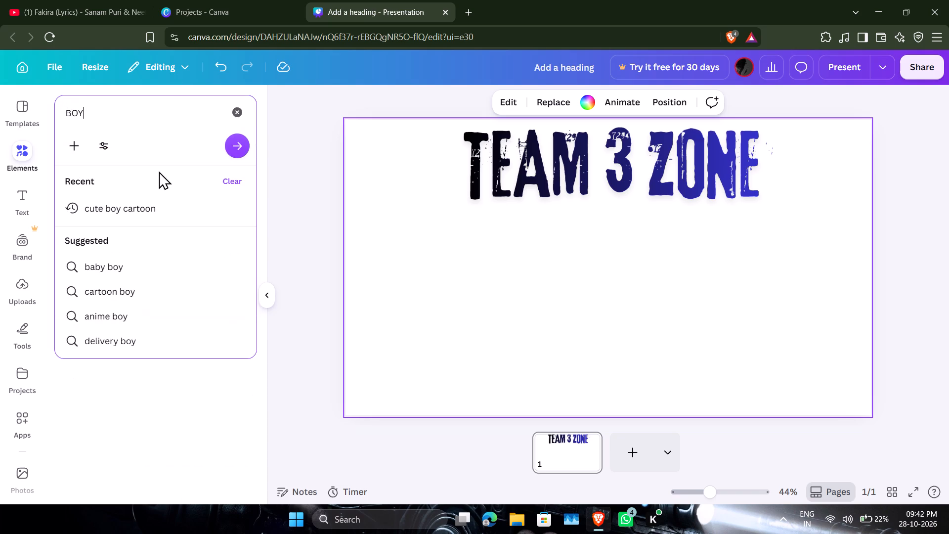
left_click(149, 328)
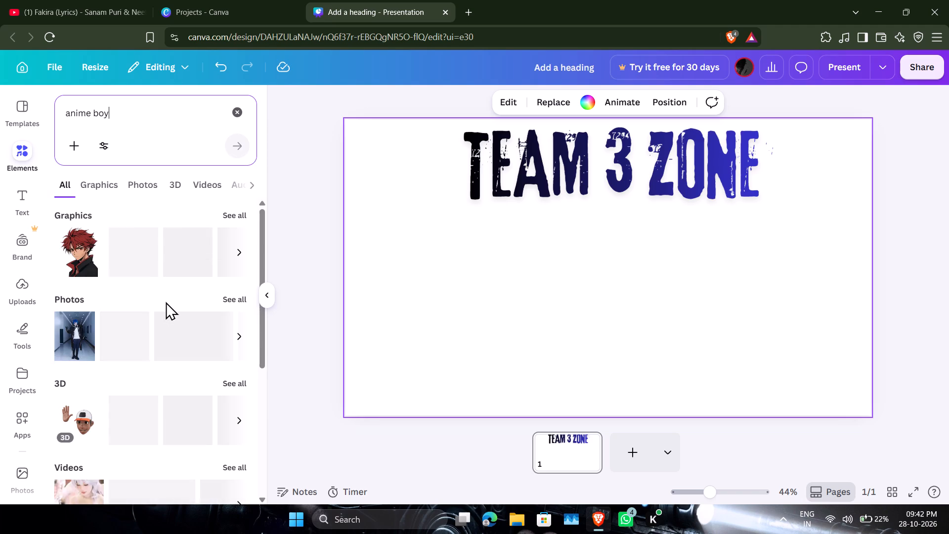
Add the full-body anime boy in the blue-and-red jacket and place him near the page's left edge, beside and below the title.
scroll(157, 270, "down", 2)
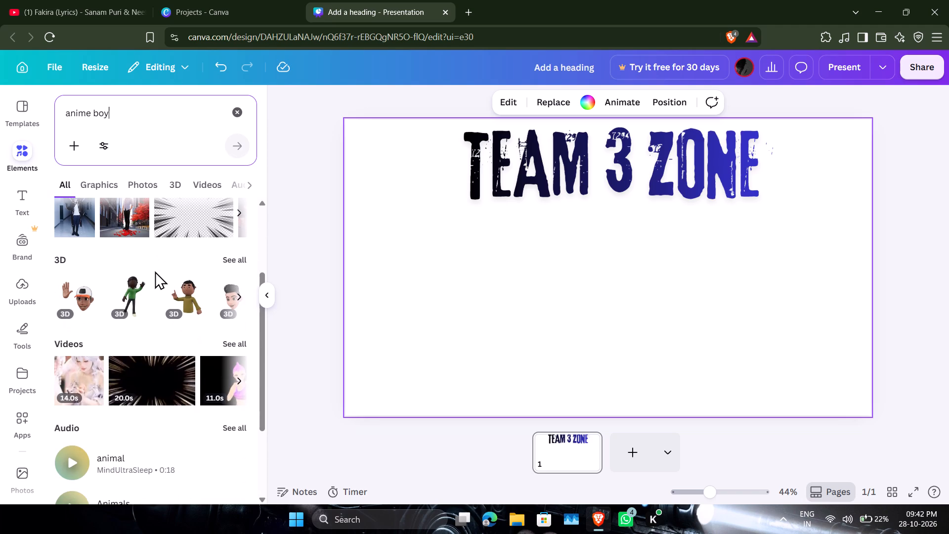
scroll(155, 271, "up", 2)
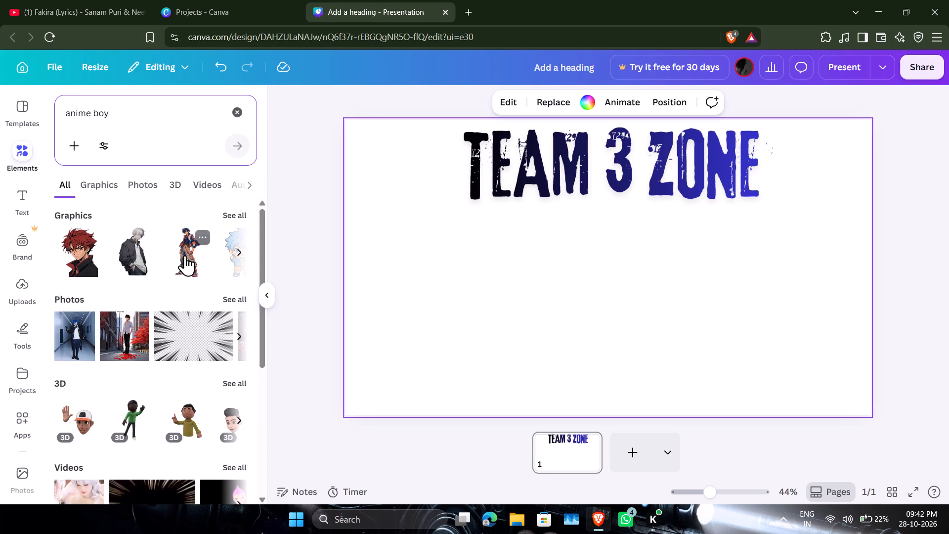
left_click_drag(187, 255, 597, 153)
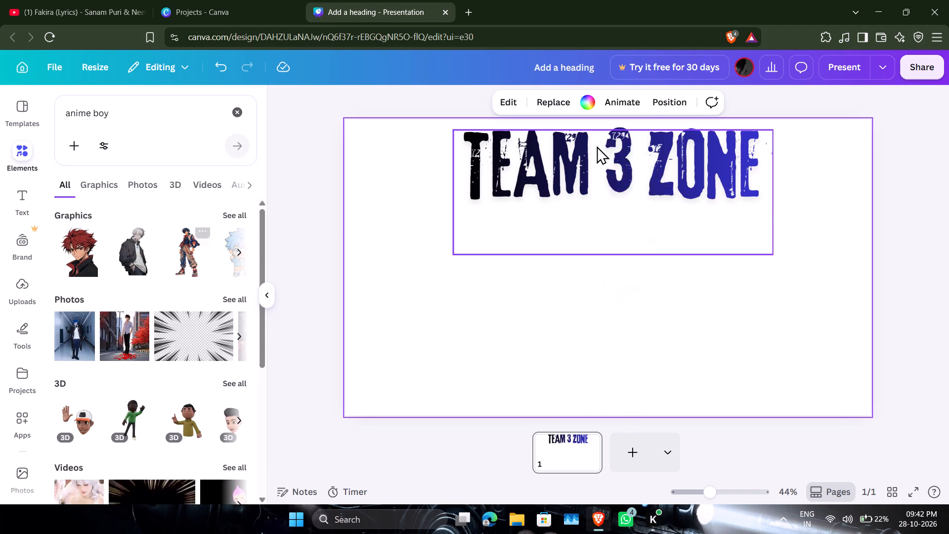
left_click_drag(653, 216, 418, 206)
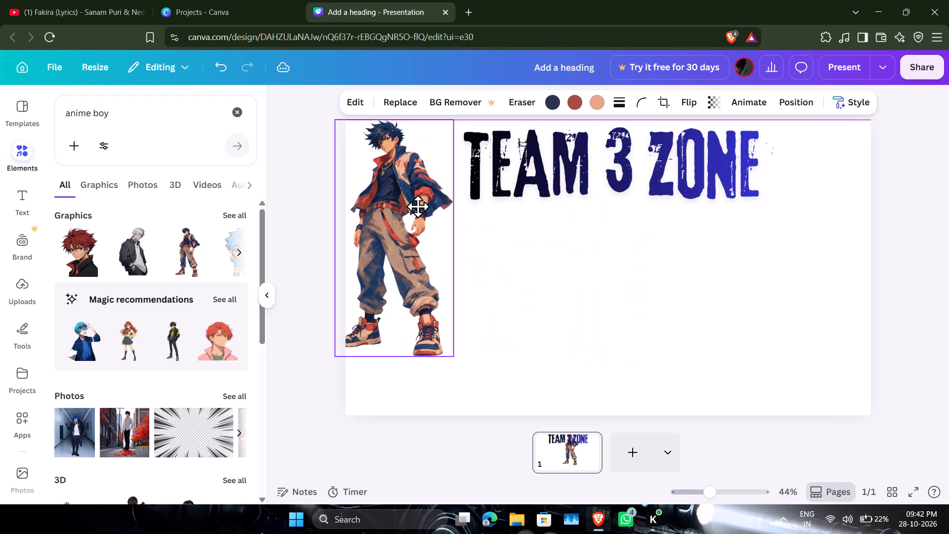
left_click_drag(418, 206, 443, 270)
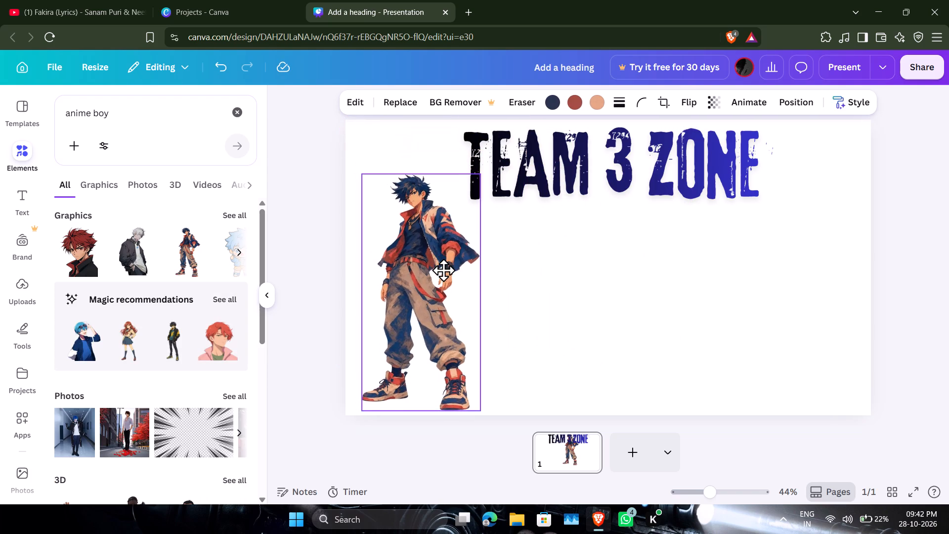
left_click_drag(443, 270, 445, 261)
left_click(655, 297)
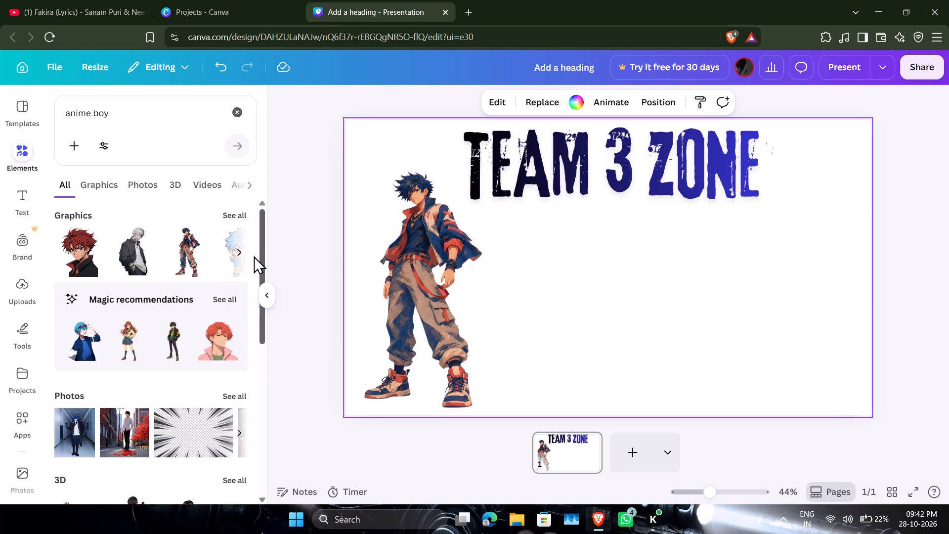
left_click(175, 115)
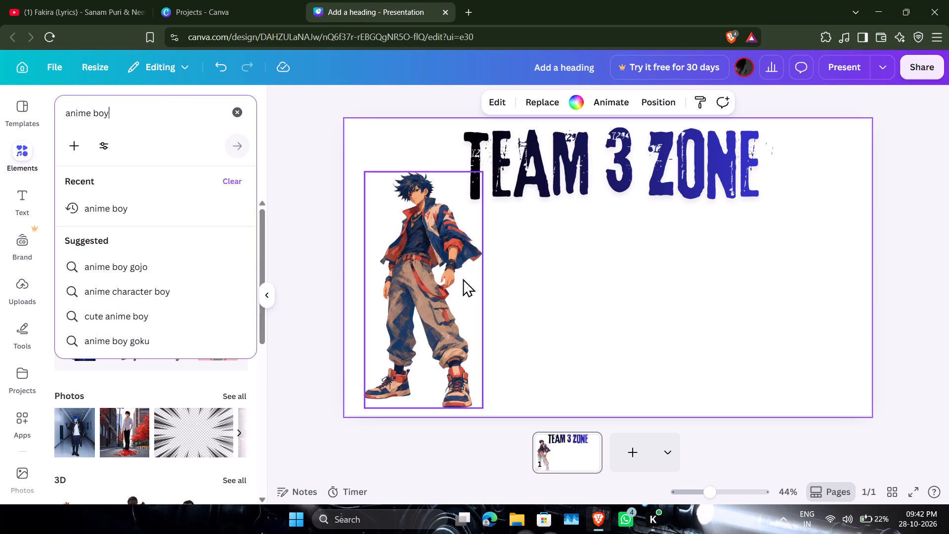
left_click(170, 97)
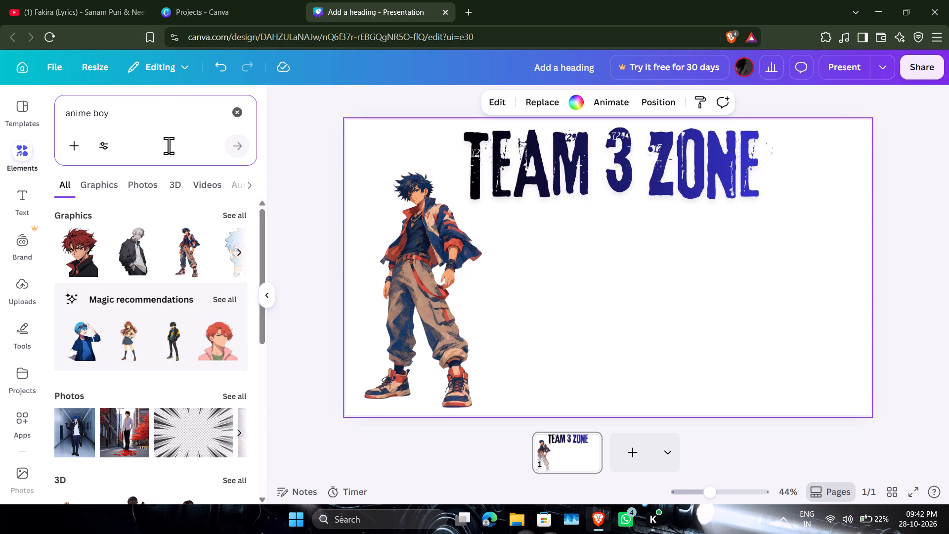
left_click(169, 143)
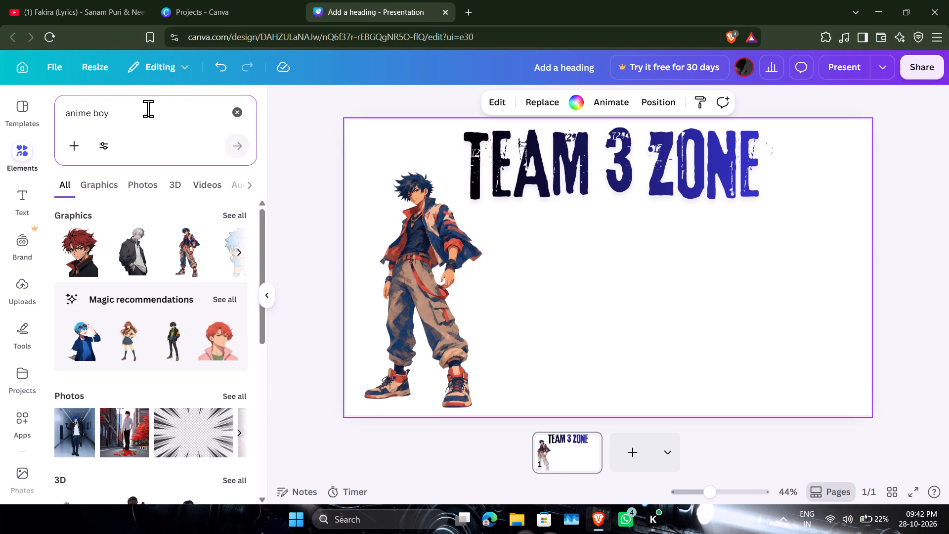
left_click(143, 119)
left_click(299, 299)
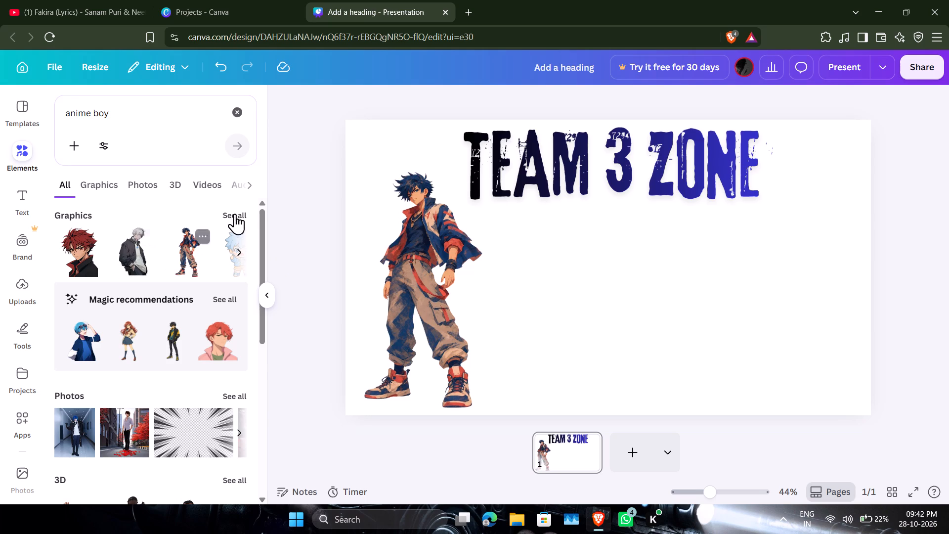
Browse the full set of "anime boy" graphics for a second character.
left_click(243, 213)
scroll(193, 310, "down", 1)
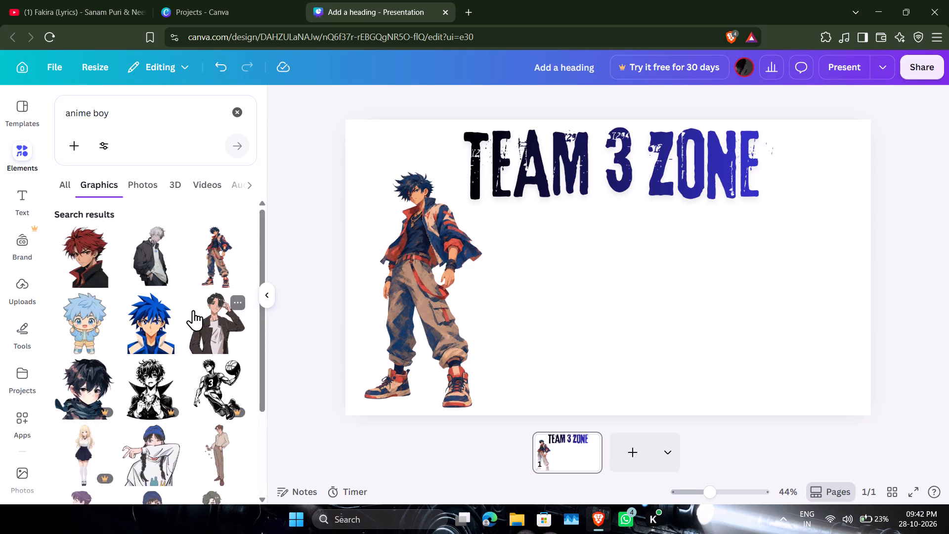
scroll(193, 310, "down", 1)
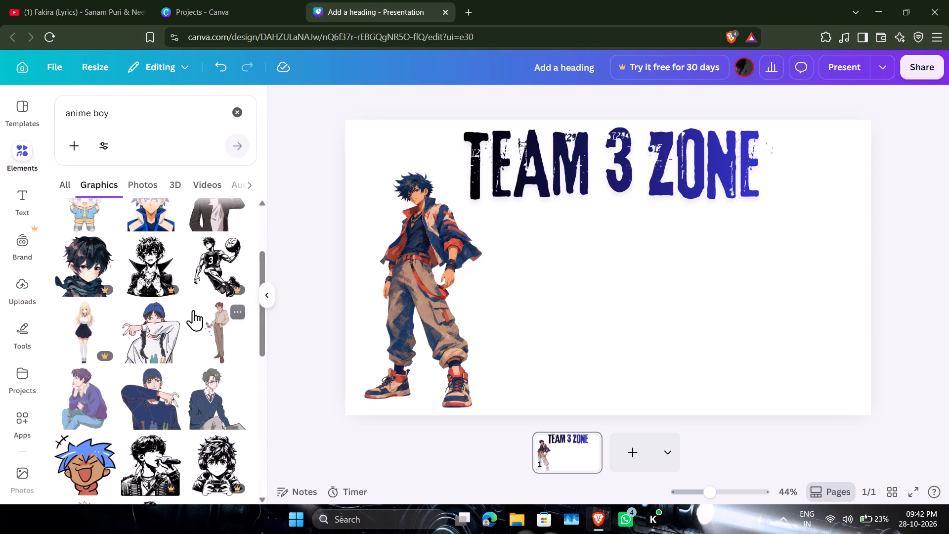
scroll(193, 310, "down", 2)
scroll(193, 310, "up", 2)
scroll(218, 403, "down", 1)
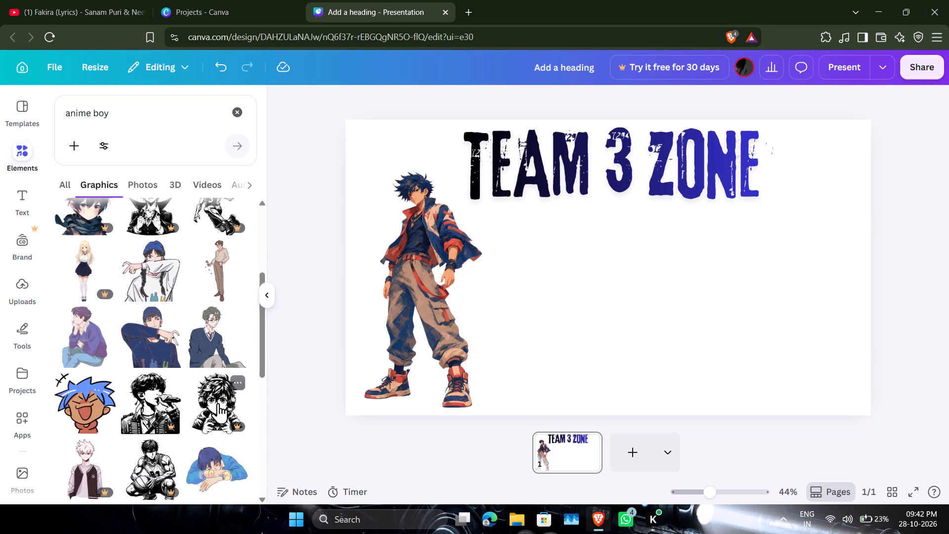
scroll(205, 408, "down", 1)
scroll(165, 412, "down", 1)
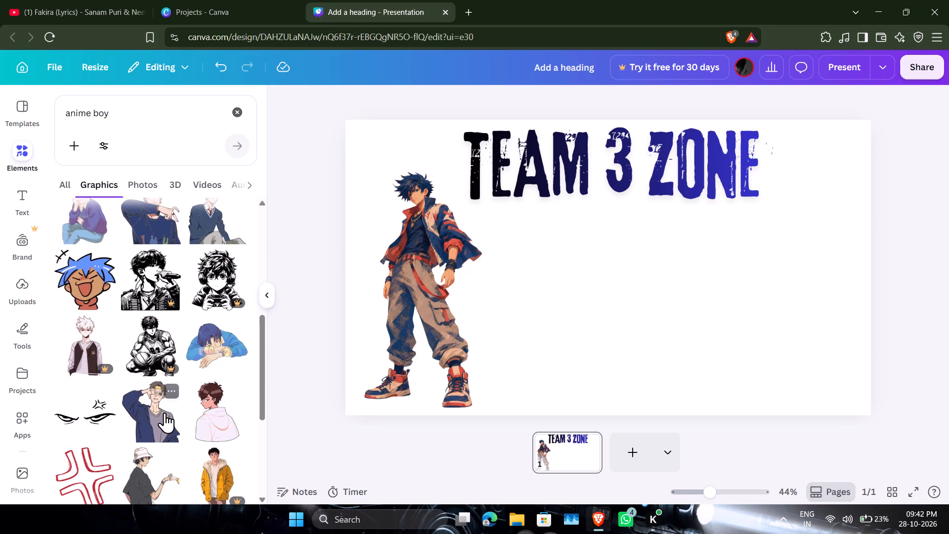
scroll(165, 412, "down", 1)
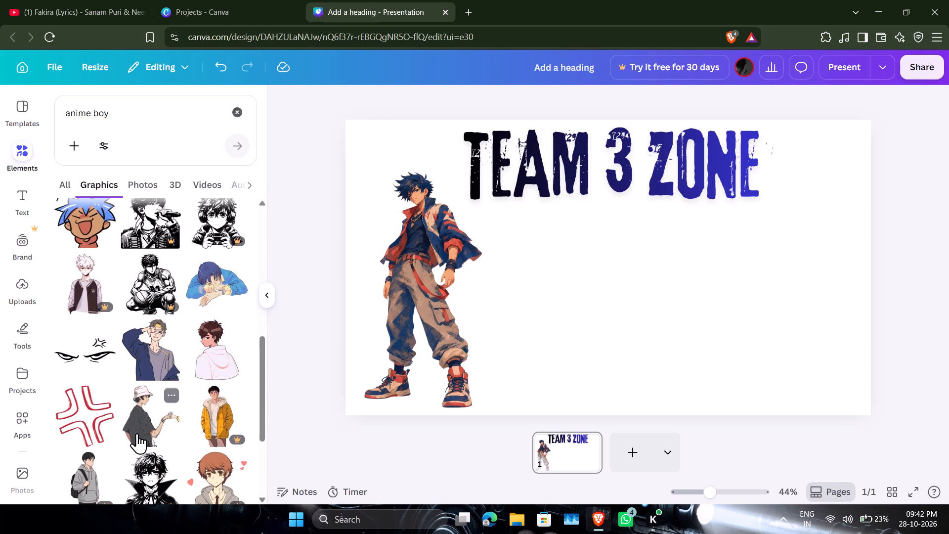
scroll(153, 441, "down", 1)
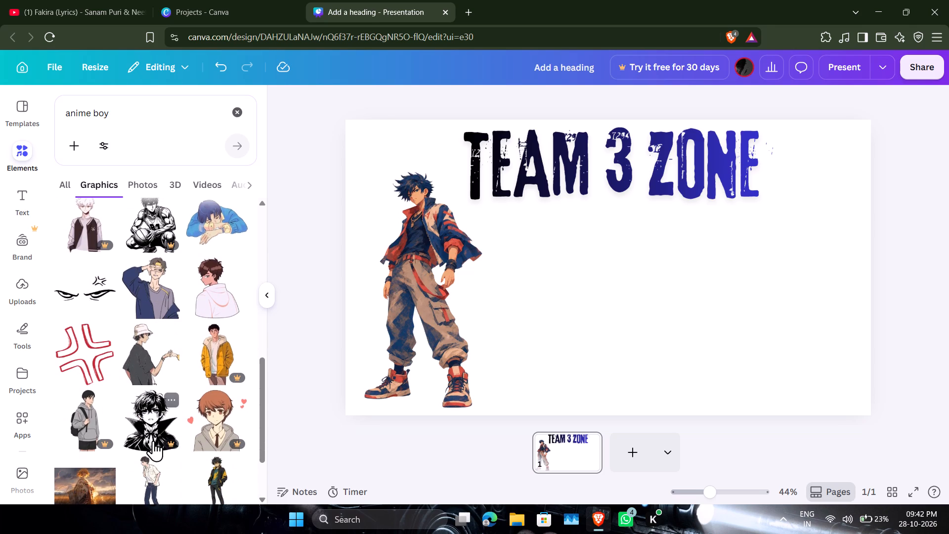
scroll(205, 397, "down", 1)
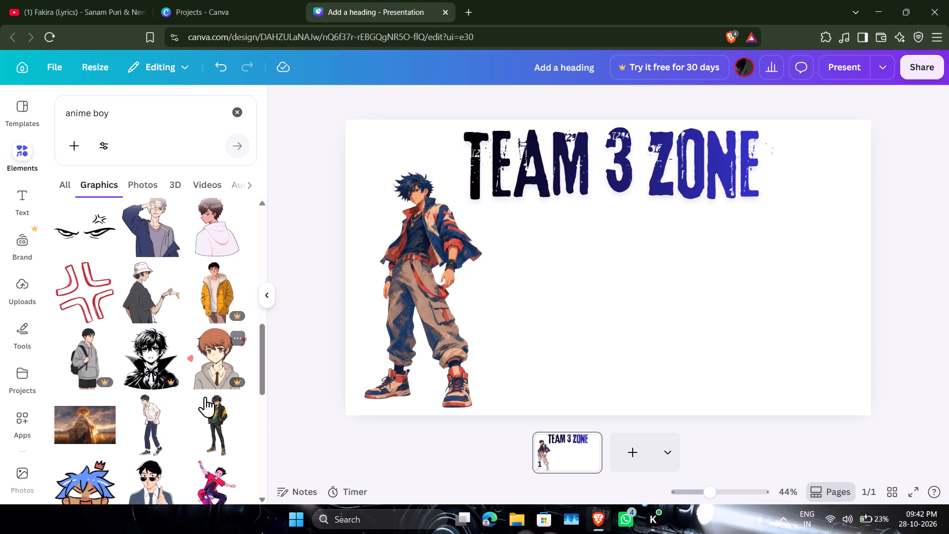
scroll(205, 397, "down", 2)
scroll(197, 400, "up", 2)
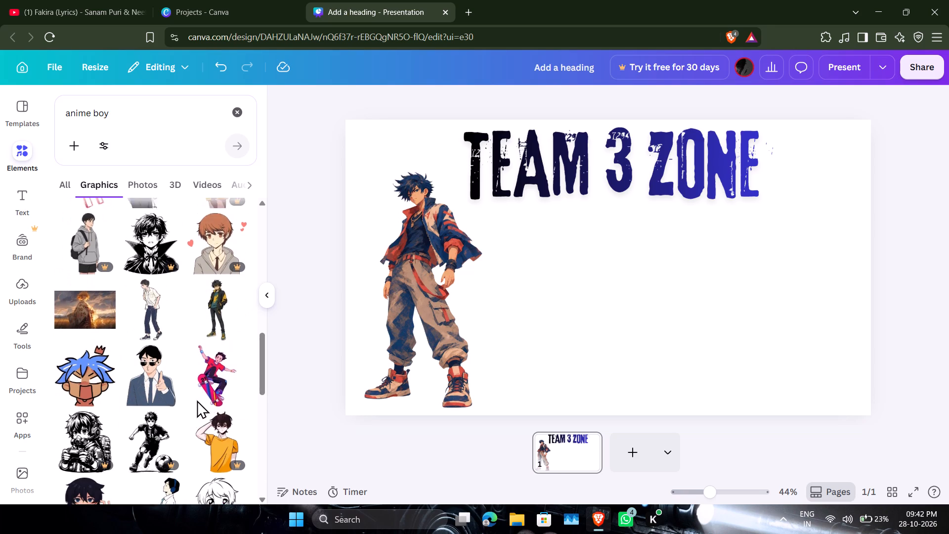
scroll(197, 400, "up", 12)
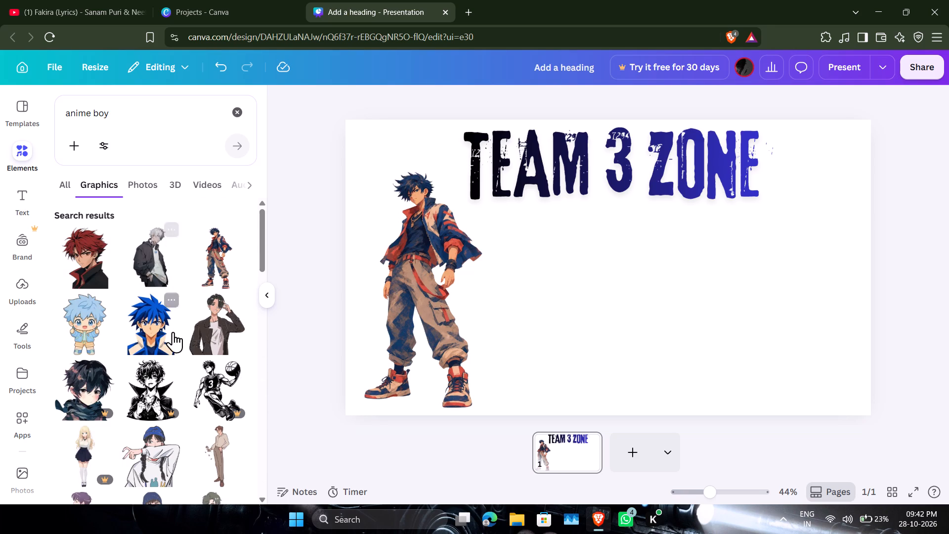
Add the character with the blue beanie and braids, enlarge it slightly and place it beside the anime boy below the title.
scroll(173, 332, "down", 2)
left_click_drag(173, 332, 763, 291)
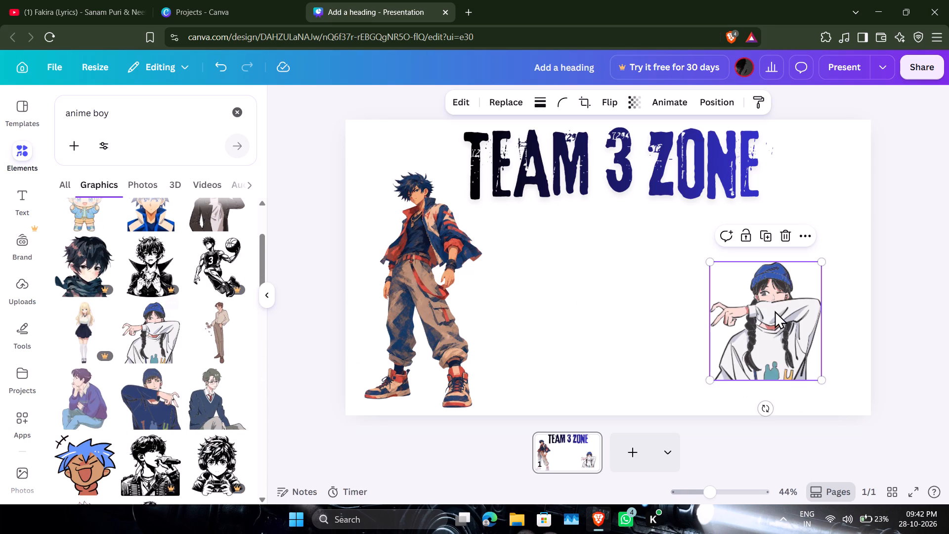
left_click_drag(775, 311, 707, 302)
left_click_drag(755, 369, 772, 384)
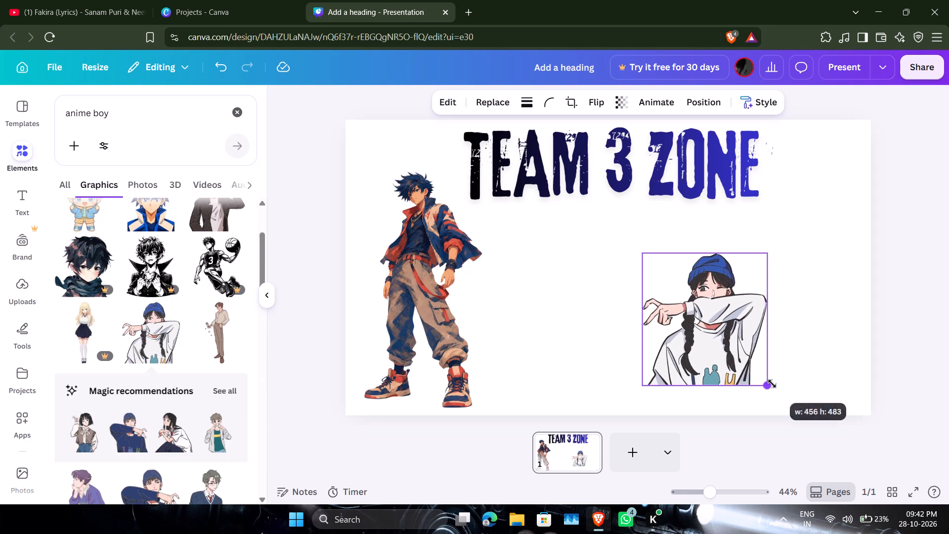
left_click_drag(772, 384, 776, 388)
left_click_drag(703, 328, 563, 331)
left_click(769, 296)
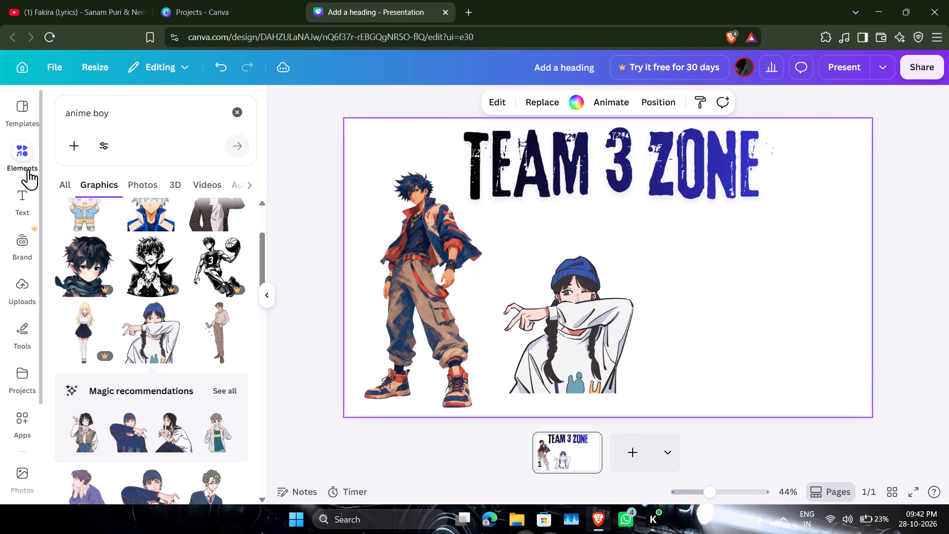
Clear the "anime boy" search and show all recently used elements.
left_click(28, 167)
left_click(0, 159)
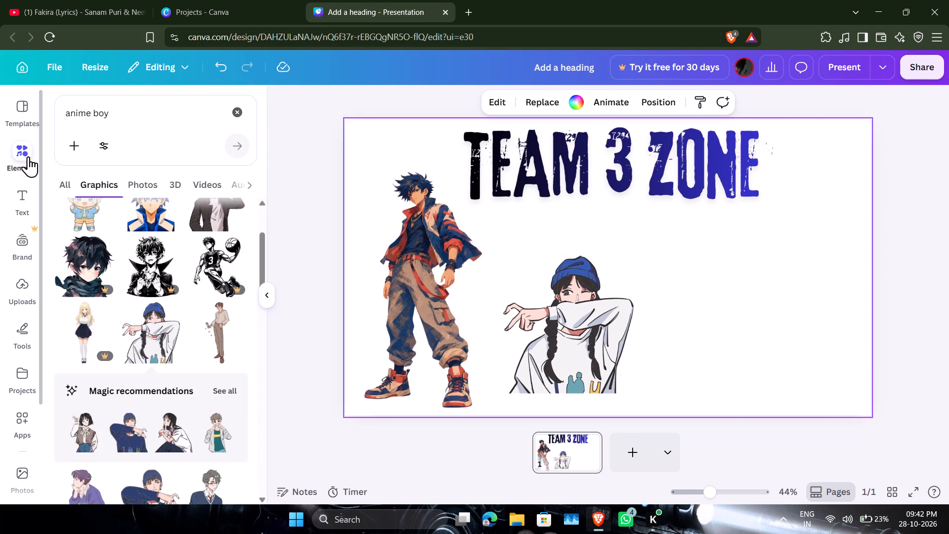
left_click(28, 156)
left_click(17, 151)
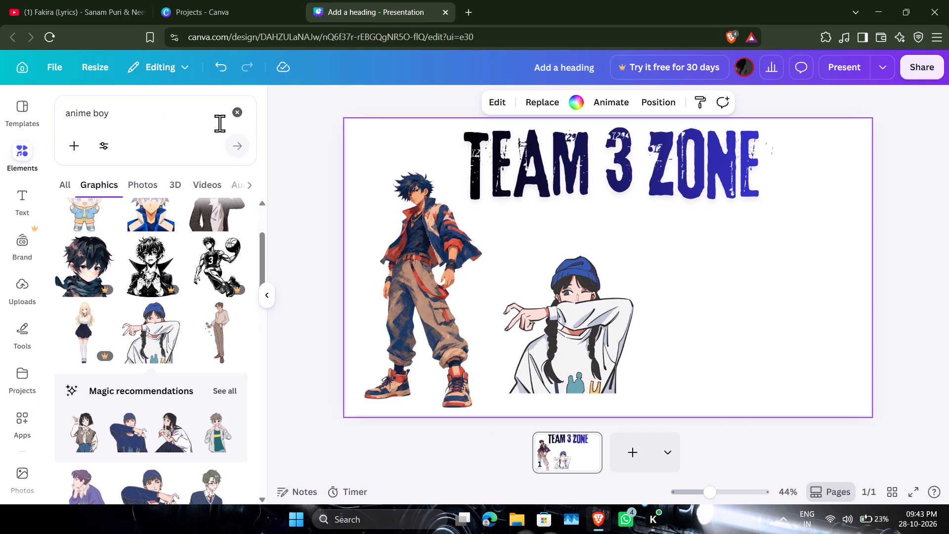
left_click(237, 116)
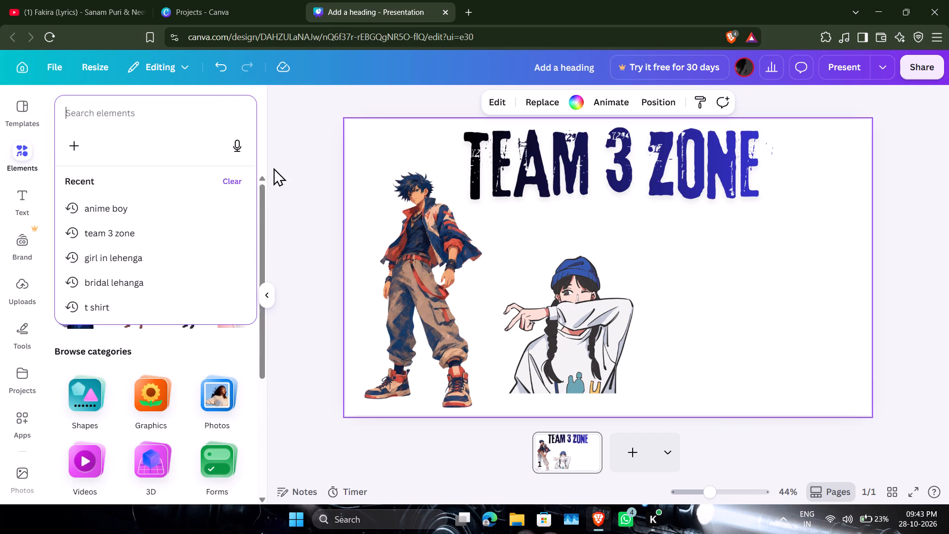
left_click(299, 159)
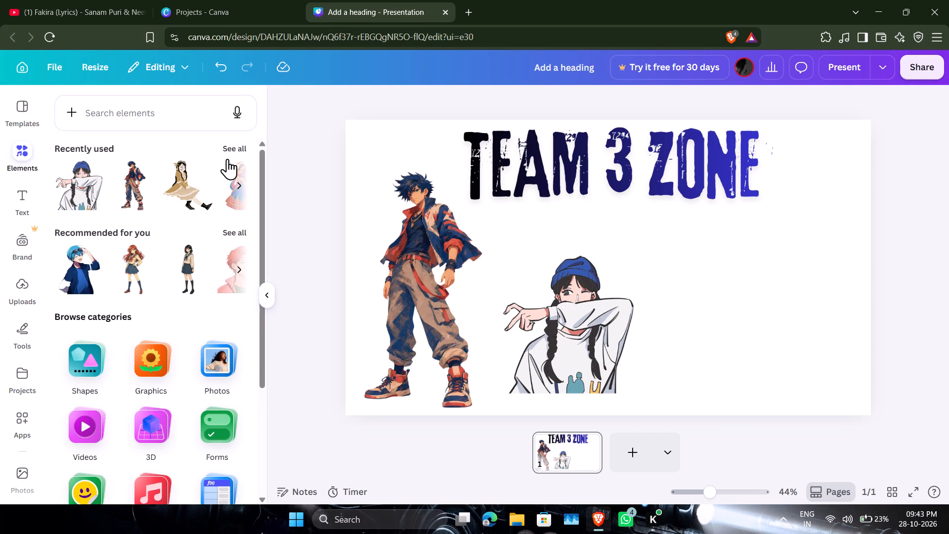
left_click(236, 149)
Add the red flaming meteor from the recently used elements and shrink it to a small graphic at the page's top edge.
scroll(177, 267, "down", 1)
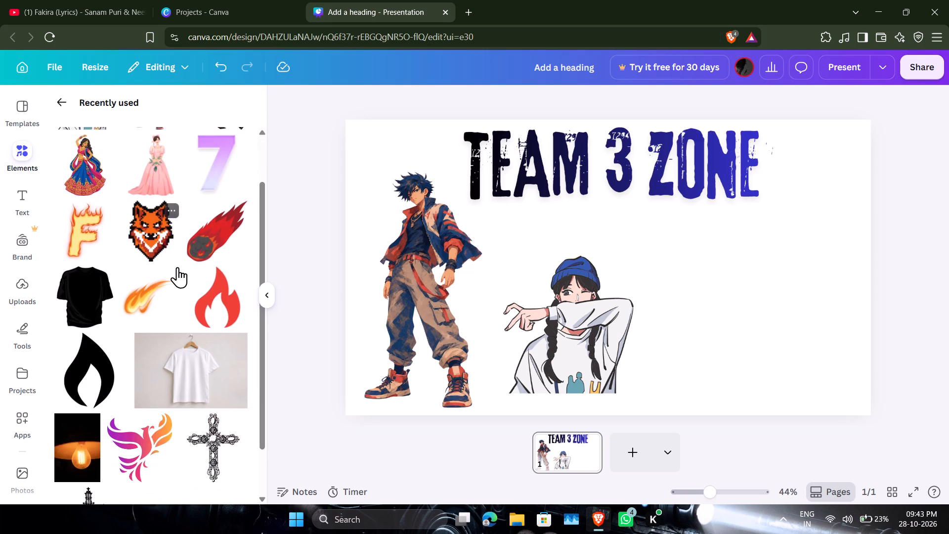
scroll(177, 267, "up", 2)
left_click_drag(207, 290, 604, 205)
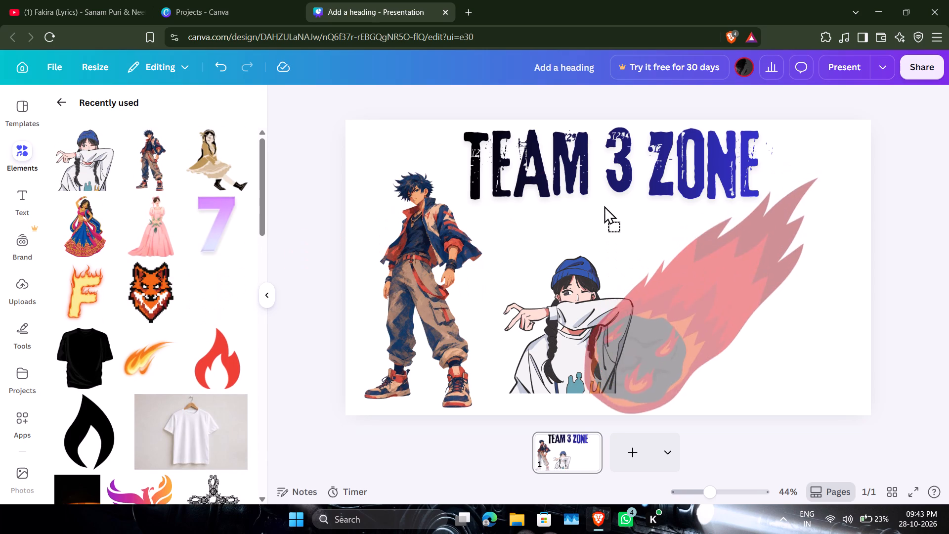
left_click_drag(604, 205, 626, 162)
left_click_drag(732, 266, 682, 234)
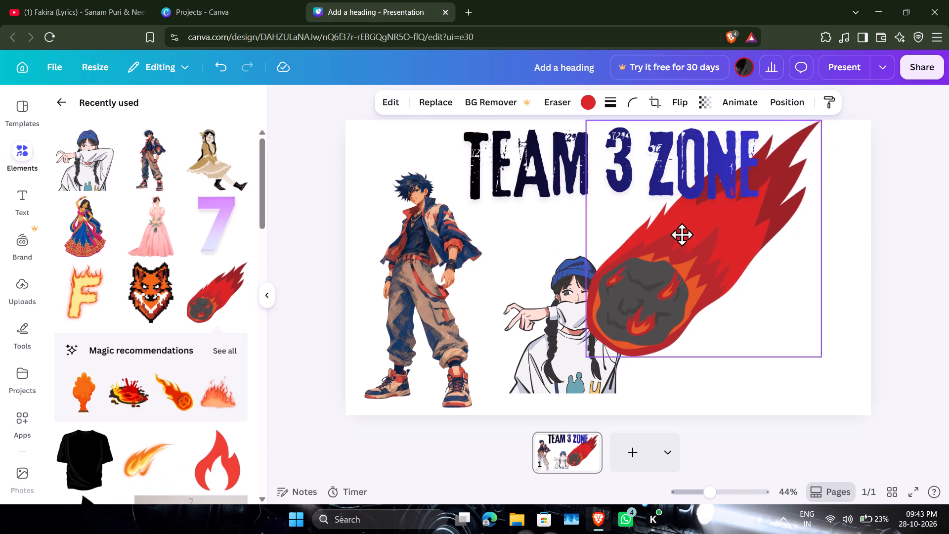
left_click_drag(682, 234, 616, 209)
left_click_drag(719, 305, 684, 287)
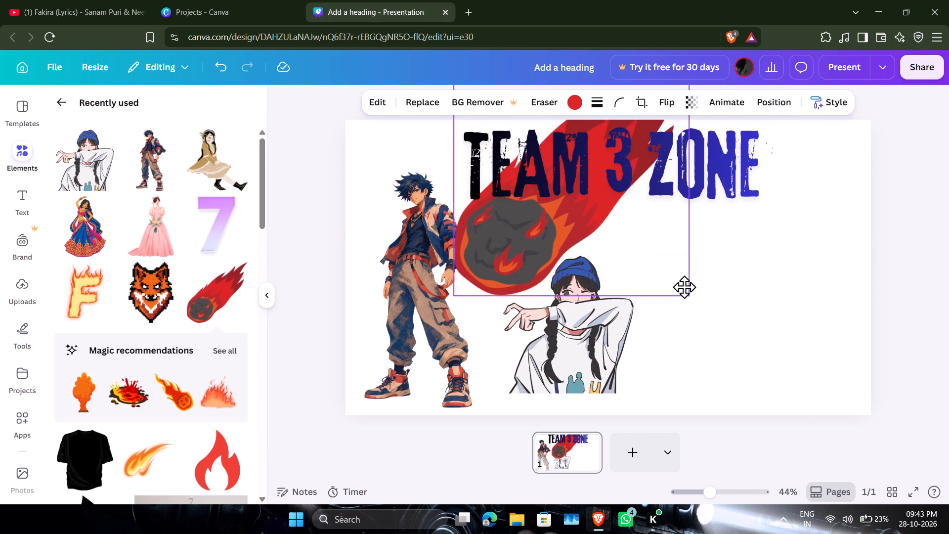
left_click_drag(684, 287, 705, 310)
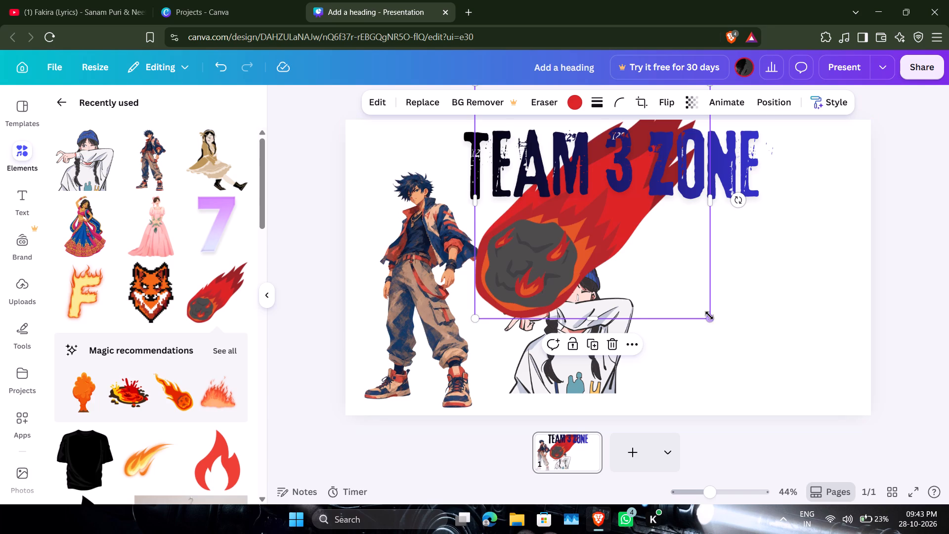
left_click_drag(709, 315, 423, 247)
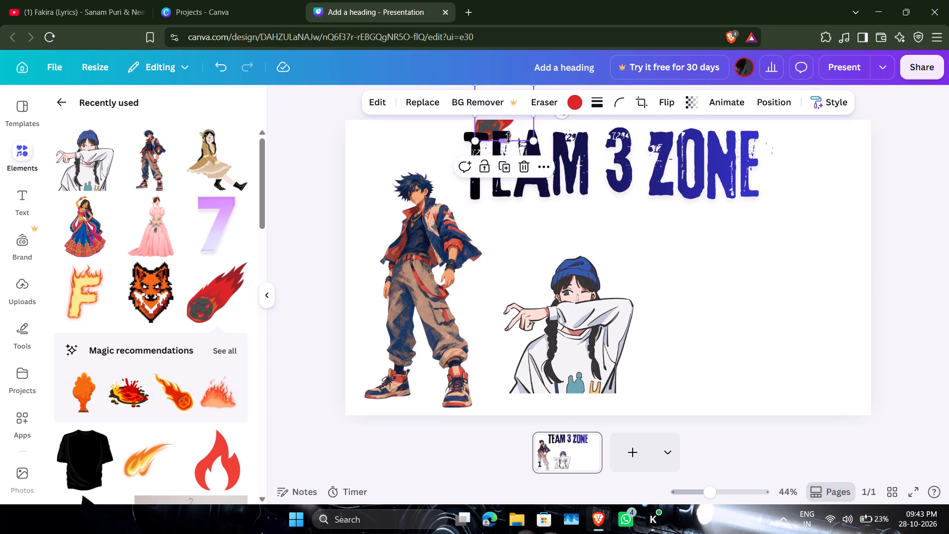
Move the "TEAM 3 ZONE" title group down over the characters to uncover the small meteor beneath it.
left_click(518, 126)
left_click(518, 126)
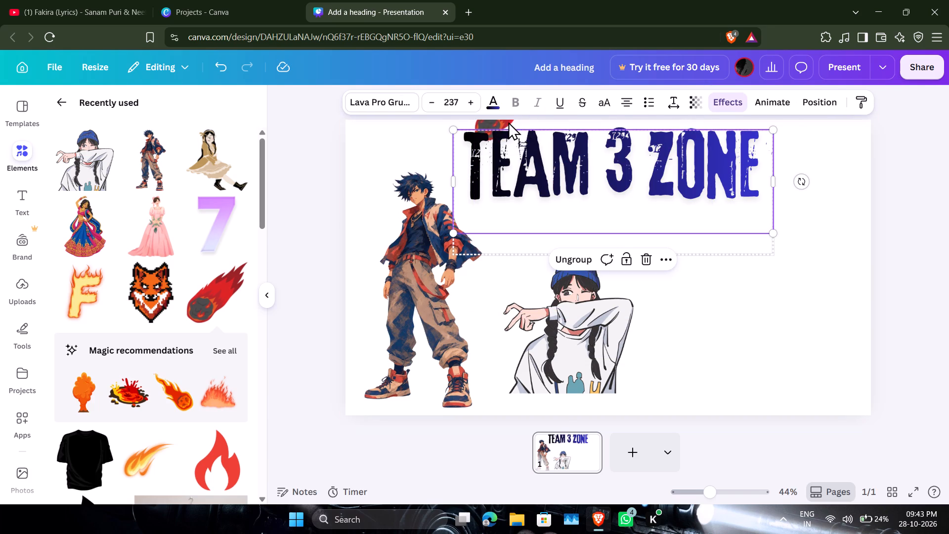
left_click(508, 122)
left_click(503, 121)
left_click(483, 129)
left_click(437, 140)
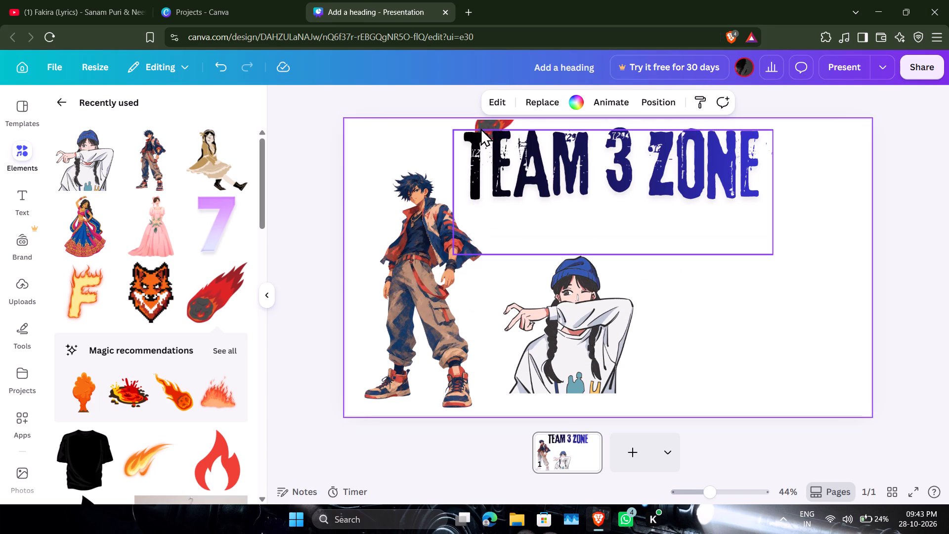
left_click(493, 123)
left_click(511, 115)
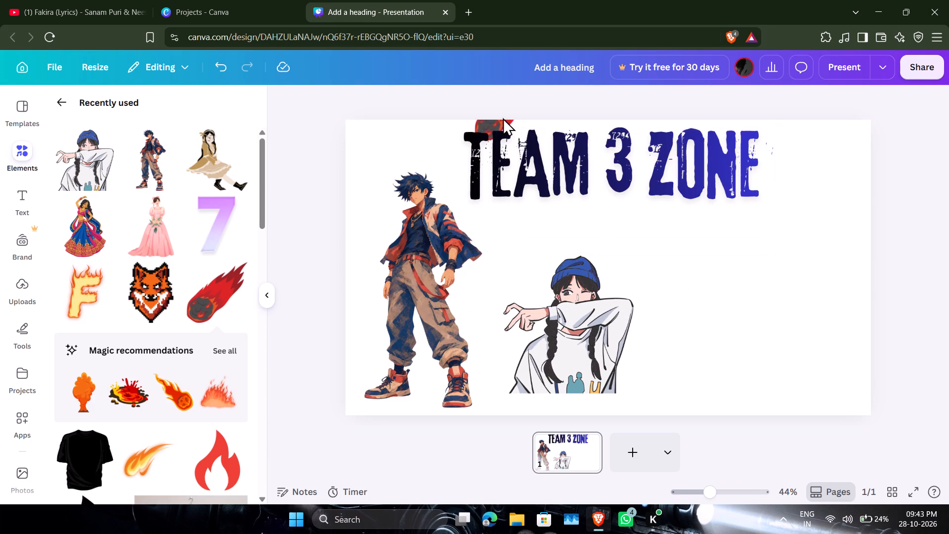
left_click(495, 121)
left_click_drag(503, 139, 499, 167)
left_click(496, 130)
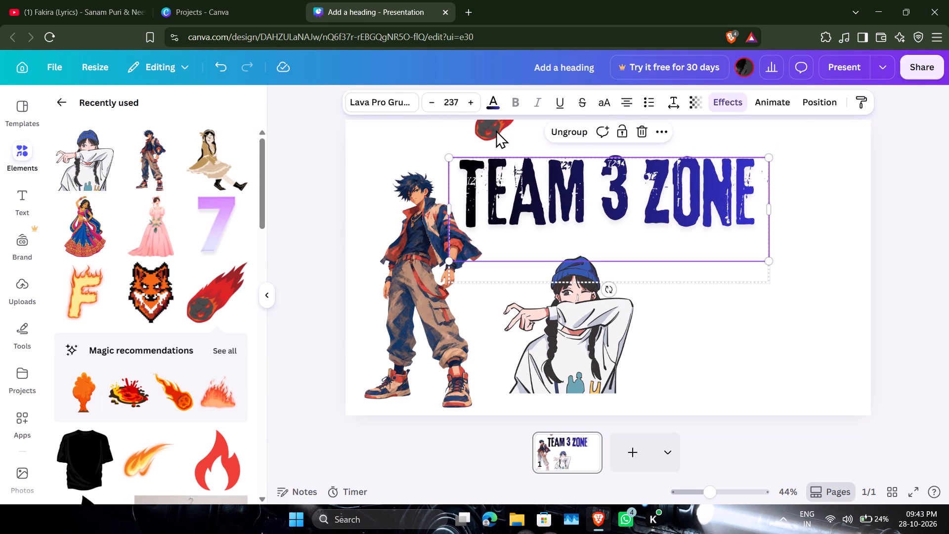
double_click(491, 126)
left_click(751, 134)
left_click(737, 137)
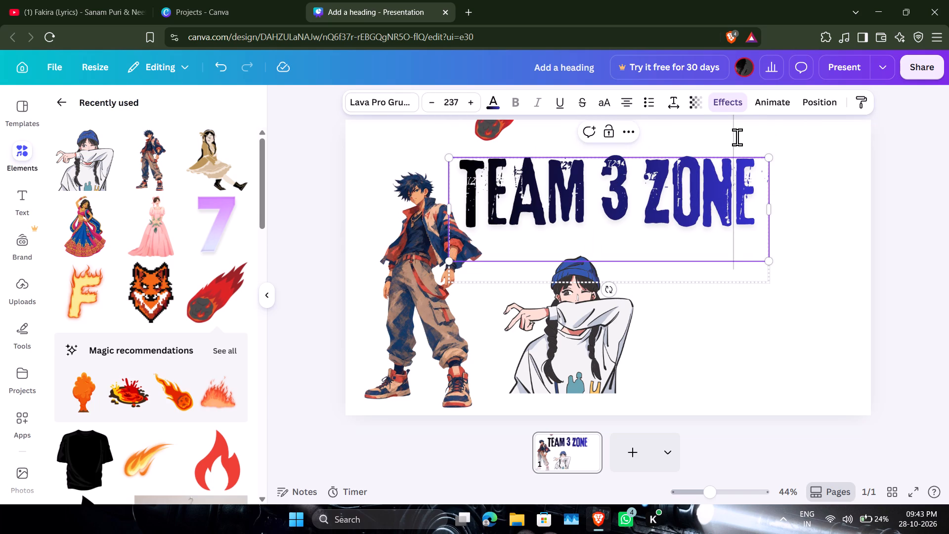
left_click(805, 139)
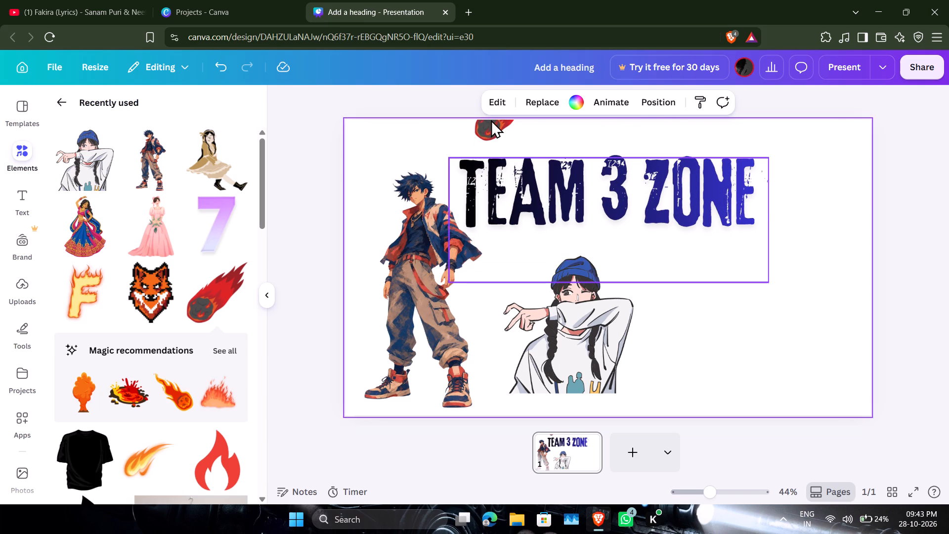
left_click(491, 120)
left_click_drag(539, 195, 531, 254)
left_click_drag(531, 252, 511, 297)
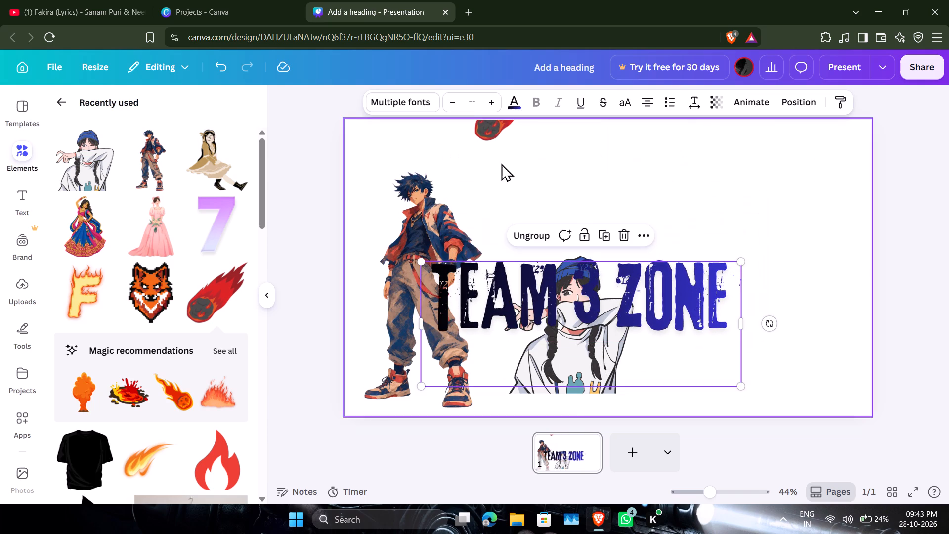
Move the meteor clear of the title into the empty area of the page beyond the blue-beanie character, shifting the title as needed.
left_click(488, 129)
left_click_drag(488, 129, 538, 189)
left_click_drag(635, 290, 639, 151)
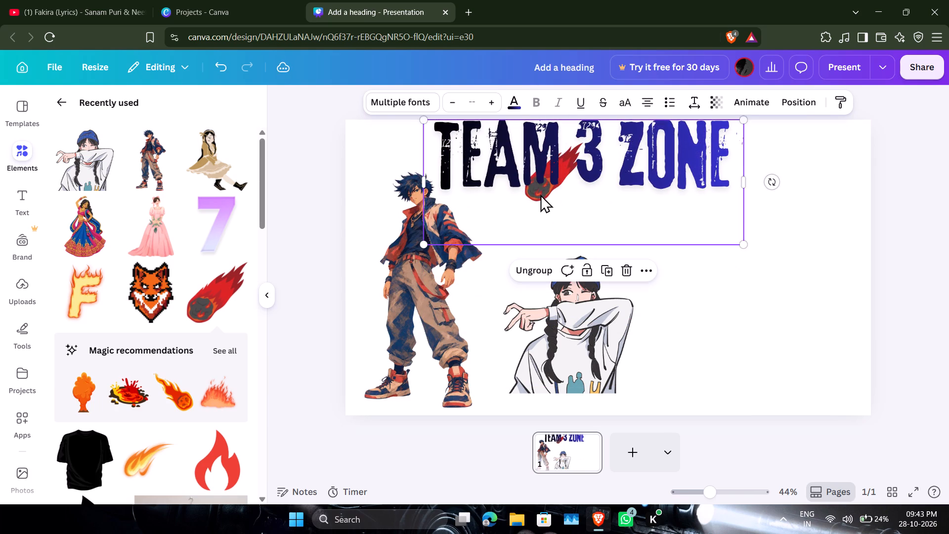
left_click(537, 189)
left_click_drag(537, 189, 557, 234)
left_click(561, 184)
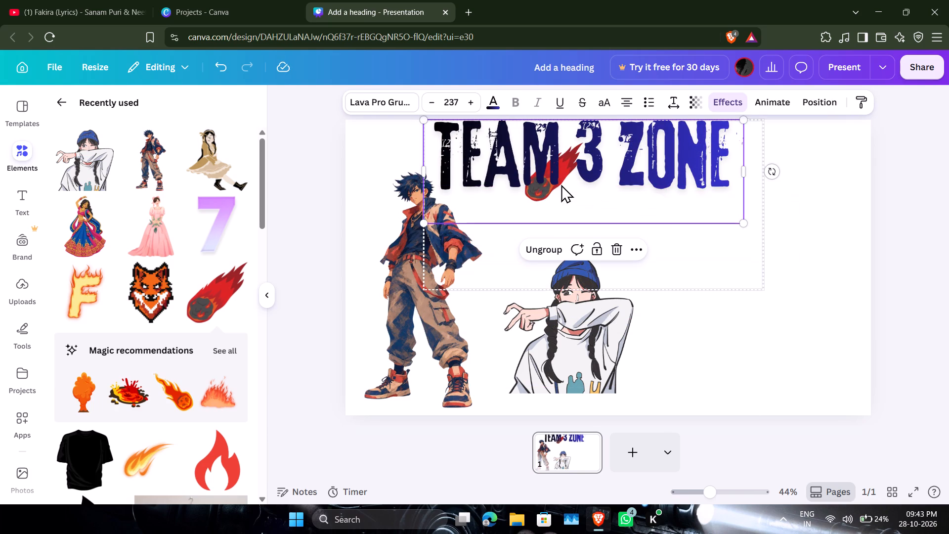
left_click_drag(562, 187, 542, 293)
left_click_drag(560, 158, 619, 171)
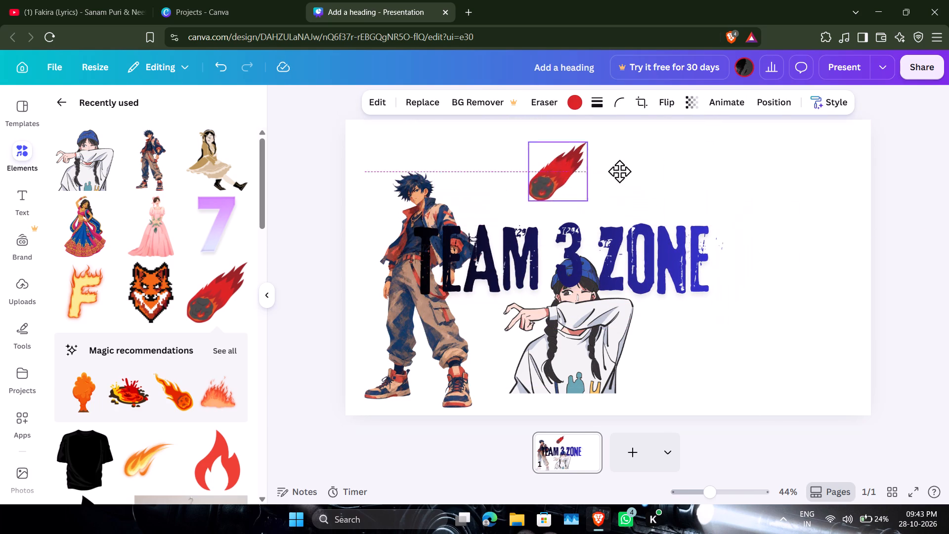
left_click_drag(619, 171, 808, 316)
Move the "TEAM 3 ZONE" title group back to the top of the page, above the characters.
left_click_drag(660, 247, 716, 166)
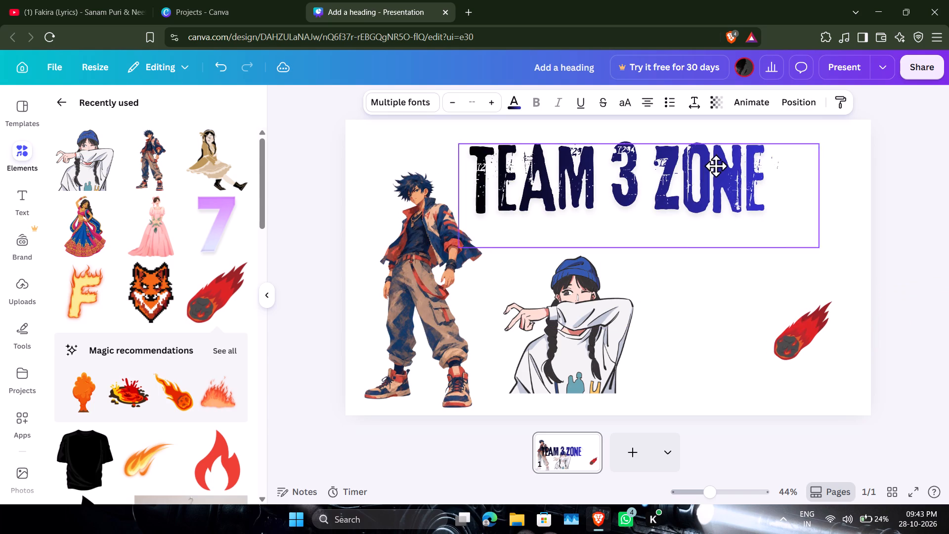
left_click_drag(716, 166, 707, 147)
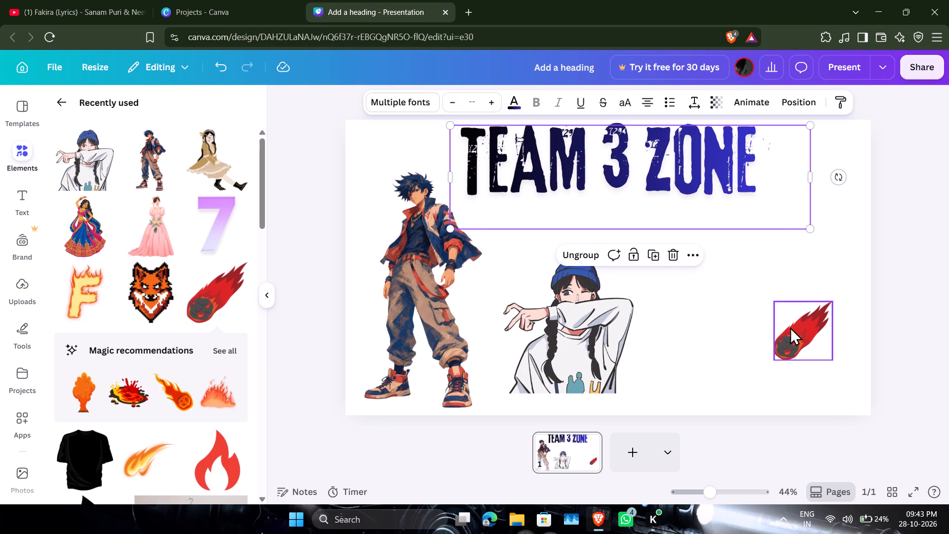
Place the small meteor over the anime boy's head.
left_click_drag(790, 327, 383, 300)
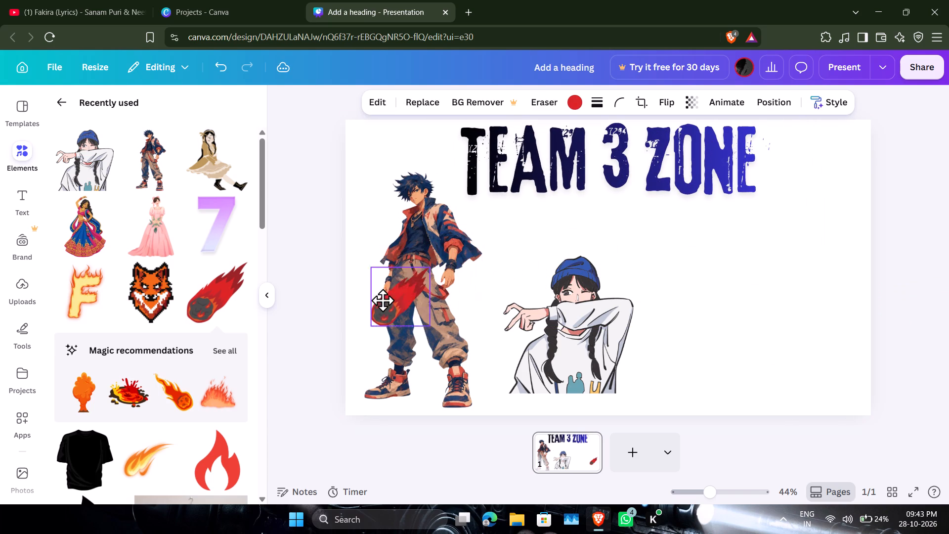
left_click_drag(383, 300, 384, 267)
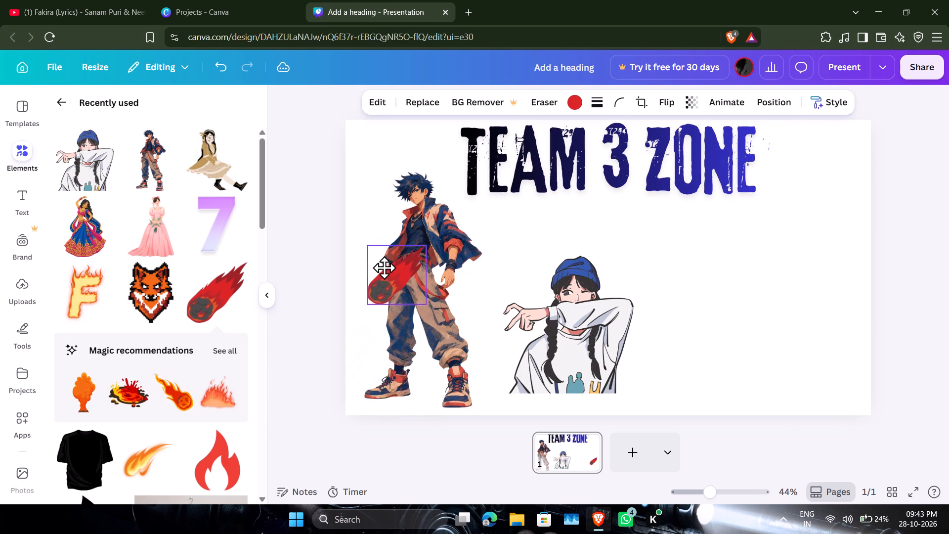
left_click_drag(384, 267, 402, 186)
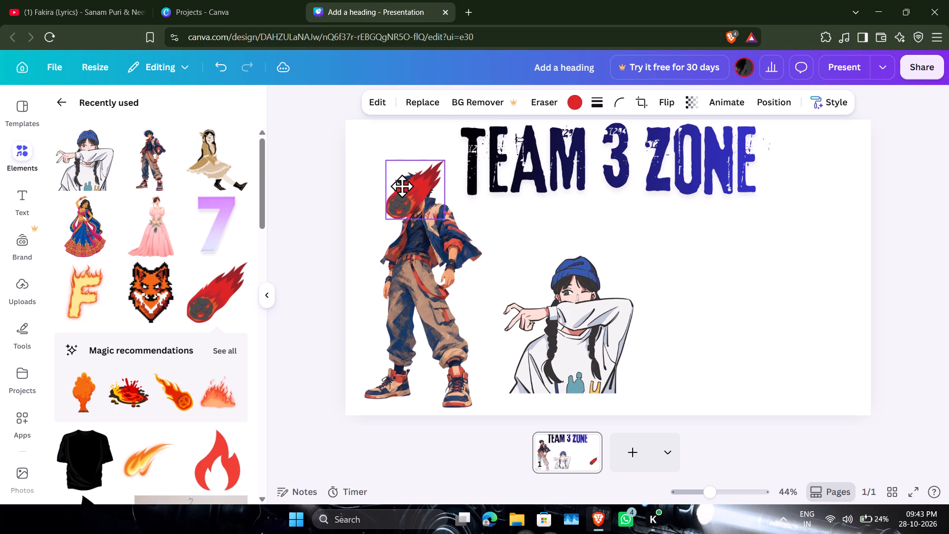
left_click_drag(402, 186, 407, 183)
Send the meteor backward in the layer order until it sits behind the anime boy.
left_click(457, 134)
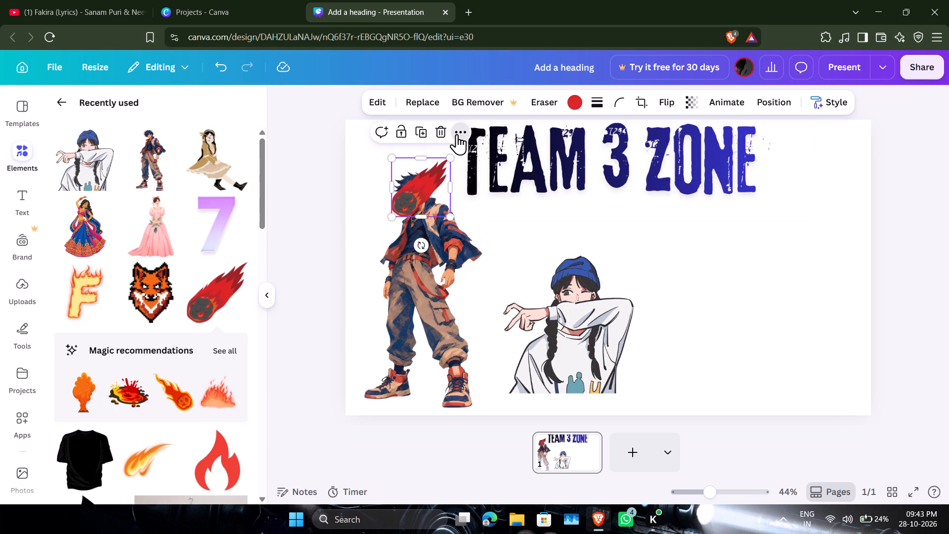
left_click(535, 274)
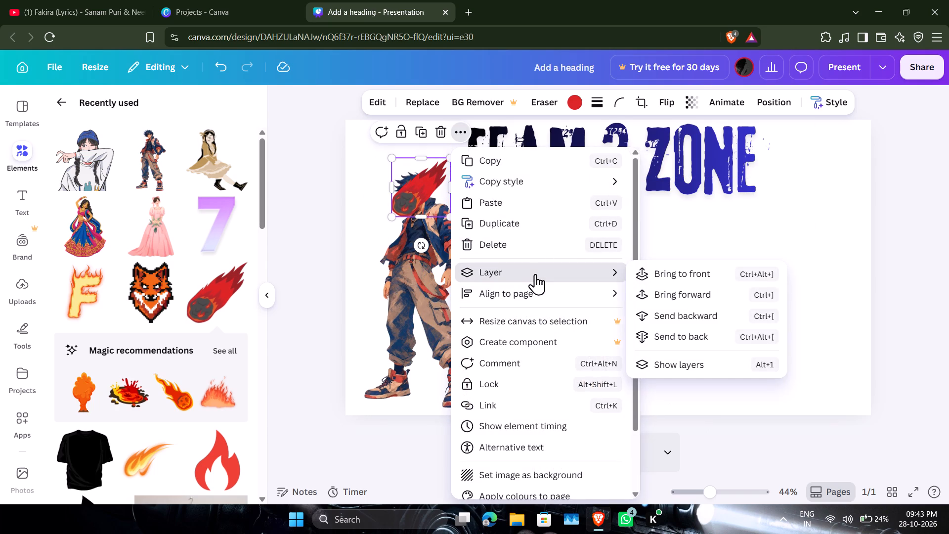
left_click(683, 285)
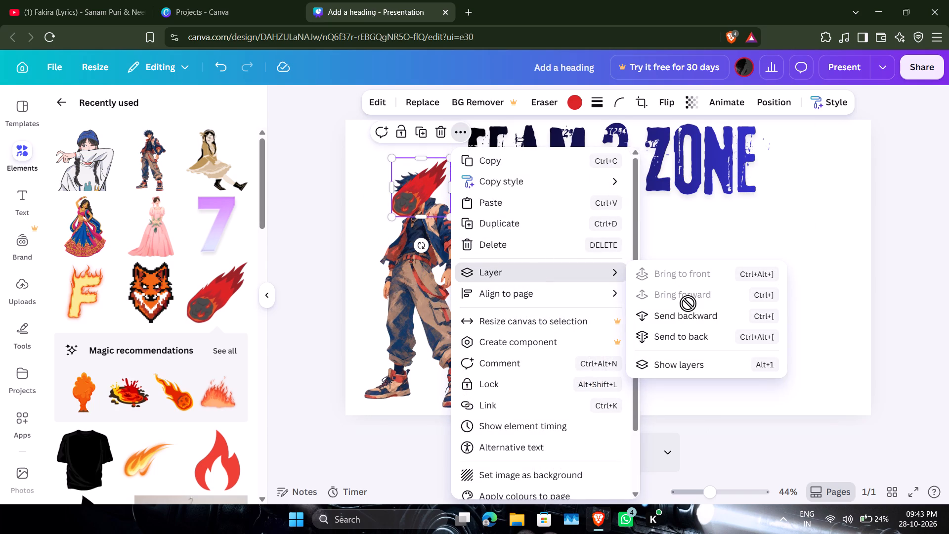
left_click(700, 323)
left_click(700, 323)
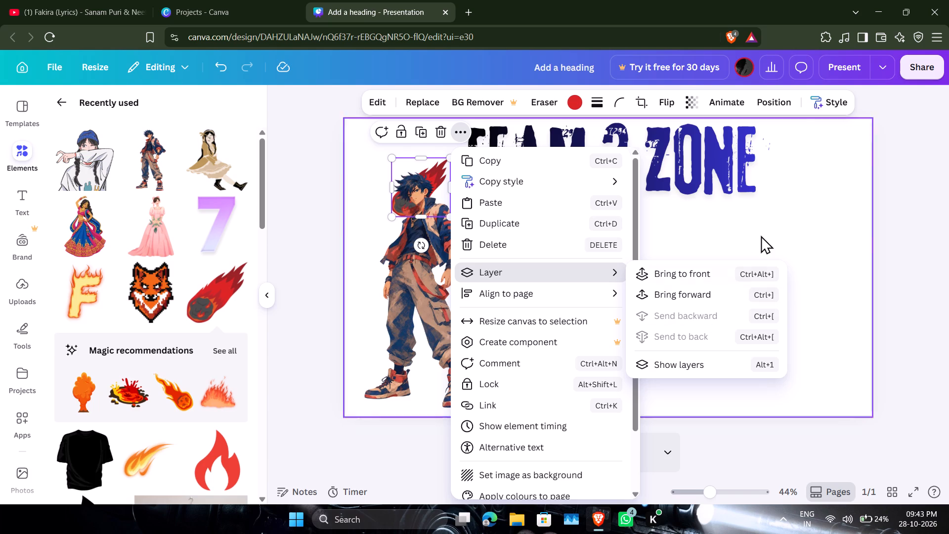
left_click(762, 233)
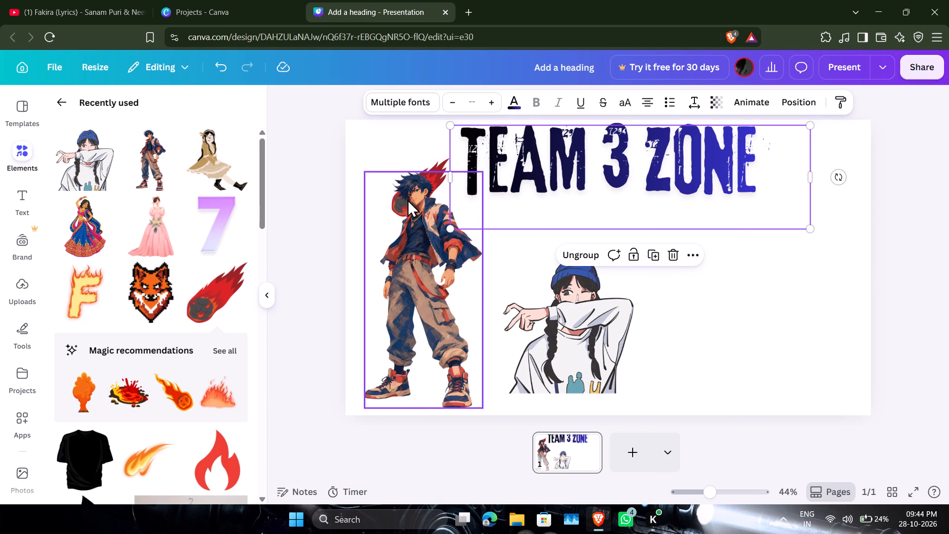
Shift the anime boy slightly toward the beanie character so the meteor sits behind his head and shoulder.
left_click(407, 199)
left_click(398, 202)
left_click_drag(428, 238, 438, 226)
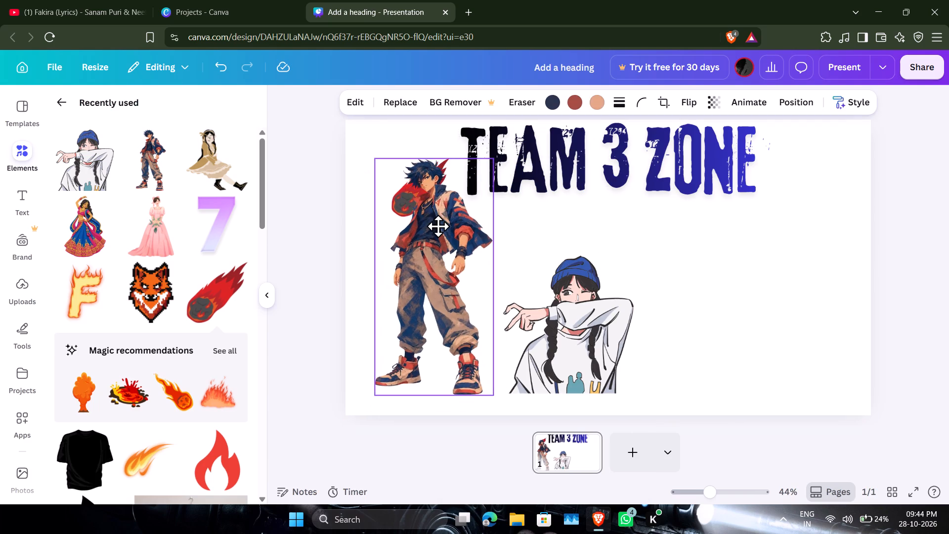
left_click_drag(438, 226, 438, 234)
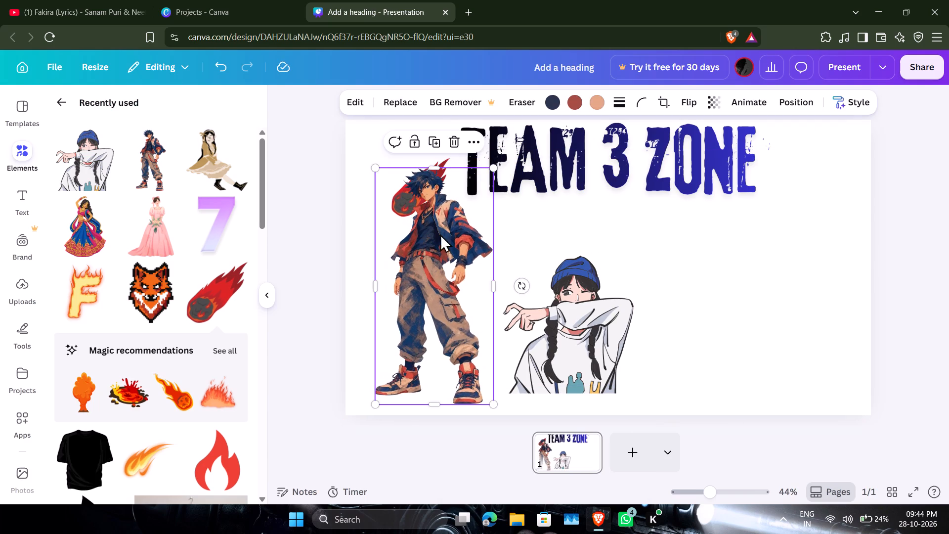
left_click(769, 244)
Add the purple-orange phoenix graphic from the recently used elements and place it above the beanie character, overlapping the title.
left_click(585, 342)
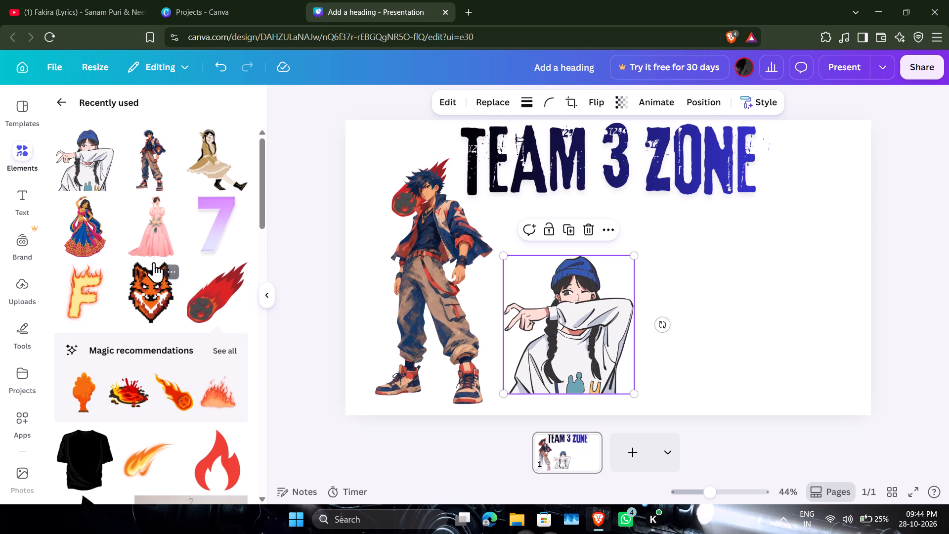
scroll(113, 298, "down", 2)
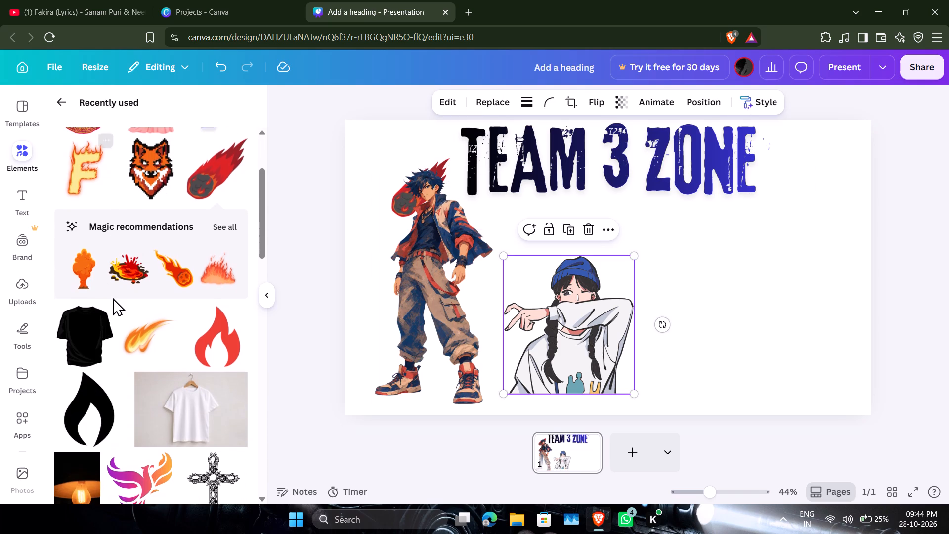
scroll(113, 298, "down", 3)
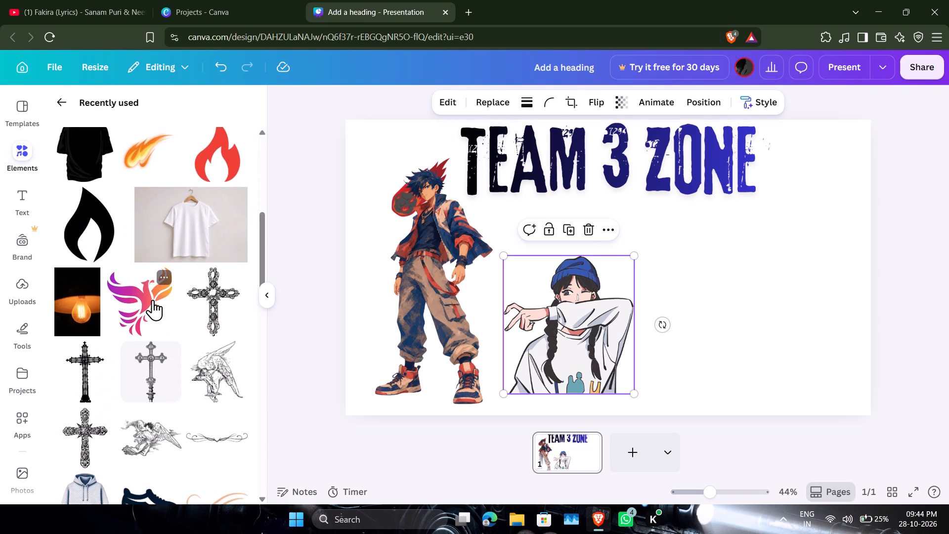
left_click_drag(153, 300, 715, 222)
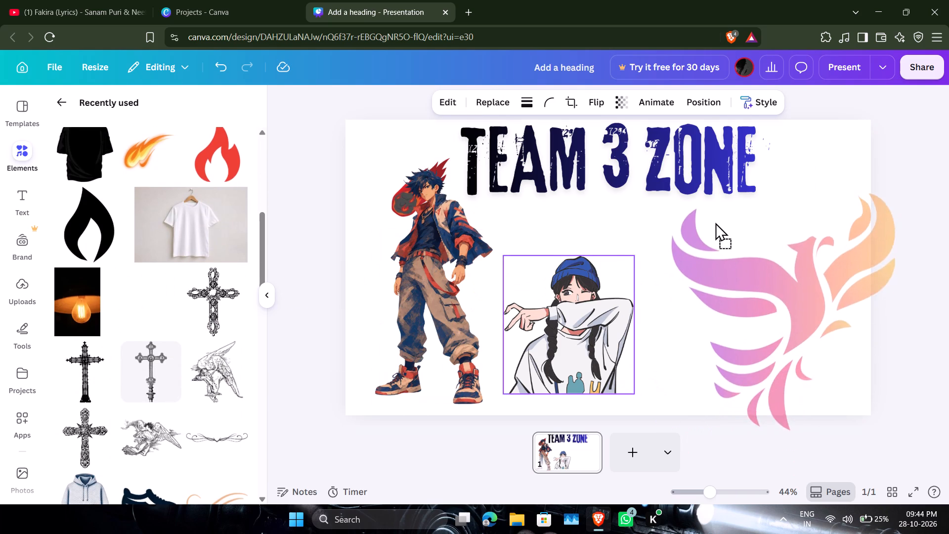
left_click_drag(715, 222, 708, 217)
left_click_drag(794, 291, 763, 255)
left_click_drag(820, 328, 741, 295)
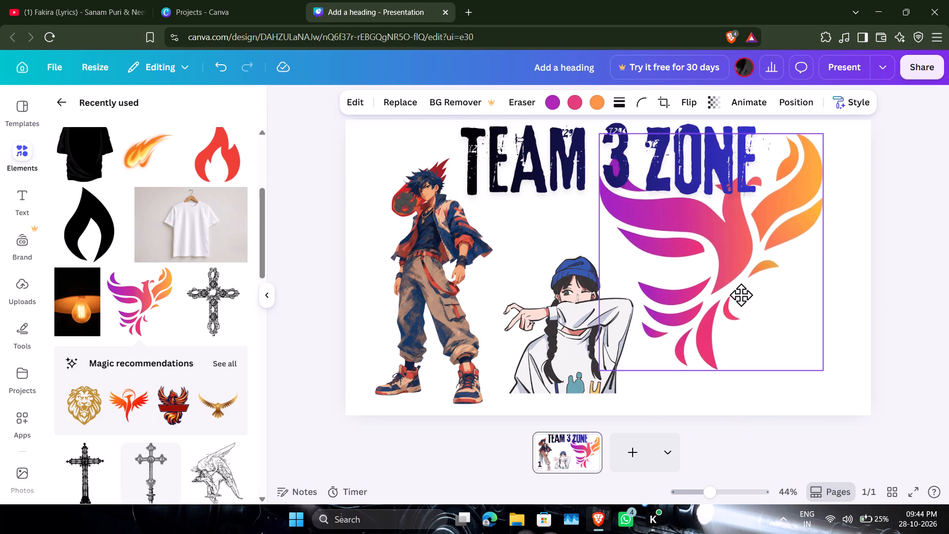
left_click_drag(741, 295, 674, 274)
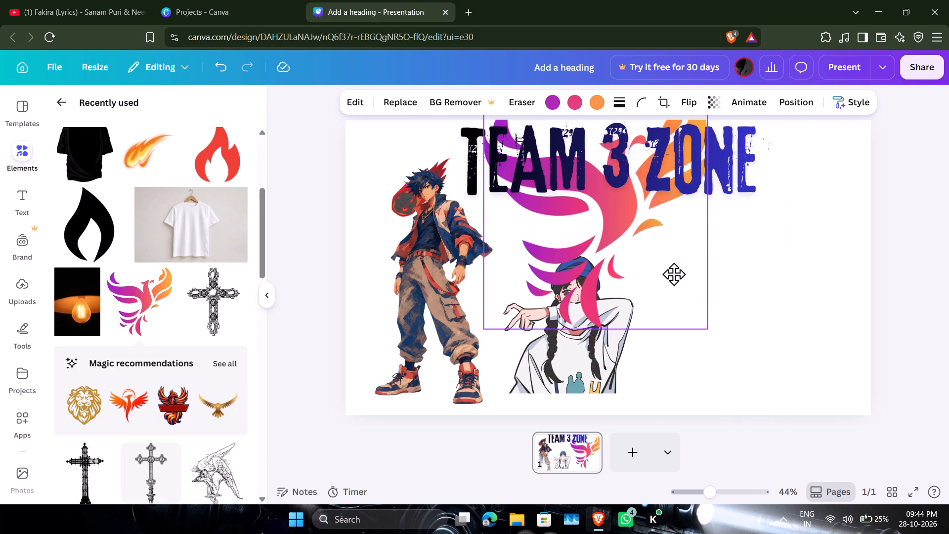
left_click_drag(674, 274, 680, 287)
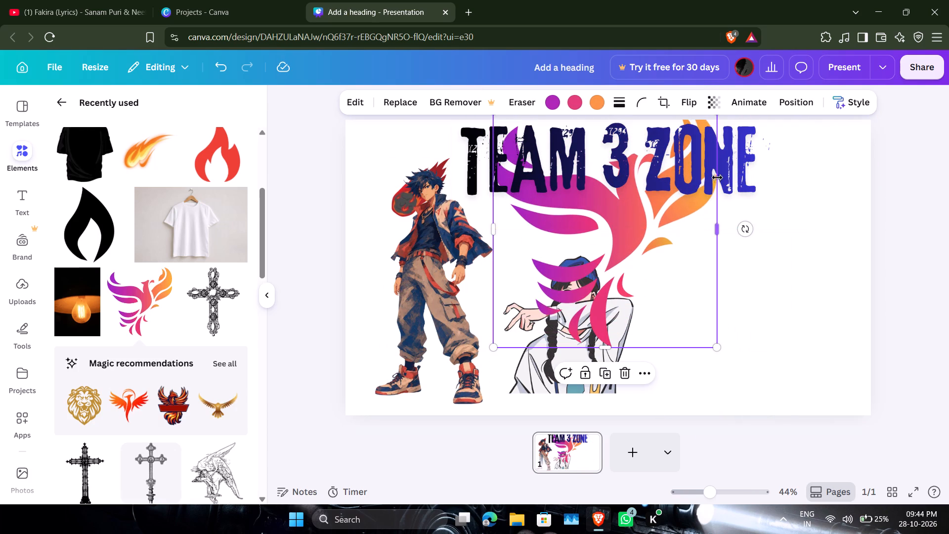
Send the phoenix backward in the layer order until it sits behind the beanie character.
left_click(630, 285)
left_click(639, 239)
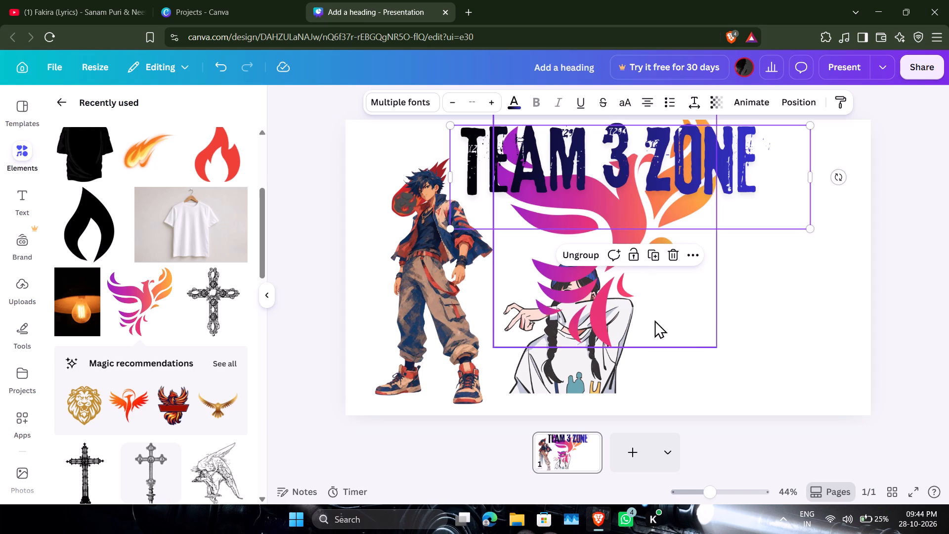
left_click(737, 320)
left_click(591, 285)
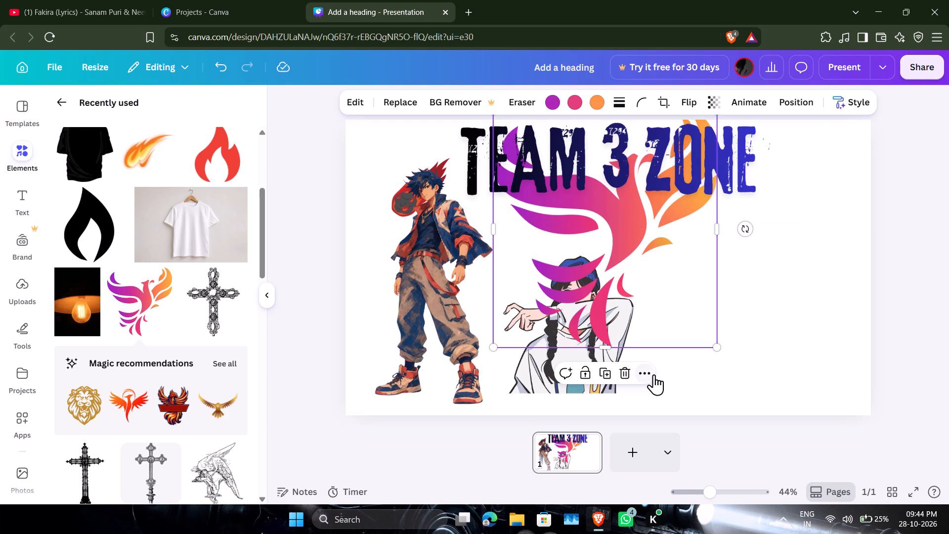
left_click(654, 374)
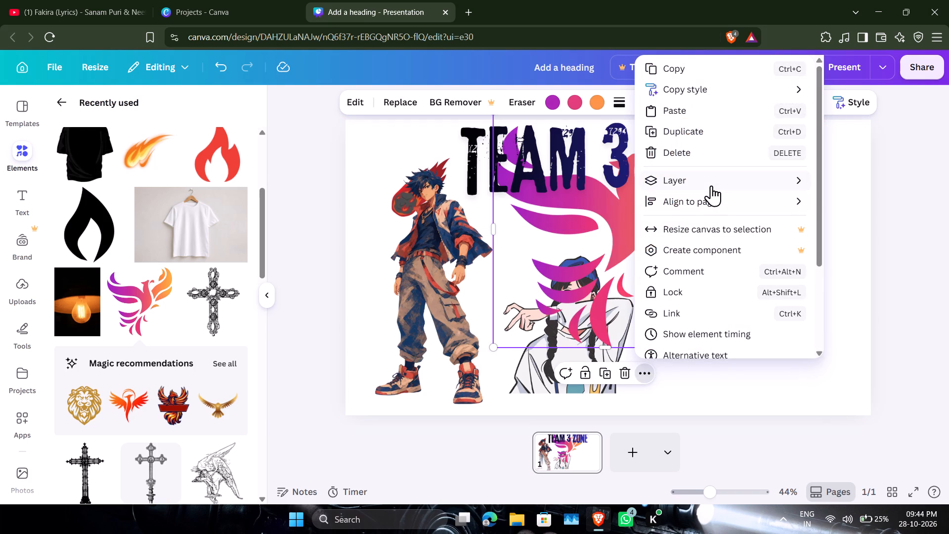
left_click(711, 185)
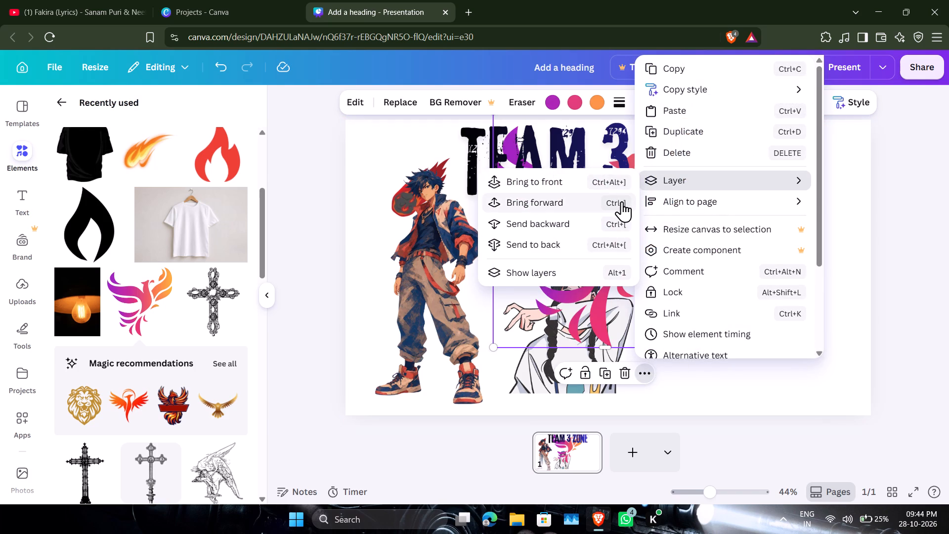
left_click(617, 226)
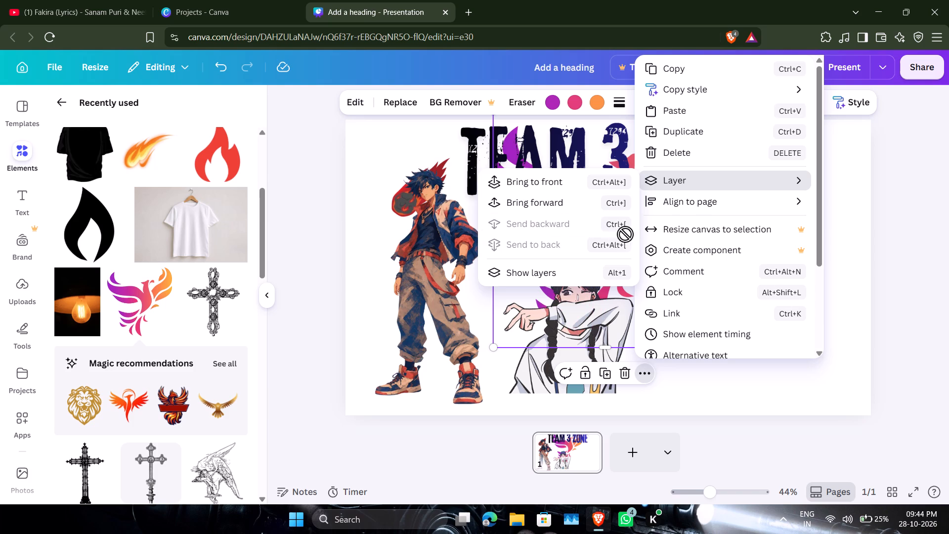
left_click(870, 251)
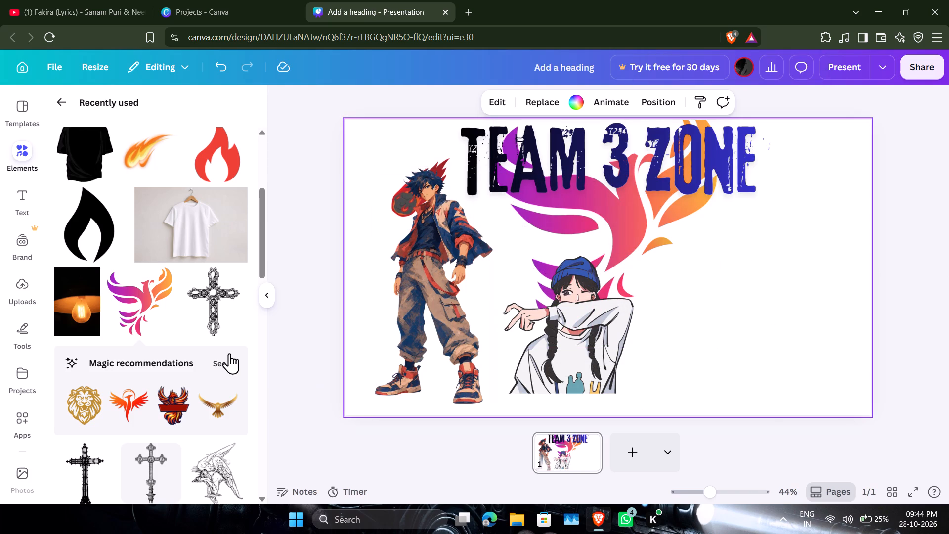
Add the standing anime boy in the green jacket from the recommended elements and place him on the page's right side.
scroll(164, 257, "up", 9)
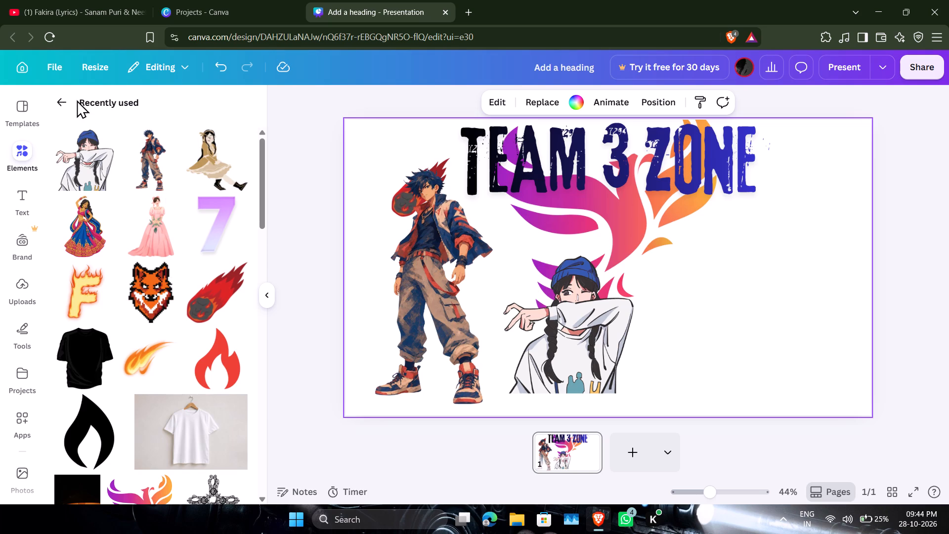
left_click(62, 102)
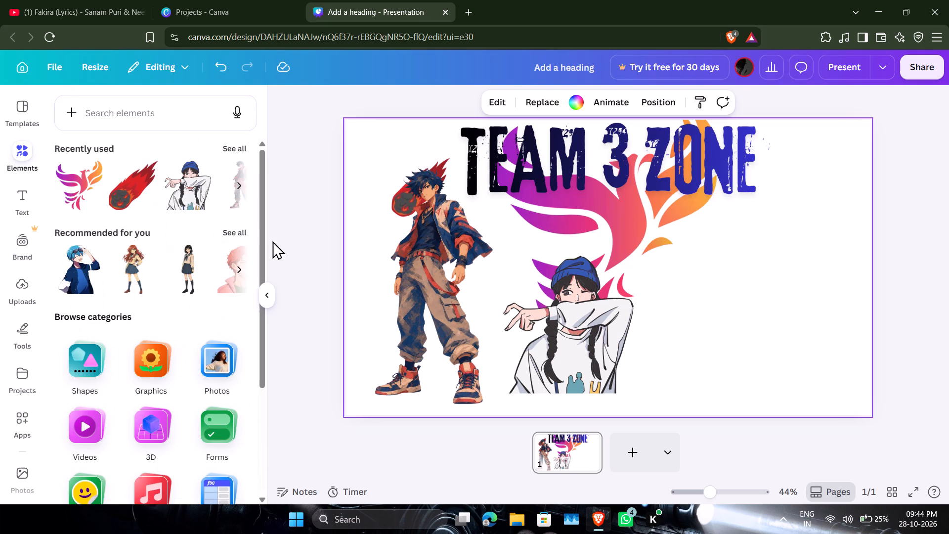
left_click(238, 232)
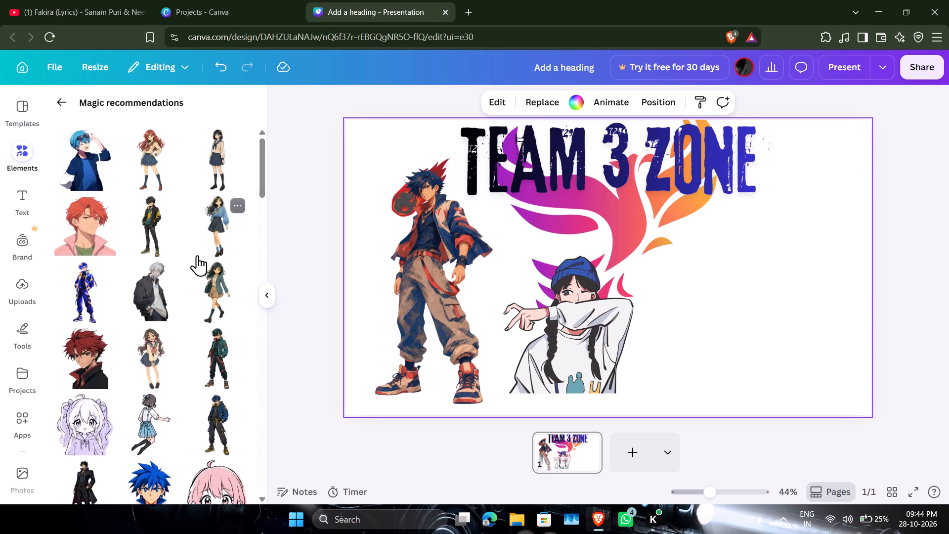
left_click_drag(221, 359, 660, 306)
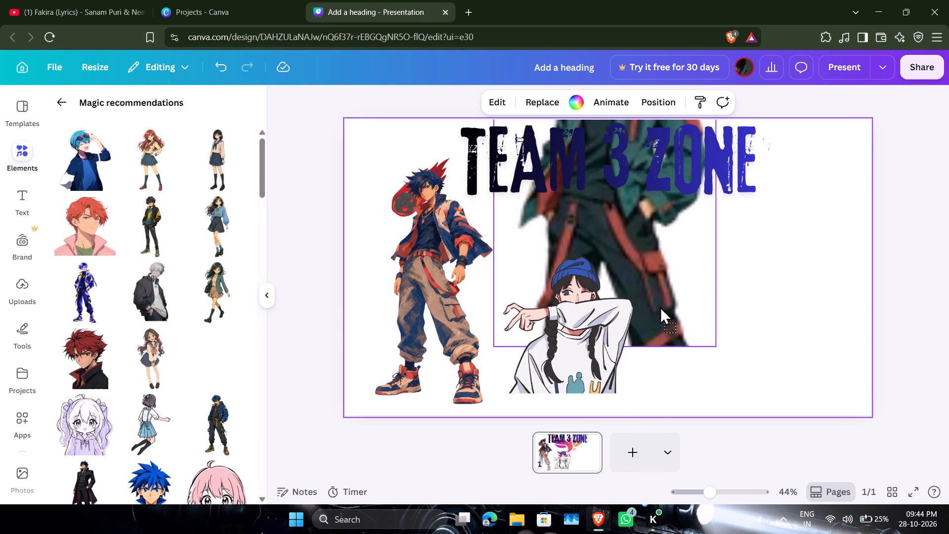
left_click_drag(660, 306, 721, 365)
left_click_drag(754, 377, 777, 211)
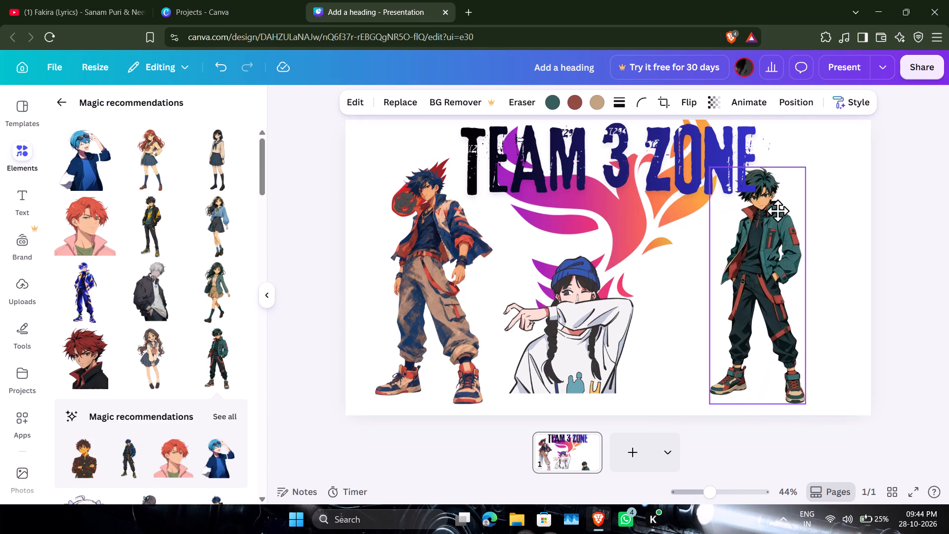
left_click_drag(777, 211, 772, 240)
left_click_drag(732, 371, 732, 348)
Widen the green-jacket boy slightly, shrink him, and place him near the page's bottom edge, clear of the title.
left_click_drag(800, 402, 729, 386)
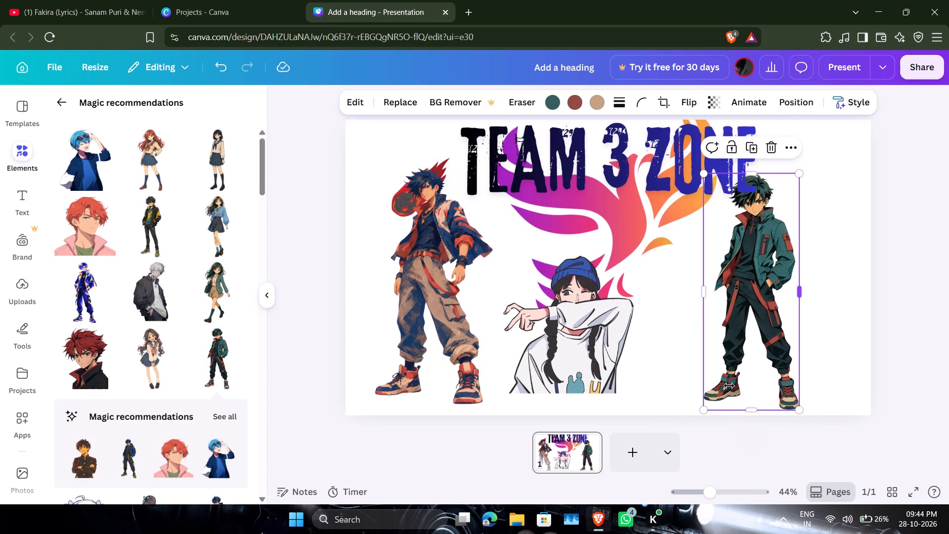
left_click_drag(729, 386, 808, 392)
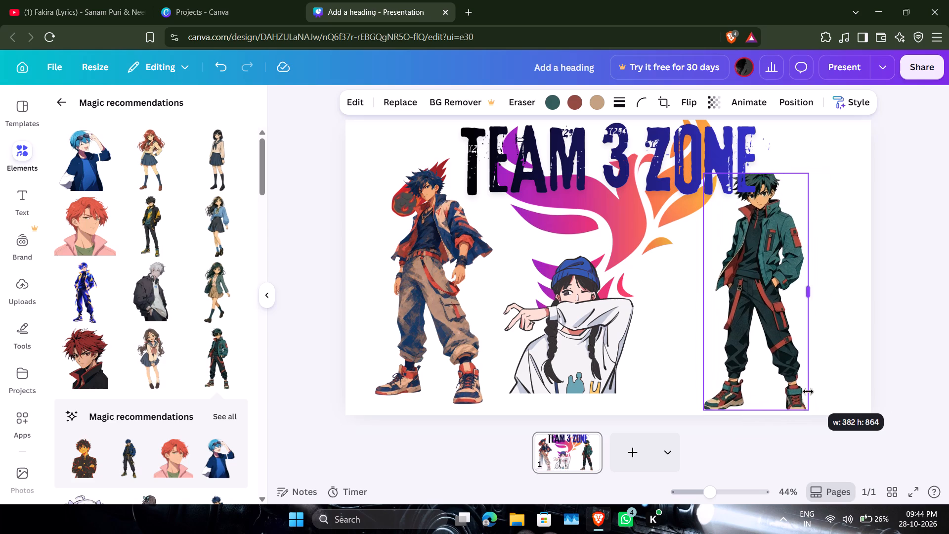
left_click_drag(808, 392, 792, 397)
left_click_drag(792, 397, 805, 397)
left_click_drag(752, 355, 757, 328)
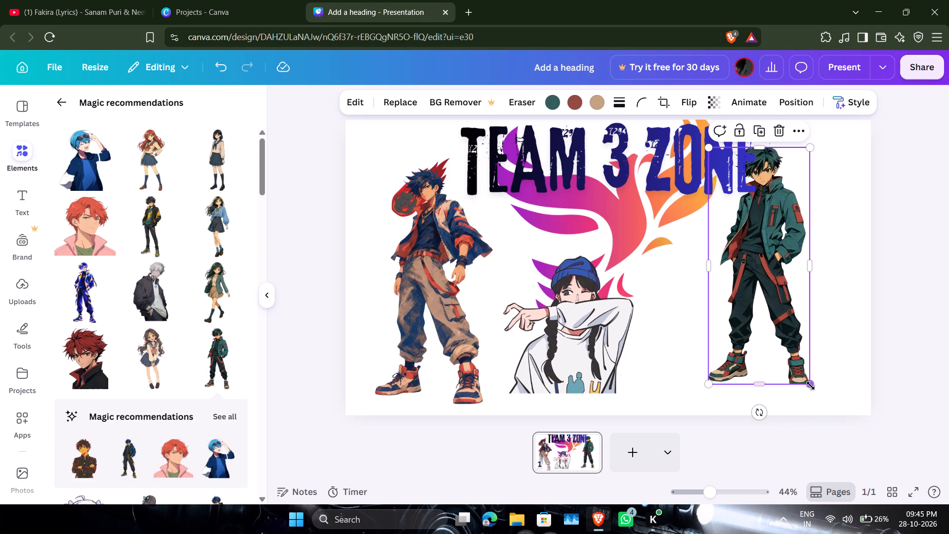
left_click_drag(811, 386, 771, 341)
left_click_drag(760, 268, 758, 344)
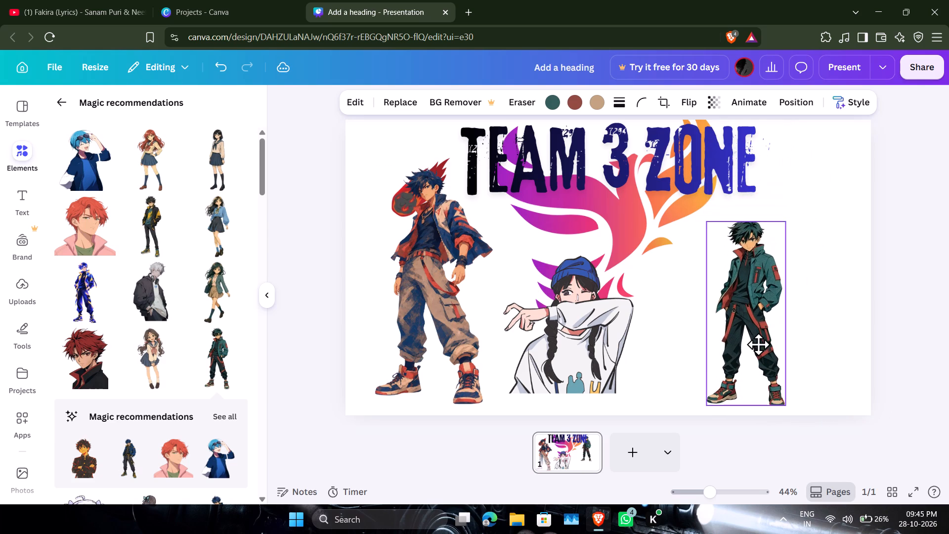
left_click_drag(758, 344, 759, 349)
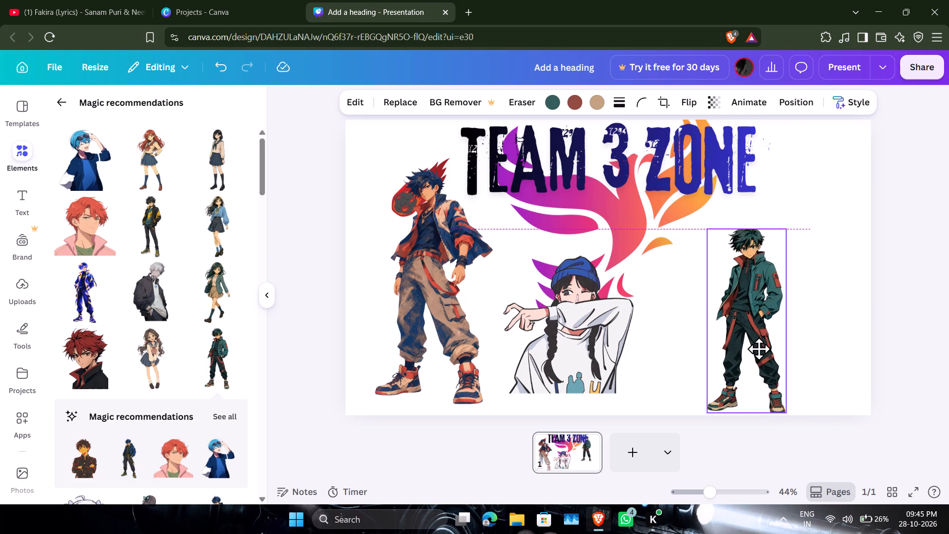
left_click_drag(759, 349, 768, 367)
left_click_drag(768, 358, 765, 334)
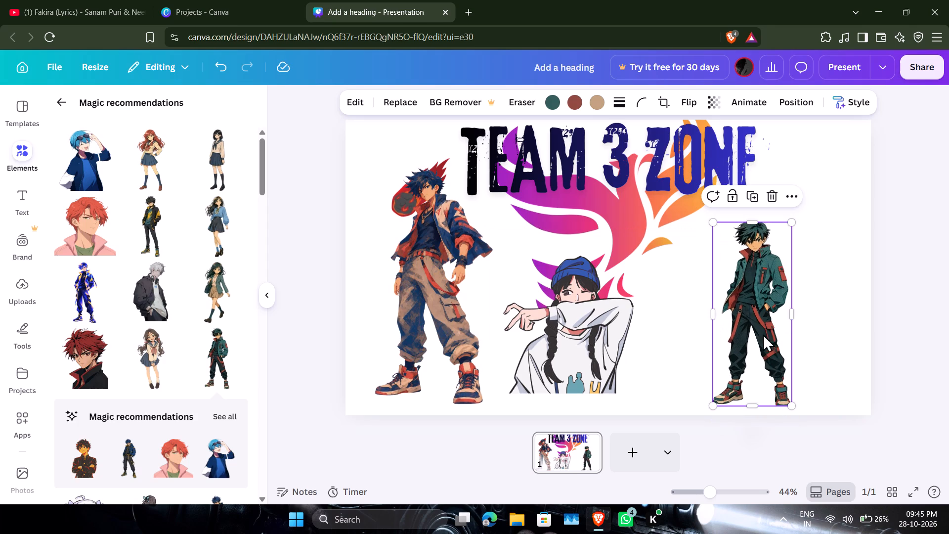
Shrink the anime boy by the meteor and set him near the page's bottom edge, slightly closer to the beanie character.
left_click(472, 321)
left_click_drag(496, 404, 474, 368)
left_click_drag(439, 293, 441, 335)
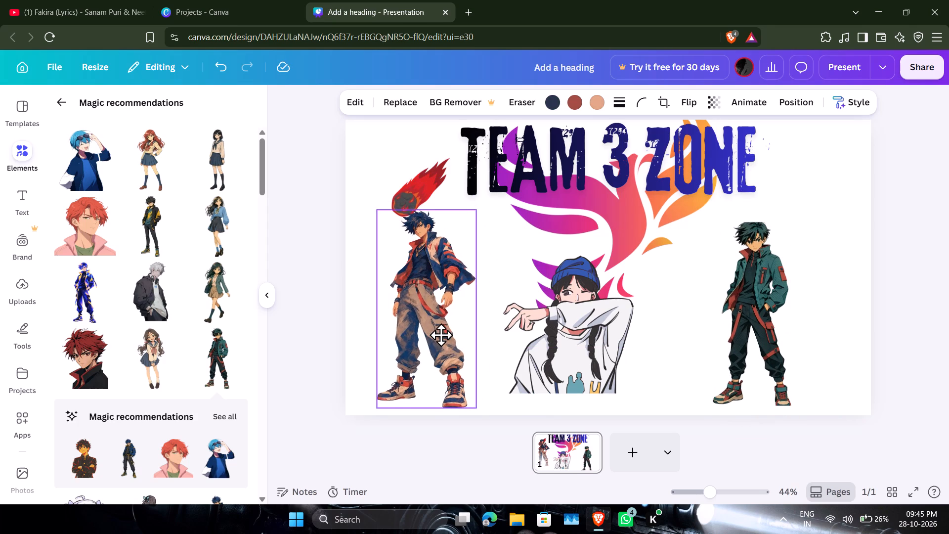
left_click_drag(441, 335, 454, 334)
Extend the green-jacket boy upward so his head lines up with the other anime boy's head.
left_click(732, 249)
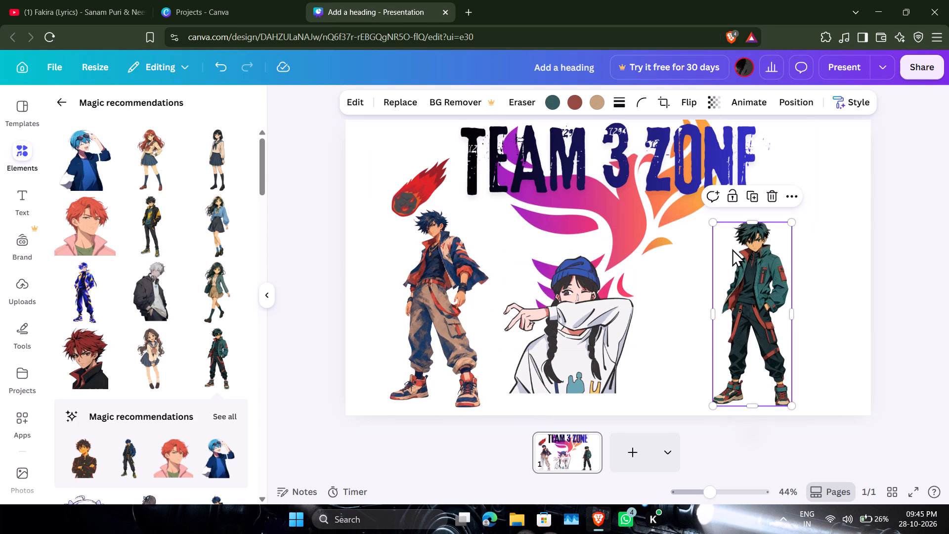
left_click_drag(752, 223, 752, 211)
left_click(826, 249)
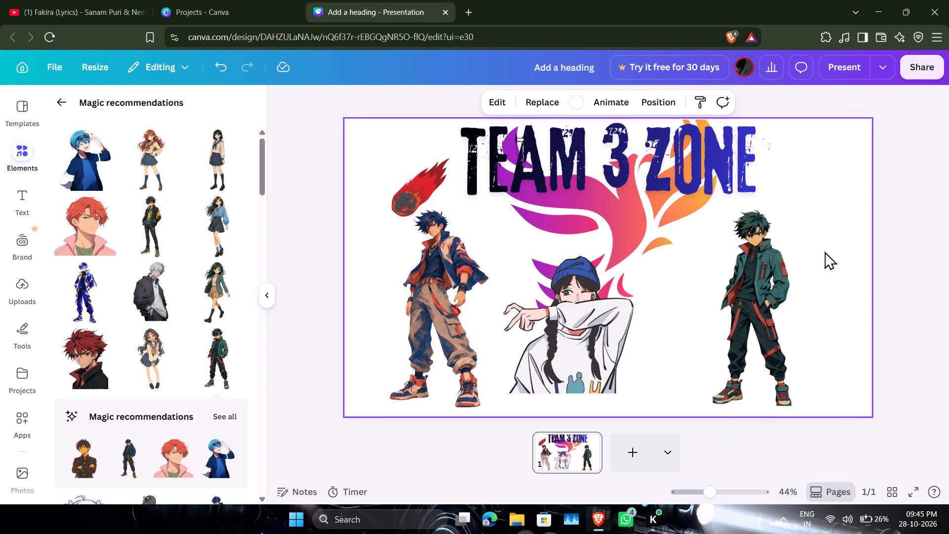
Move the meteor back down behind the resized anime boy's head and shoulder.
left_click_drag(416, 183, 463, 181)
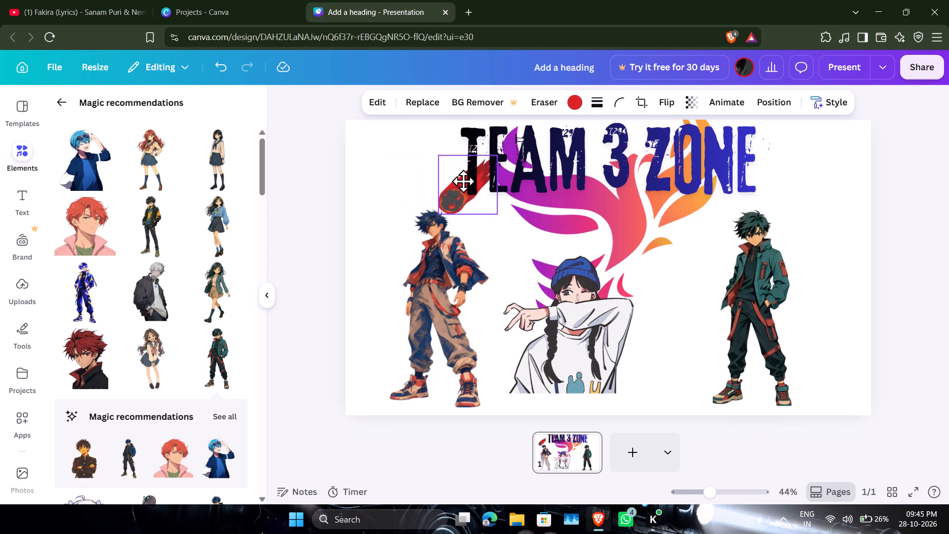
left_click_drag(463, 181, 421, 217)
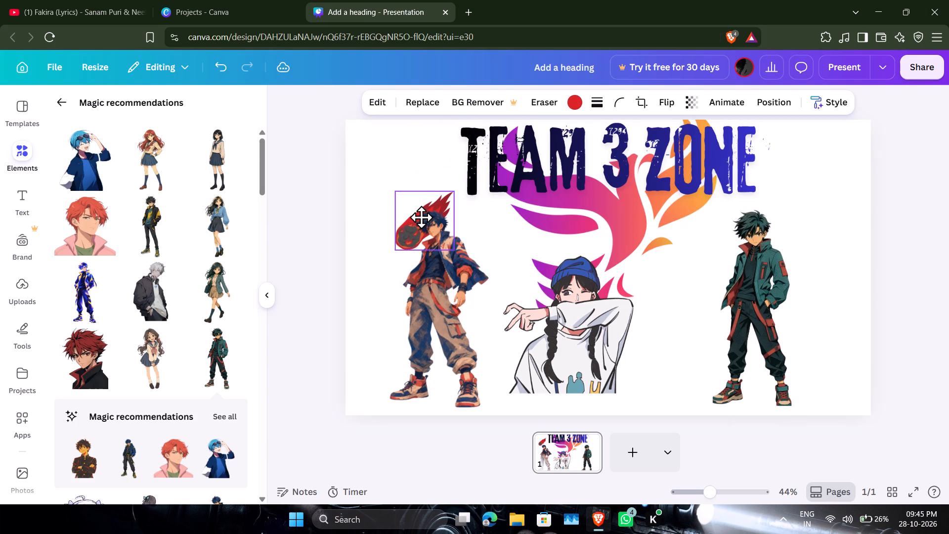
left_click_drag(421, 217, 421, 211)
left_click(825, 211)
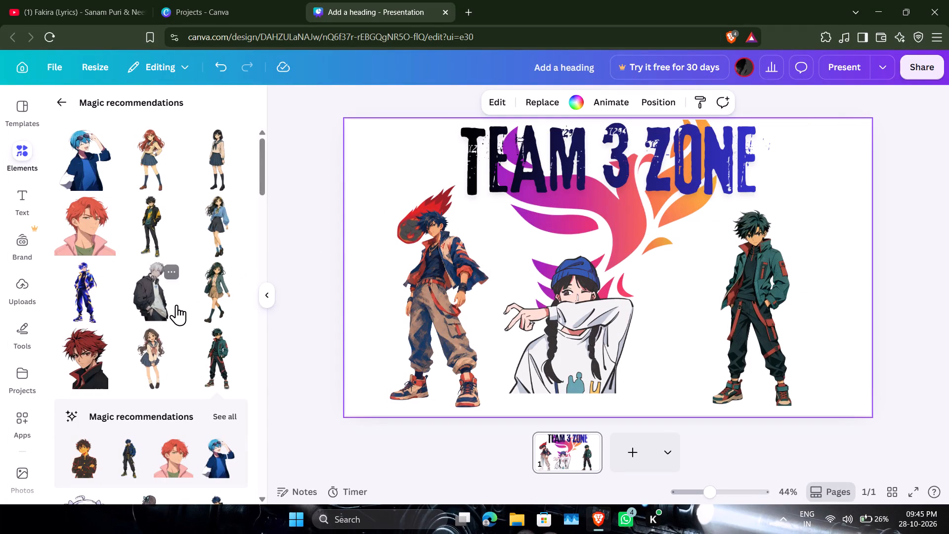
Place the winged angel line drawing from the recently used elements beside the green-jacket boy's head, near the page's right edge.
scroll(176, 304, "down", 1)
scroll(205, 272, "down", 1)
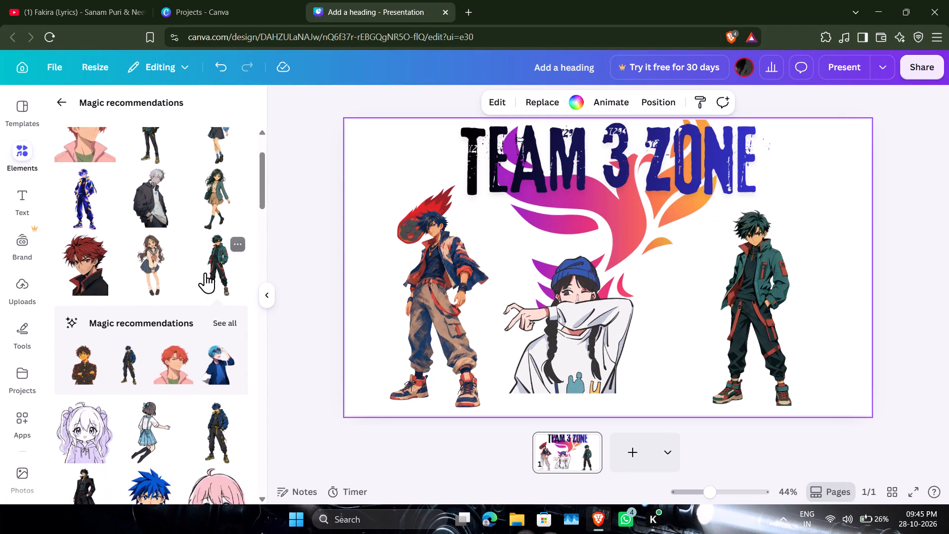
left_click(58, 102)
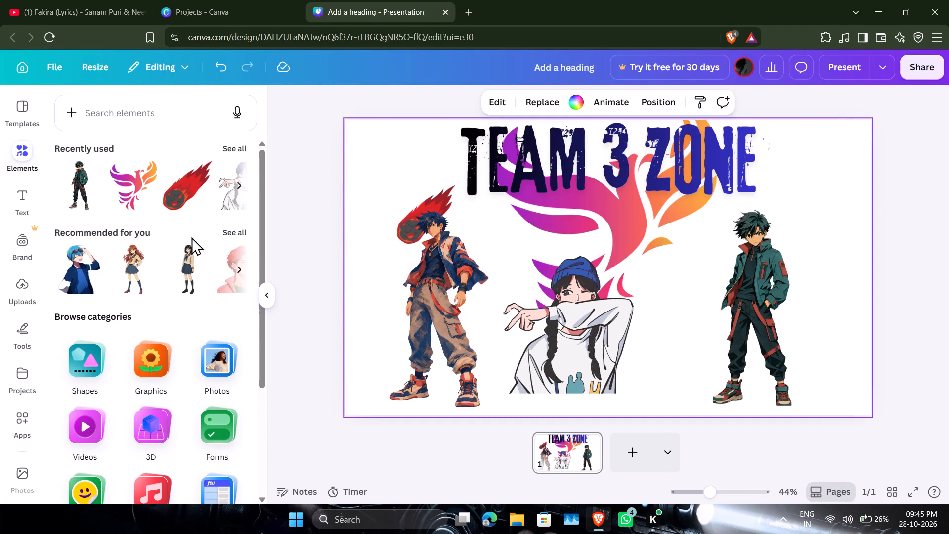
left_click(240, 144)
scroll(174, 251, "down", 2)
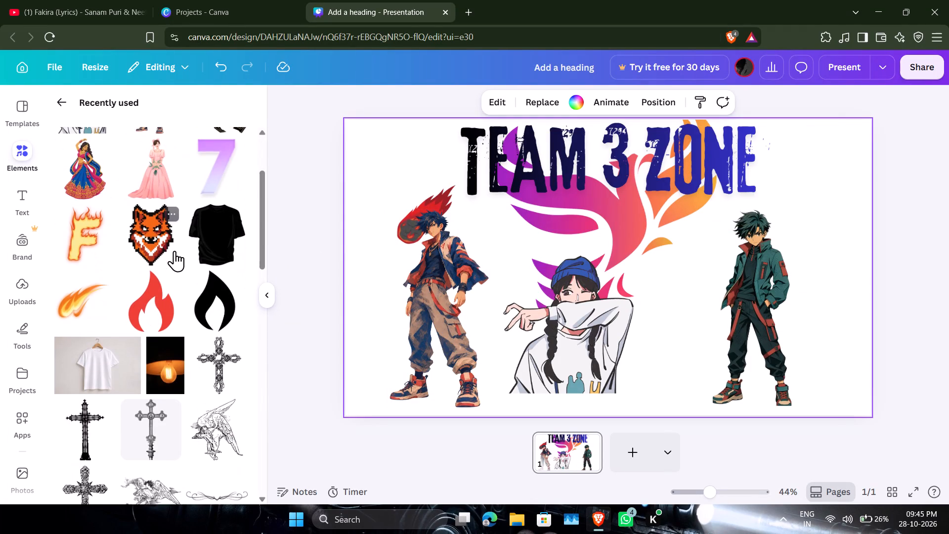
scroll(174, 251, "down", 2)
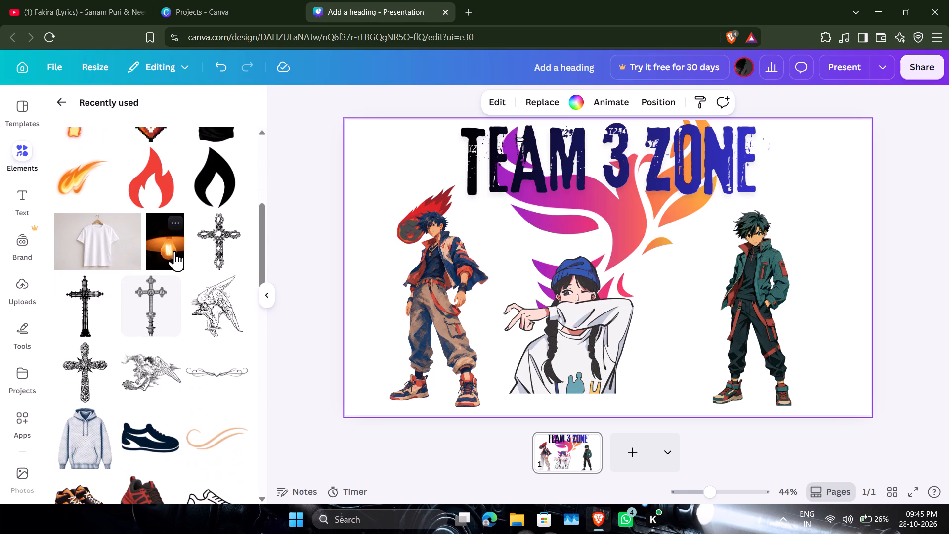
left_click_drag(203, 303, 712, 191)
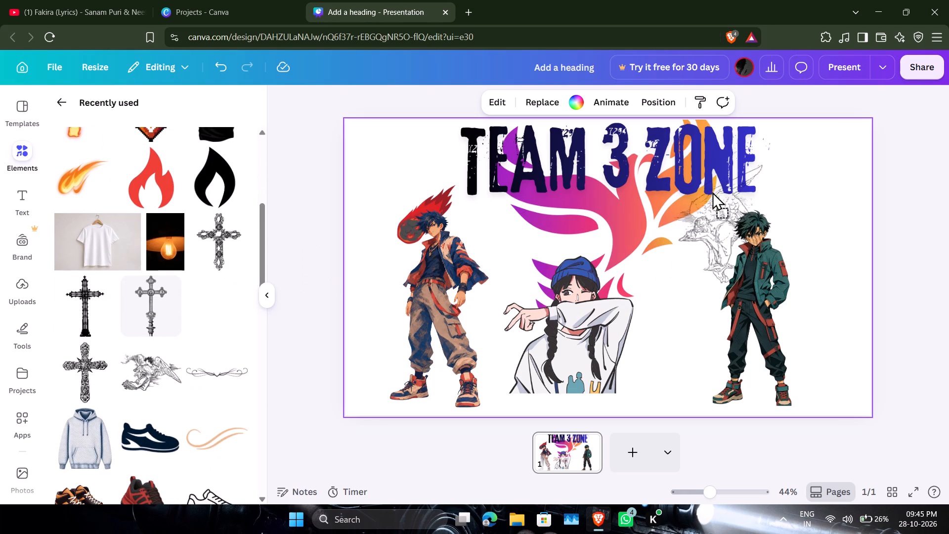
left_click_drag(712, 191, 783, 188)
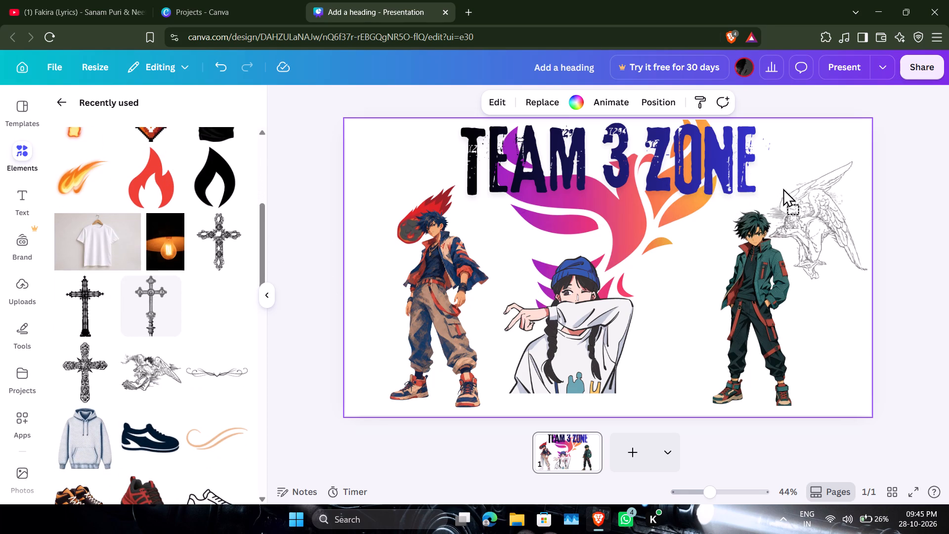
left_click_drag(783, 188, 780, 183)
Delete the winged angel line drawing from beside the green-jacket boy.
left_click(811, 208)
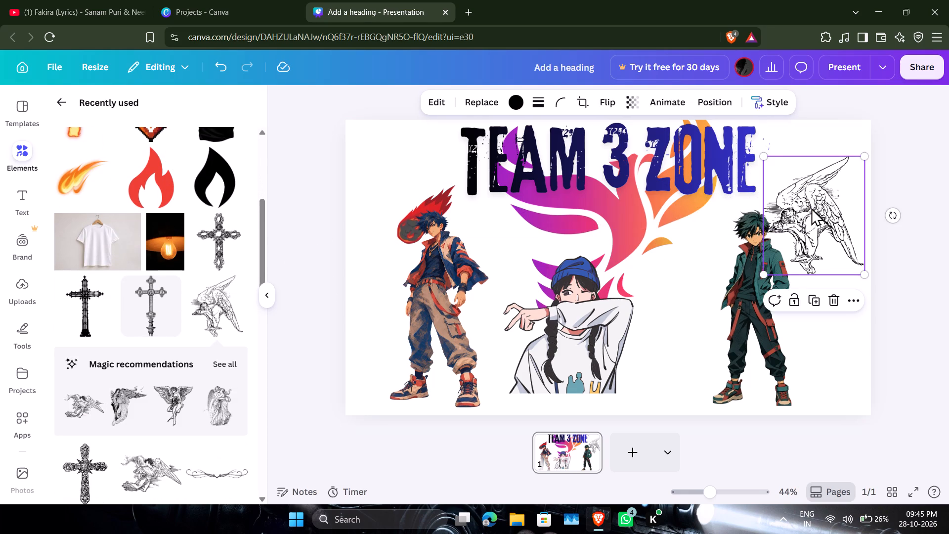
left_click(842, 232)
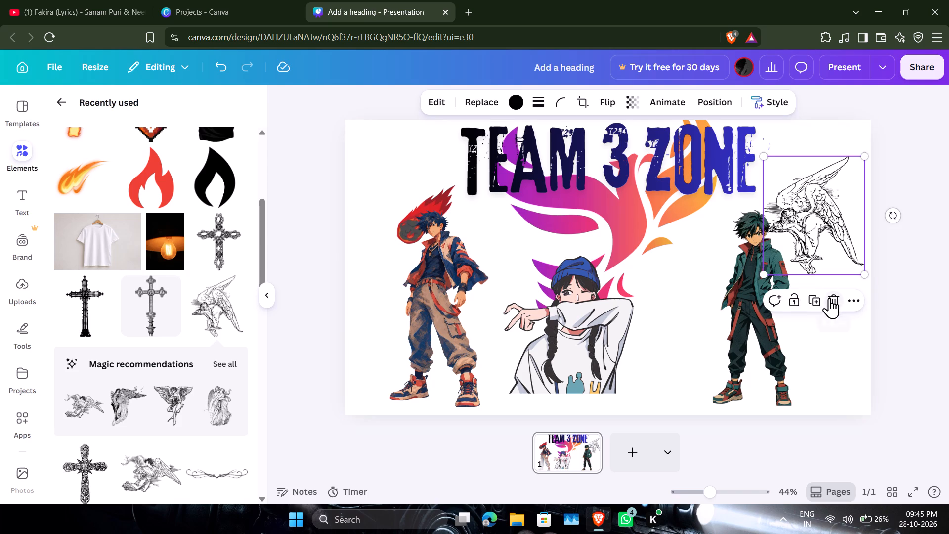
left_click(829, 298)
Look further through the recently used elements, and search the elements library for "EGAL".
scroll(180, 257, "down", 8)
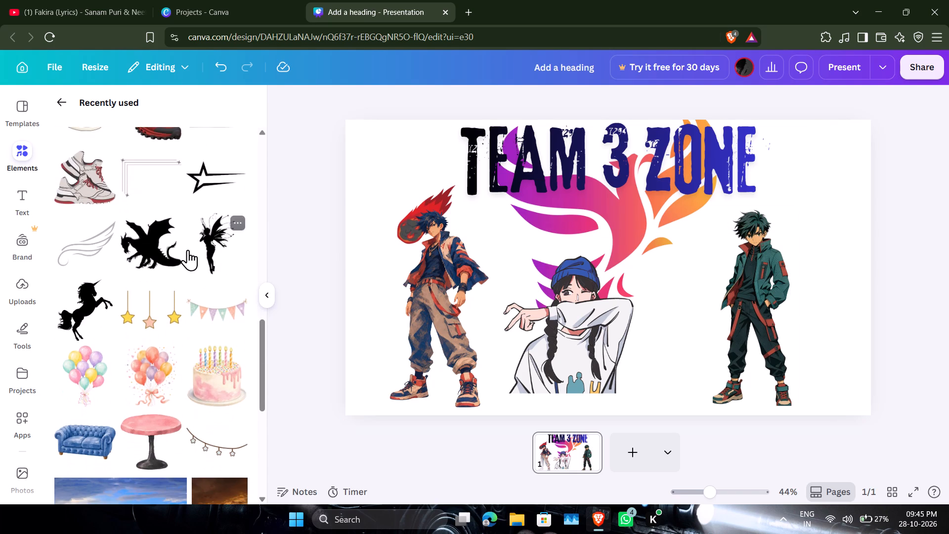
scroll(228, 241, "down", 2)
scroll(227, 241, "up", 2)
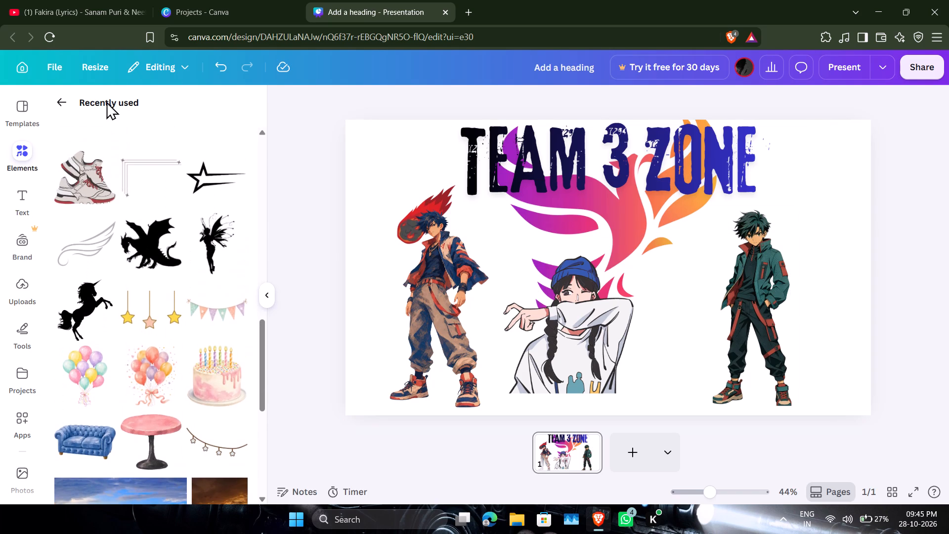
left_click(58, 103)
left_click(117, 108)
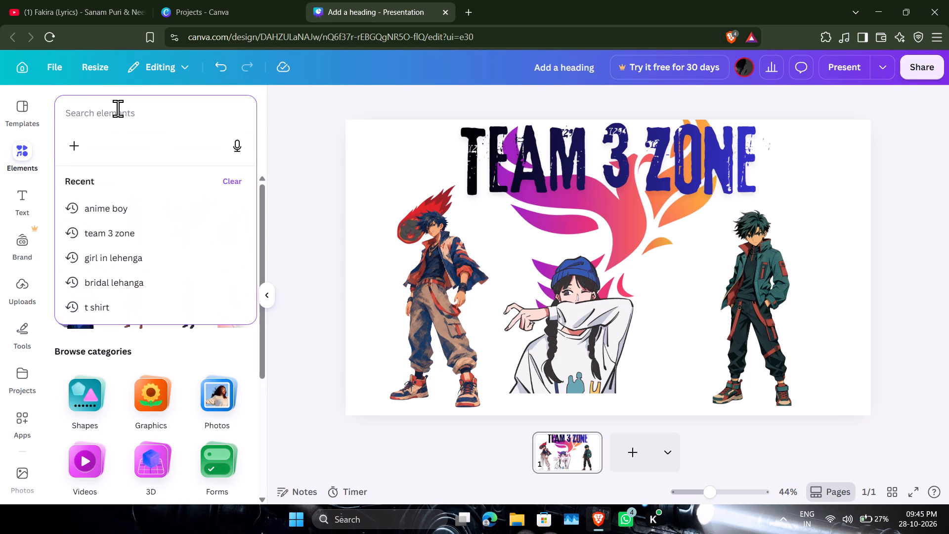
type("EGAL")
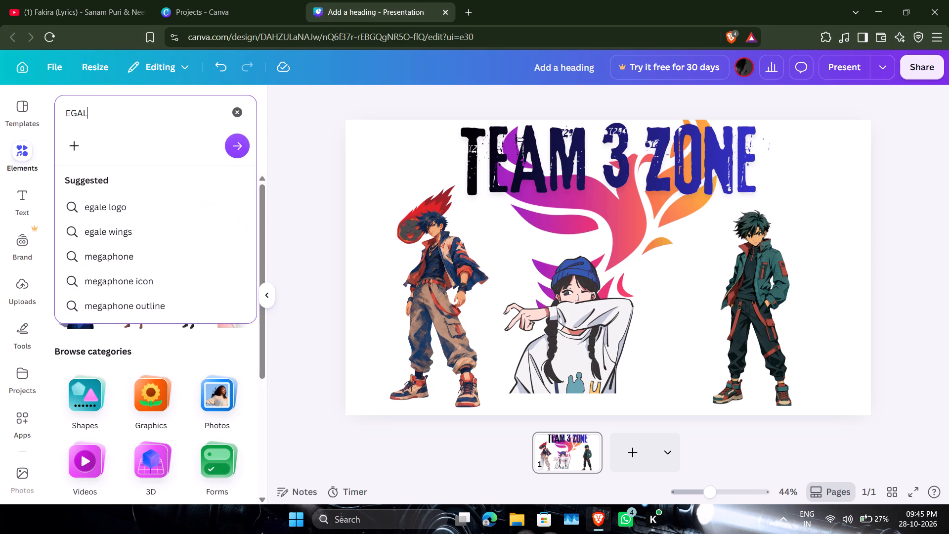
key("Return")
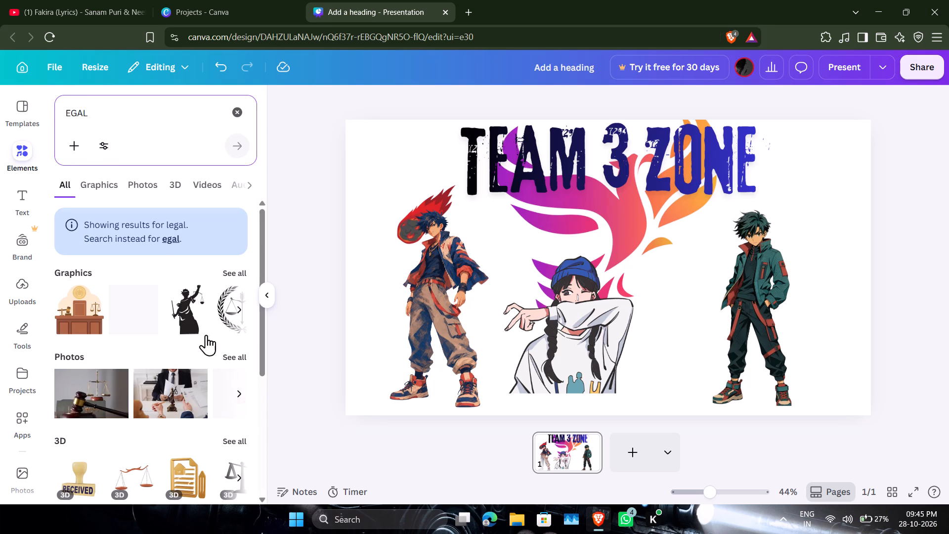
Change the elements search to the suggested term "egale logo".
scroll(194, 344, "down", 1)
left_click(198, 121)
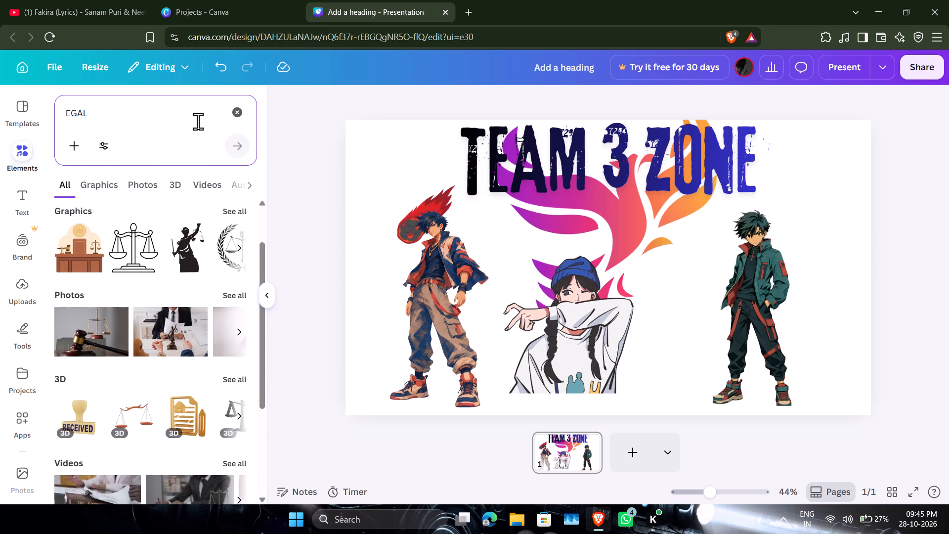
key("BackSpace")
key("BackSpace")
key("BackSpace")
key("BackSpace")
key("BackSpace")
left_click(183, 117)
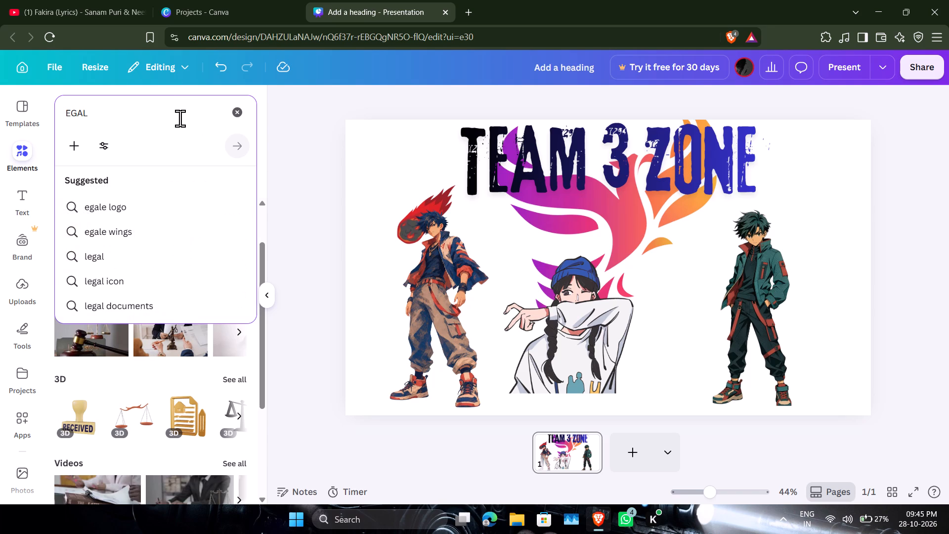
left_click(135, 214)
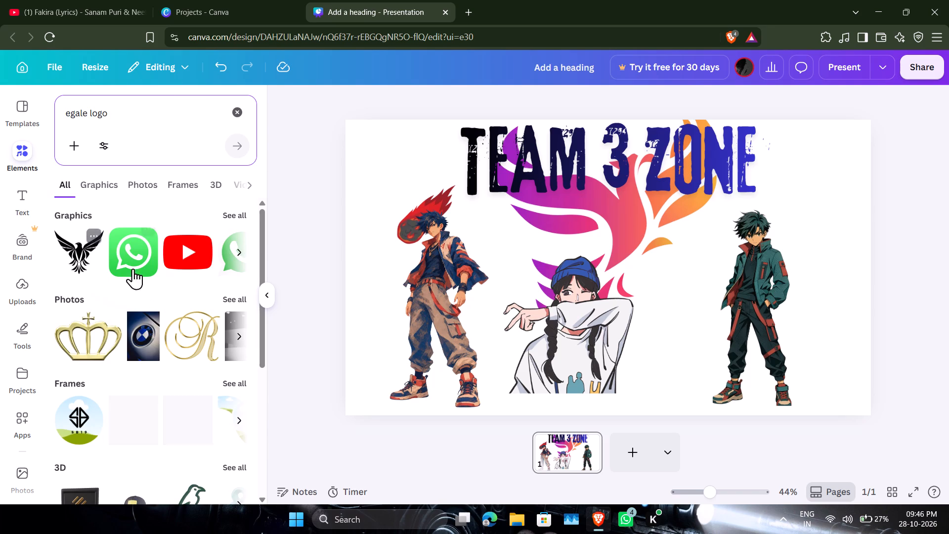
Shorten the elements search to "egale" and look through the bird graphics, photos and videos.
scroll(191, 299, "down", 3)
scroll(191, 299, "up", 2)
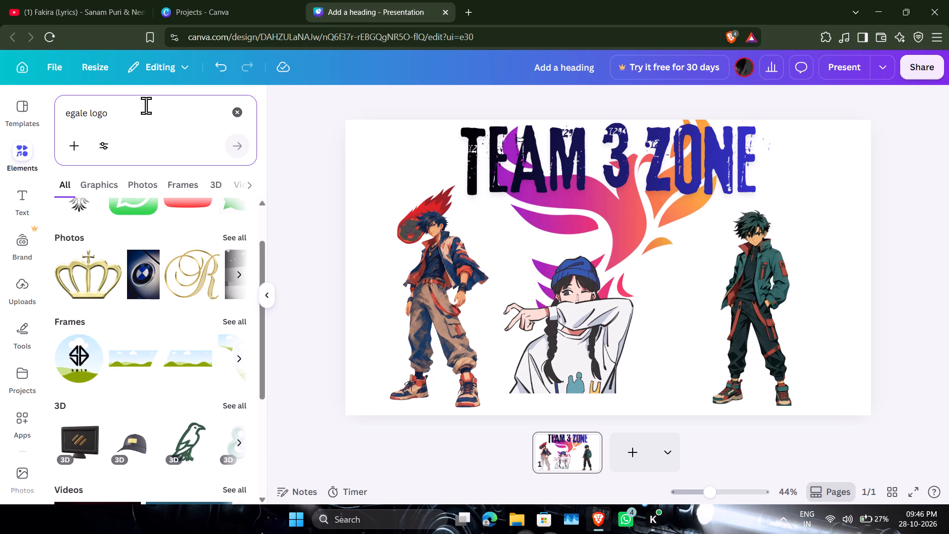
left_click(145, 105)
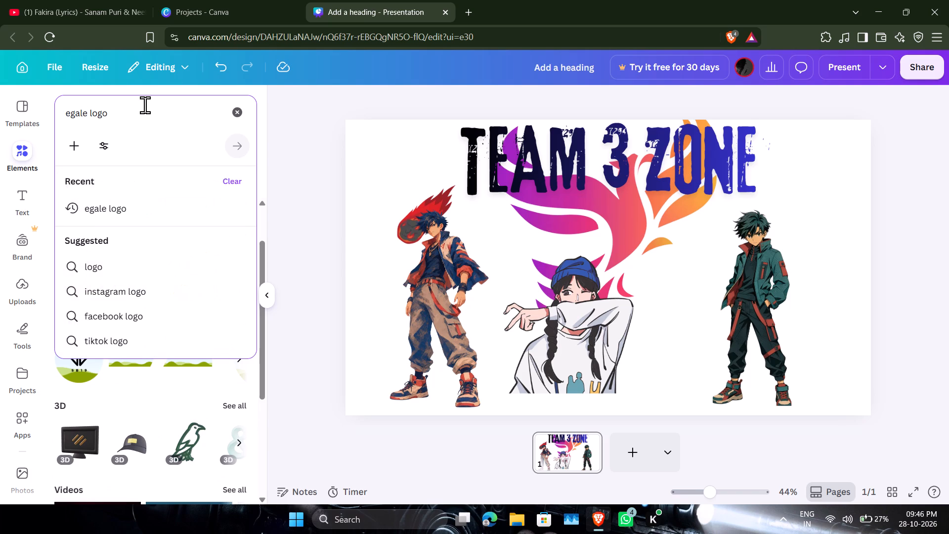
key("BackSpace")
key("BackSpace")
key("BackSpace")
key("BackSpace")
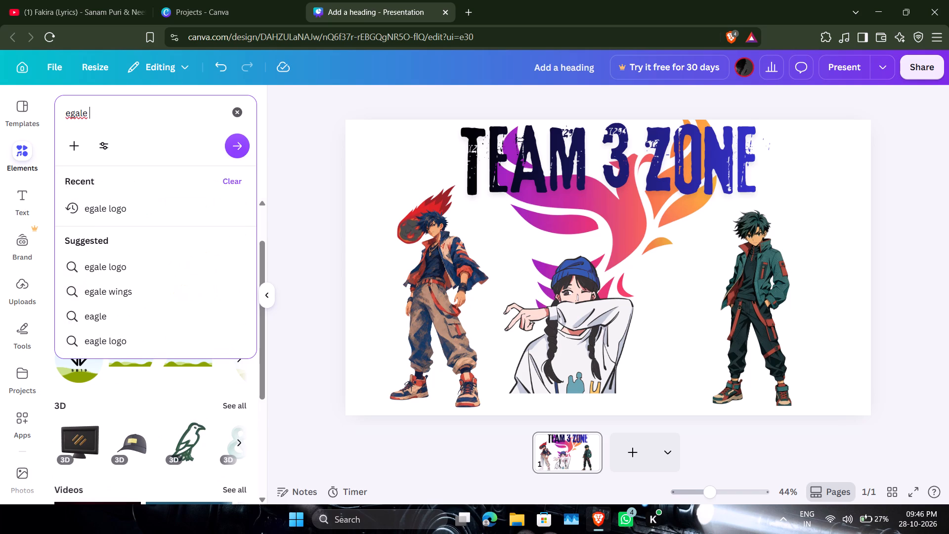
left_click(231, 149)
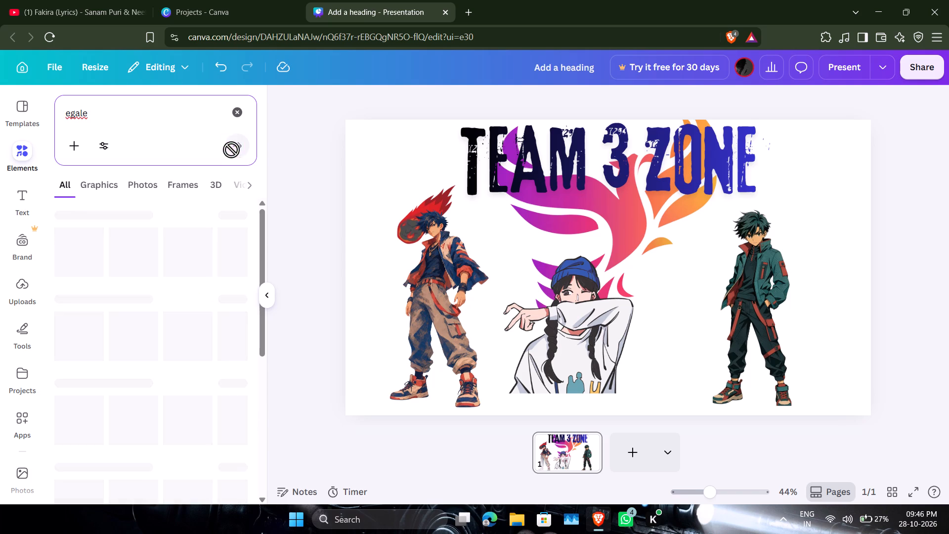
scroll(117, 311, "down", 1)
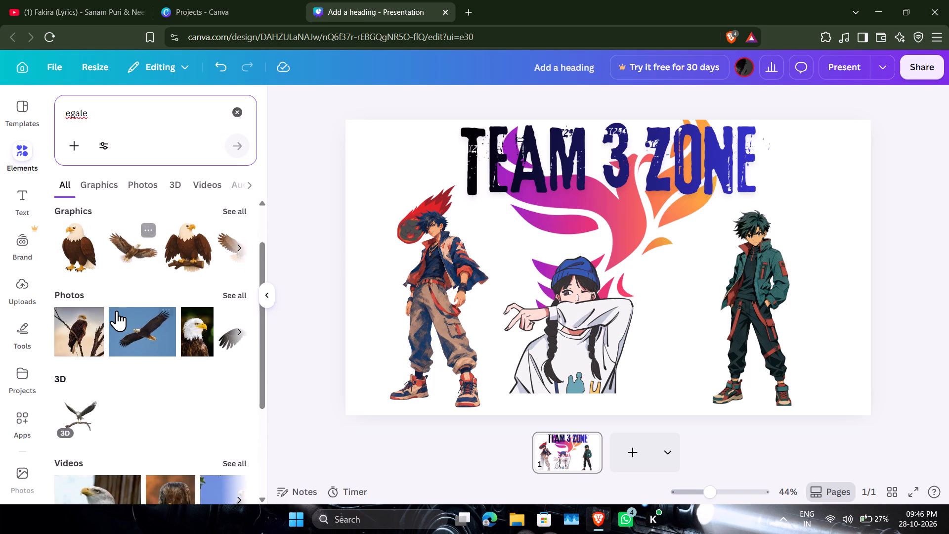
scroll(117, 311, "down", 4)
left_click(37, 152)
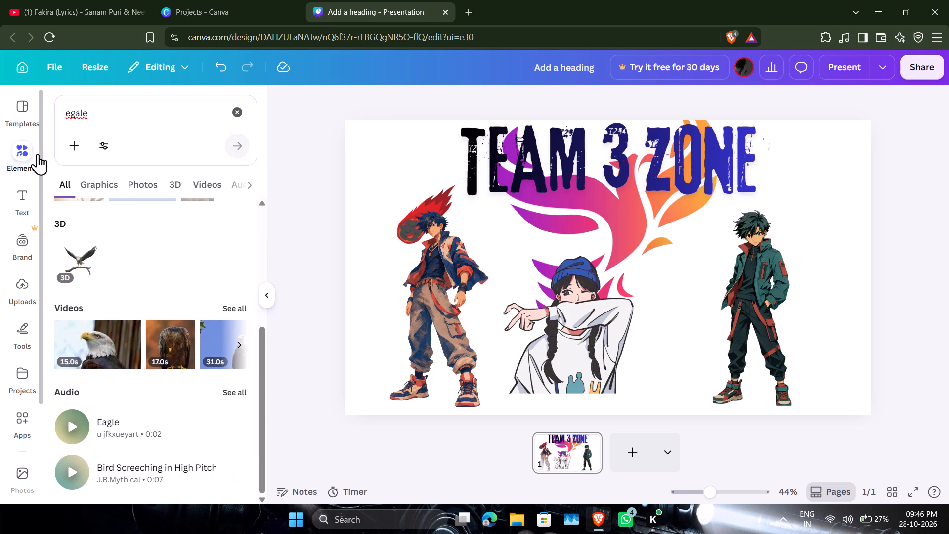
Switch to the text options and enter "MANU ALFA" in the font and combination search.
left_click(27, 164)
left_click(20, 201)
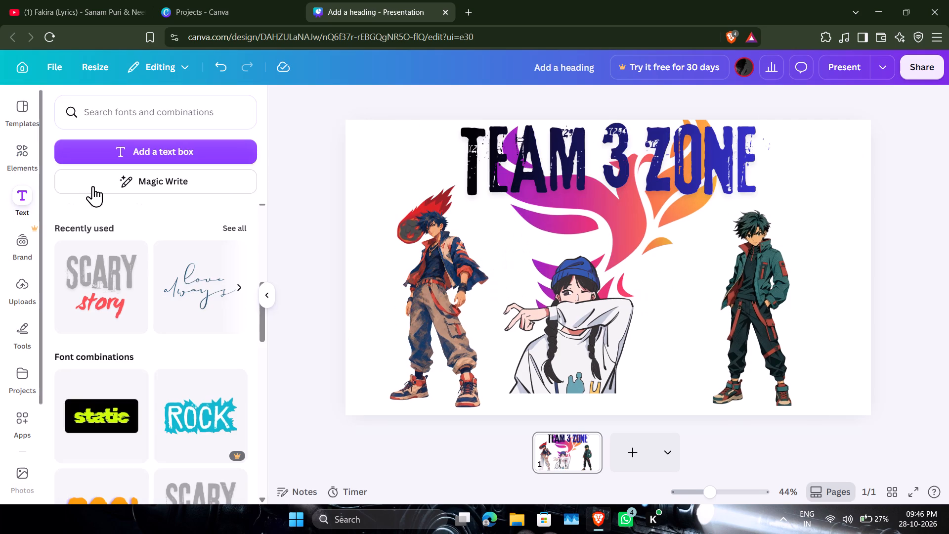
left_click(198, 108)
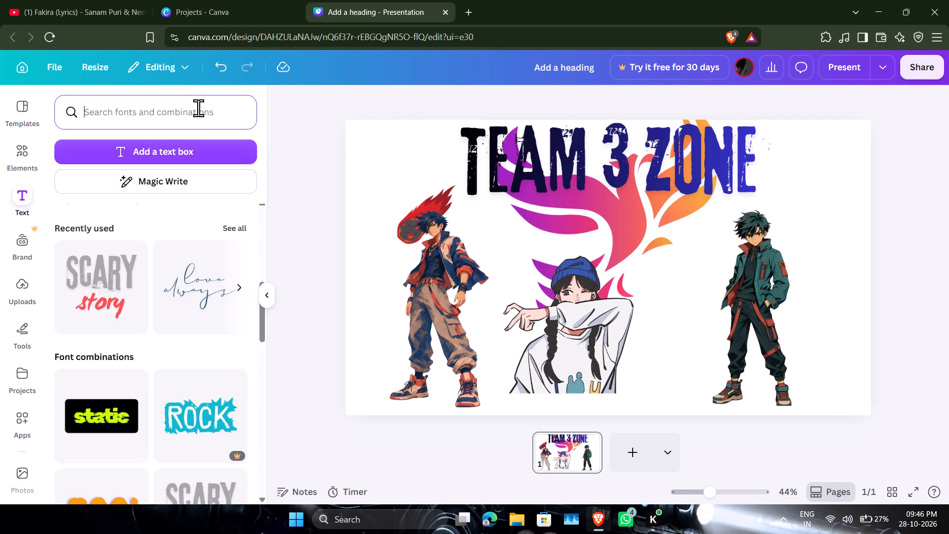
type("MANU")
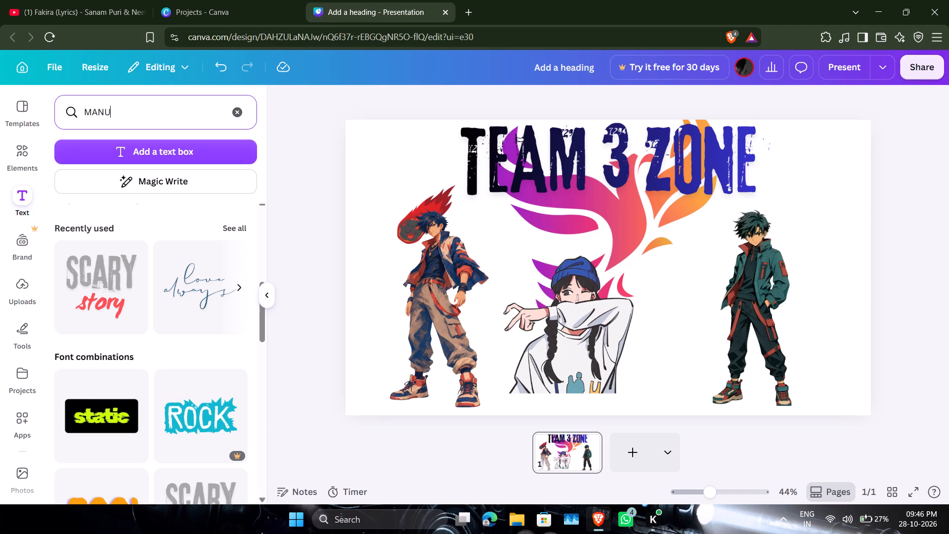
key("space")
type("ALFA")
Add the recently used "love always" font combination to the page and shift its word "always" to the left.
left_click(207, 288)
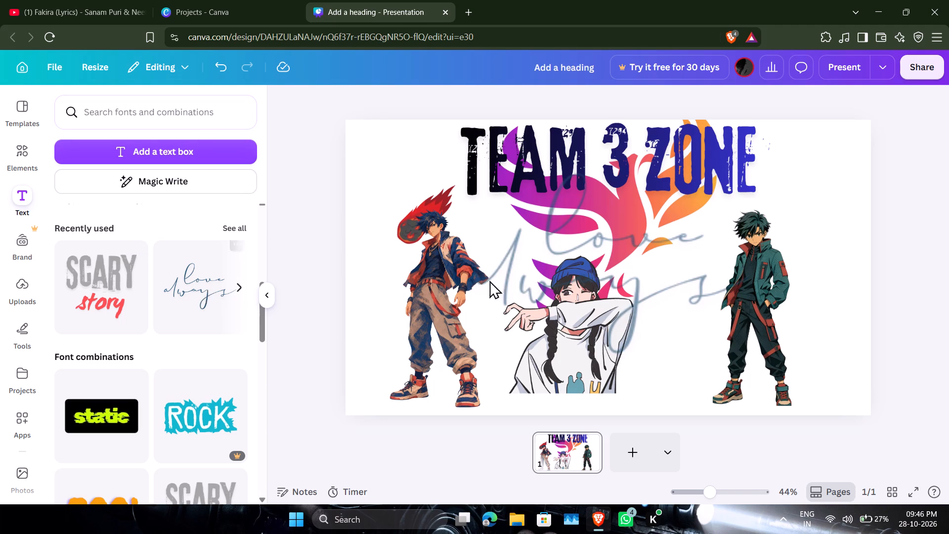
left_click(560, 274)
left_click_drag(621, 274, 513, 274)
Replace the word "always" in the font combination with "MANUJ".
left_click(611, 297)
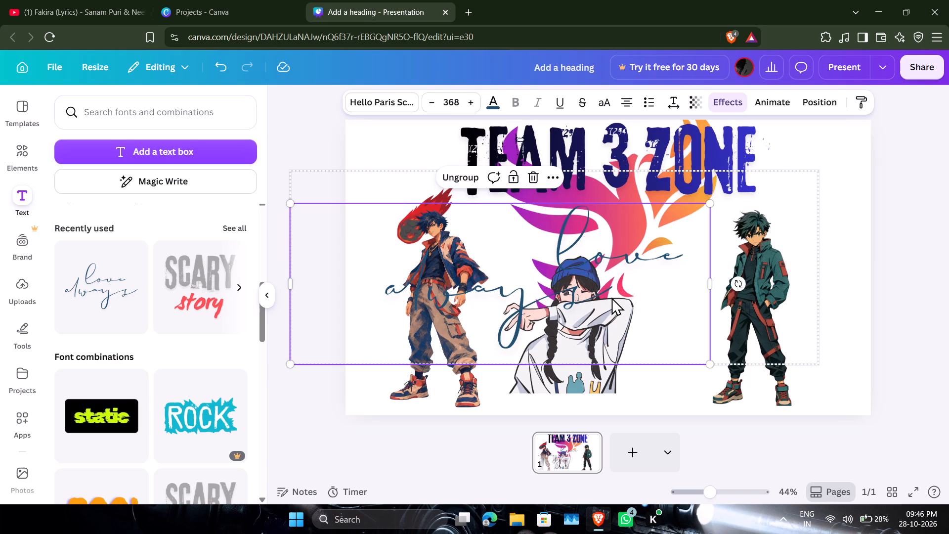
key("BackSpace")
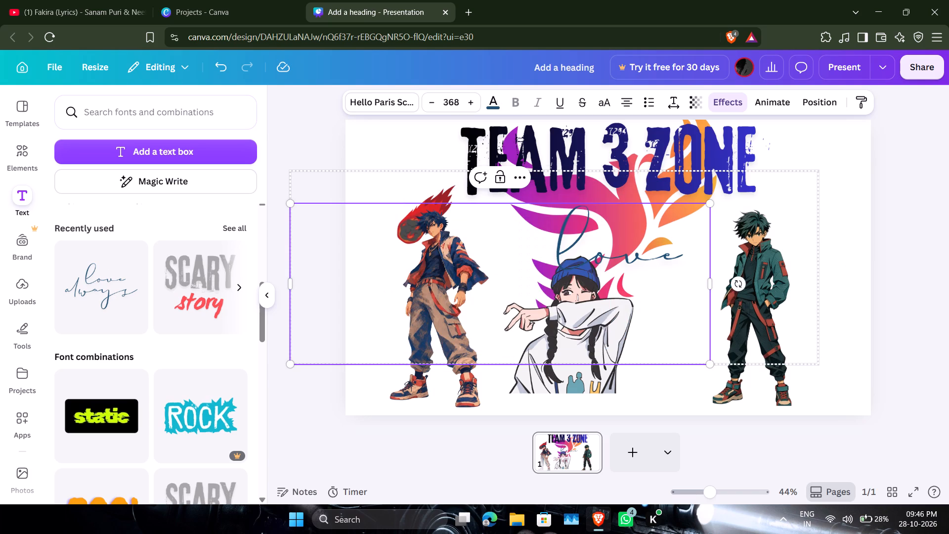
type("MANUJ")
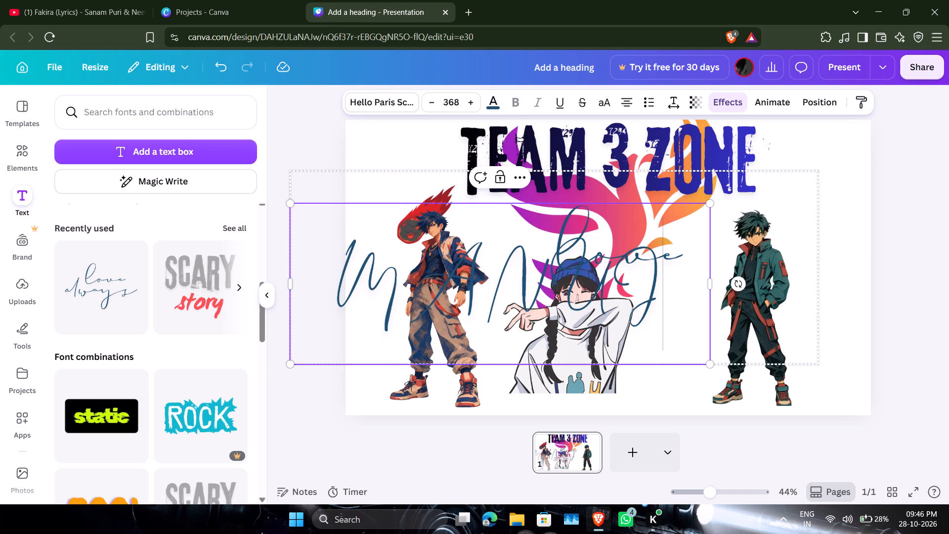
Clear all of the "MANUJ" text from the line beneath "love".
key("space")
key("BackSpace")
key("BackSpace")
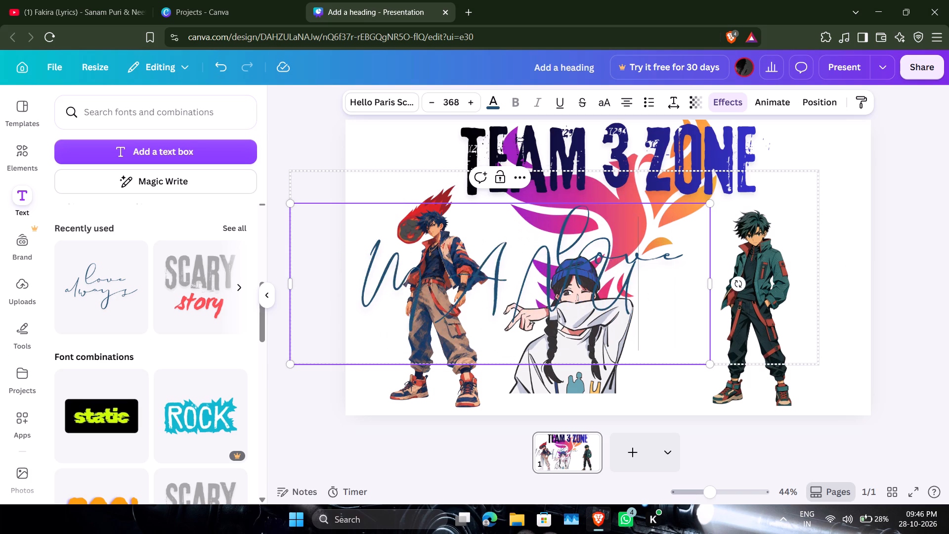
key("BackSpace")
key("BackSpace")
key("BackSpace")
key("BackSpace")
key("BackSpace")
key("BackSpace")
key("BackSpace")
key("BackSpace")
key("BackSpace")
key("BackSpace")
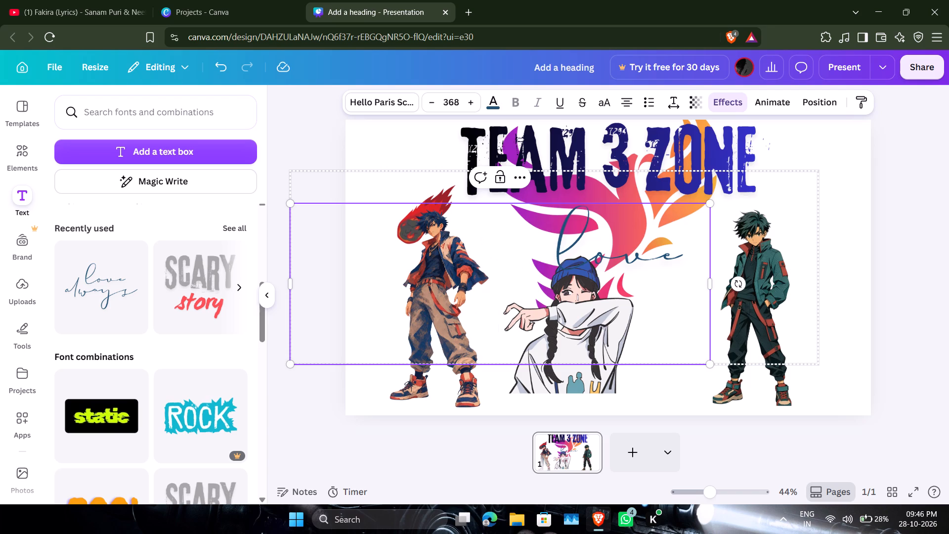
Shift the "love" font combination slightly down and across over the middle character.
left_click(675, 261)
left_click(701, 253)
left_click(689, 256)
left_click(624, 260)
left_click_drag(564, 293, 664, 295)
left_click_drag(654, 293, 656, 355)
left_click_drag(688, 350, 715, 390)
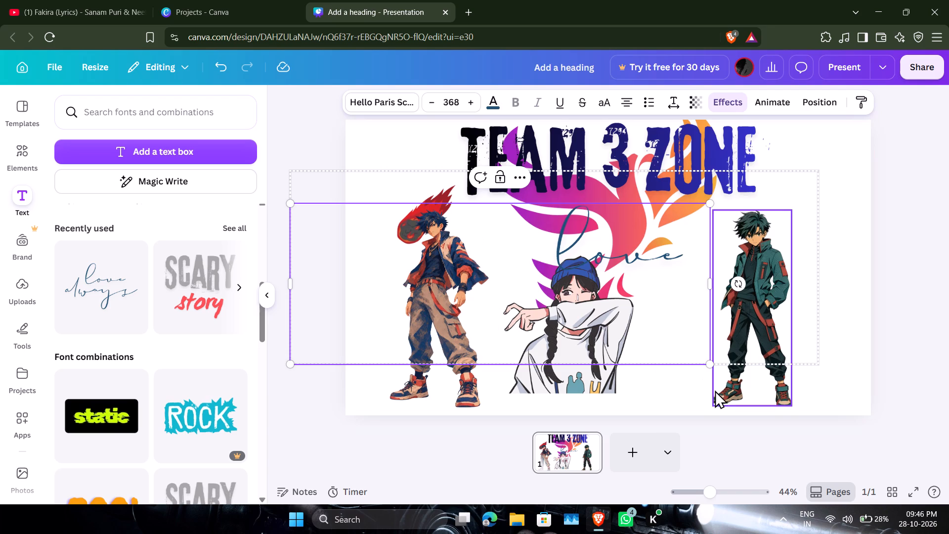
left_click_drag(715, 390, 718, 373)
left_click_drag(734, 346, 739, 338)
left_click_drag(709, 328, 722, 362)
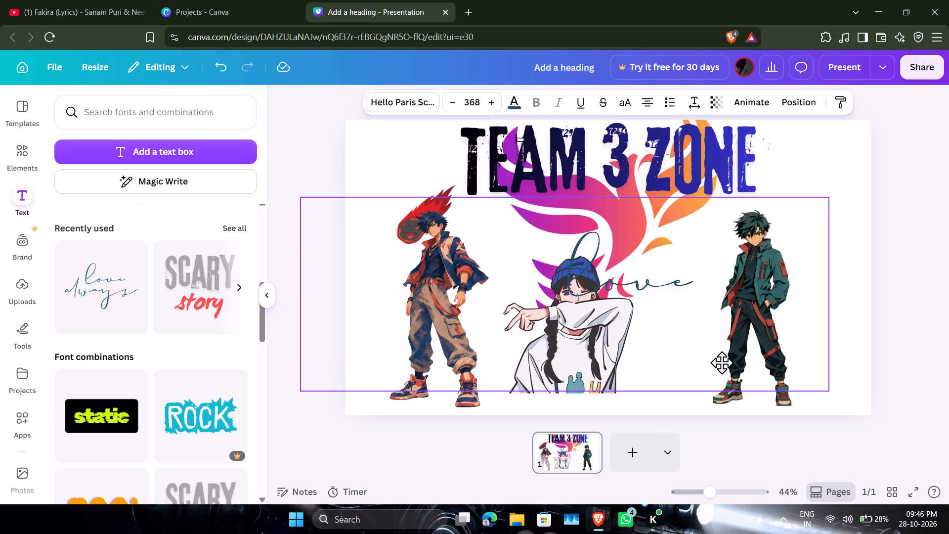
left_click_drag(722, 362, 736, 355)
Pull the emptied text box away to the page's upper edge and remove the word "love" by moving it off the page.
left_click(729, 283)
left_click_drag(729, 283, 728, 377)
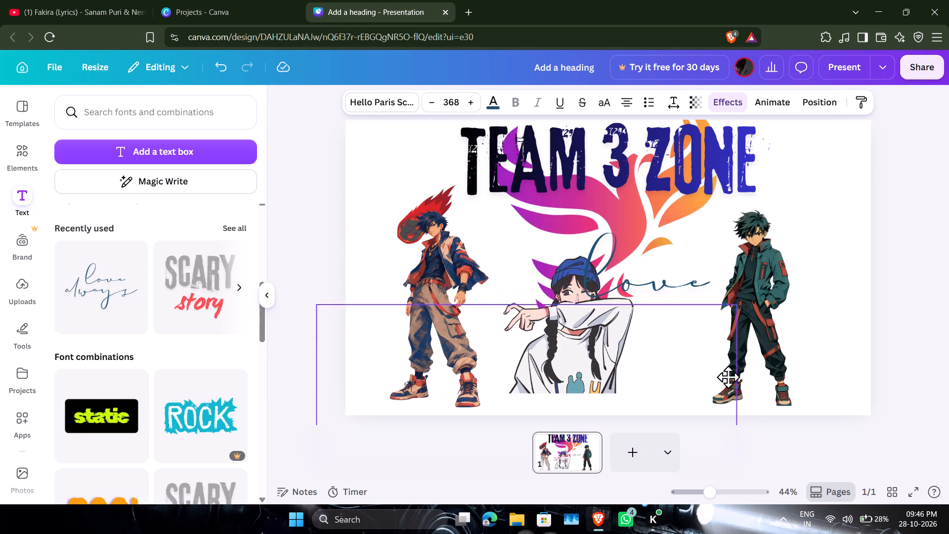
left_click_drag(728, 377, 825, 77)
left_click_drag(735, 241, 712, 521)
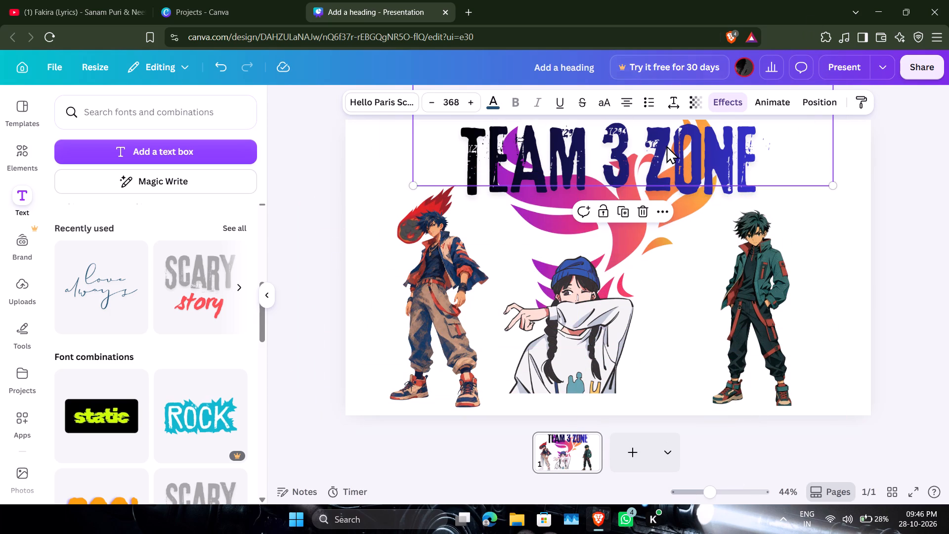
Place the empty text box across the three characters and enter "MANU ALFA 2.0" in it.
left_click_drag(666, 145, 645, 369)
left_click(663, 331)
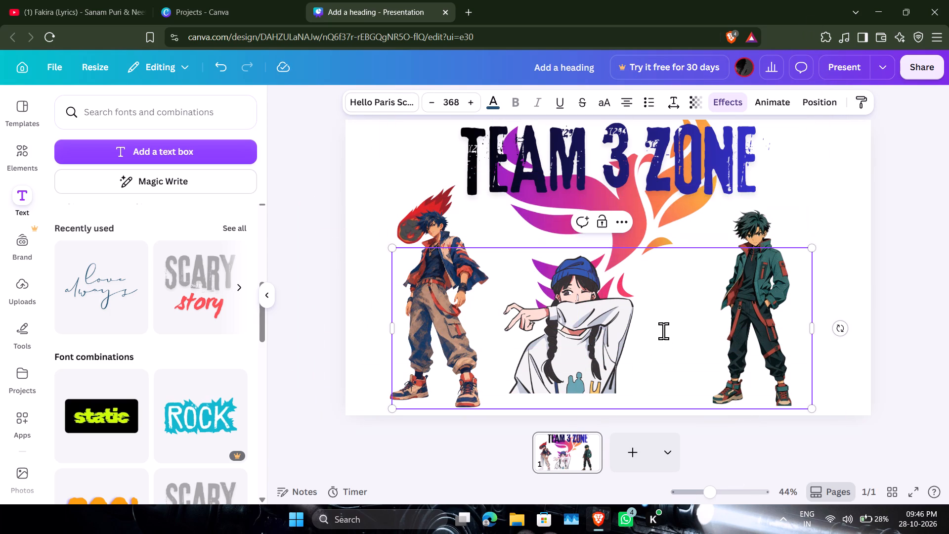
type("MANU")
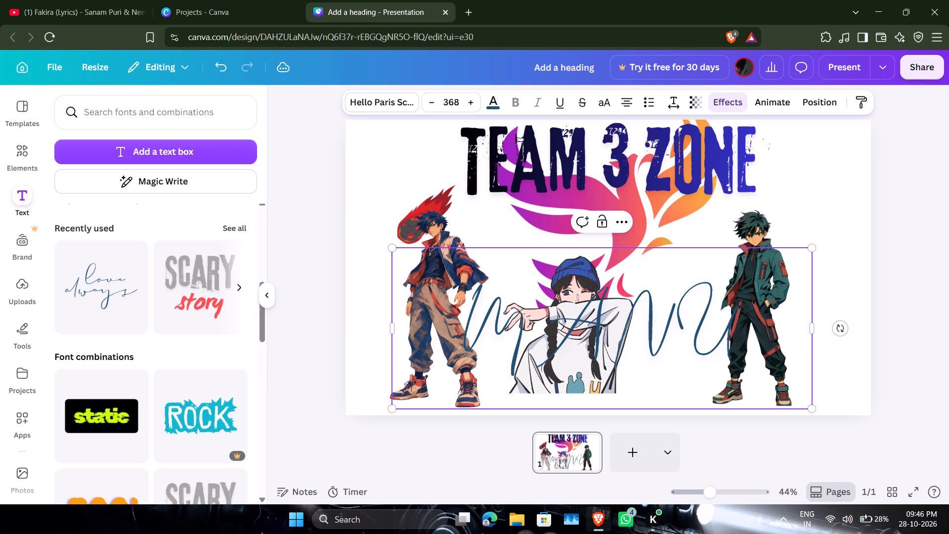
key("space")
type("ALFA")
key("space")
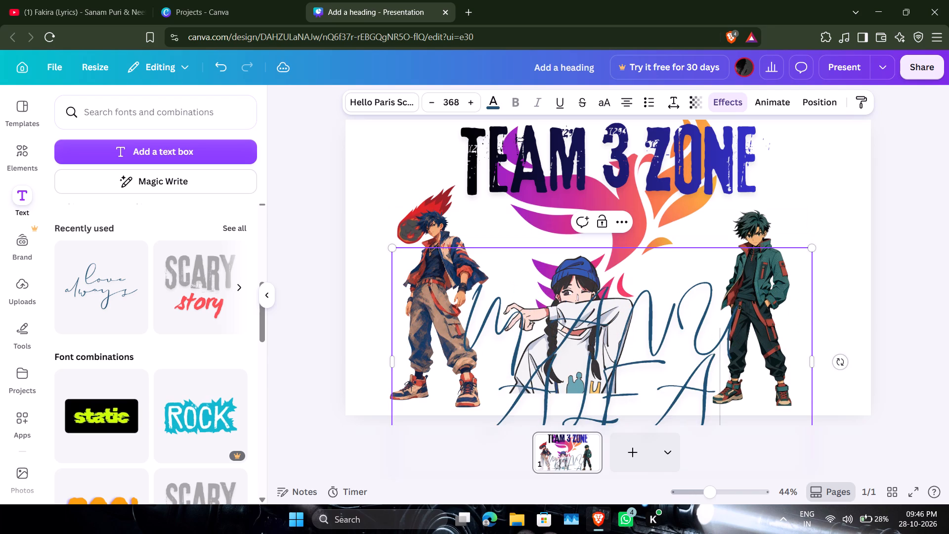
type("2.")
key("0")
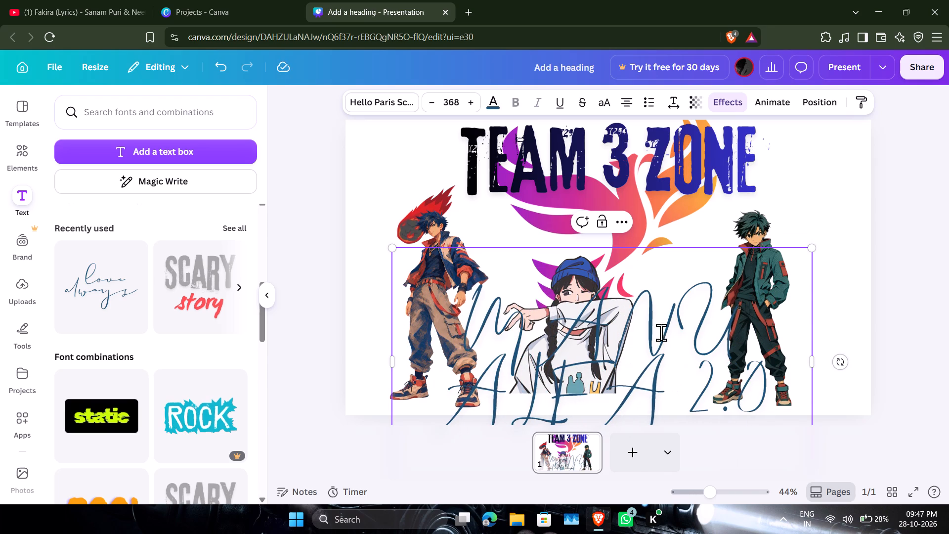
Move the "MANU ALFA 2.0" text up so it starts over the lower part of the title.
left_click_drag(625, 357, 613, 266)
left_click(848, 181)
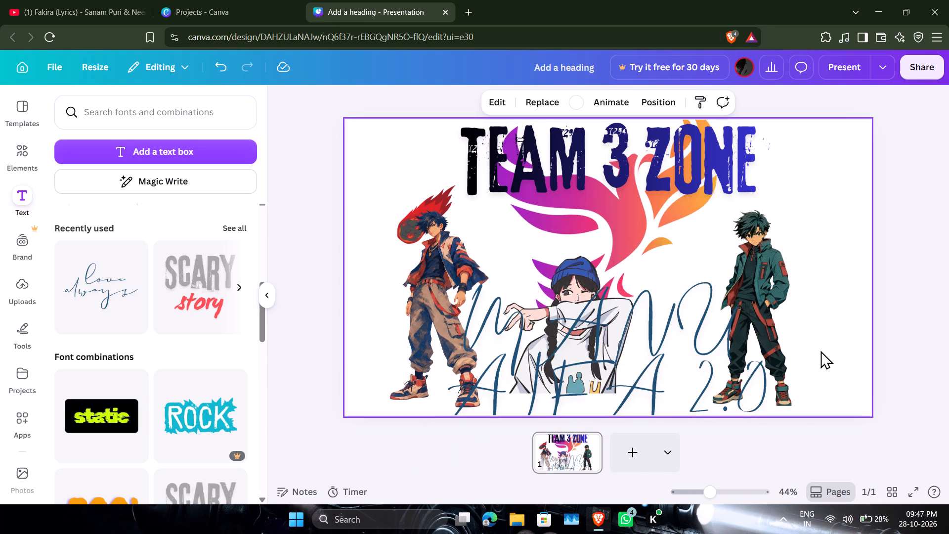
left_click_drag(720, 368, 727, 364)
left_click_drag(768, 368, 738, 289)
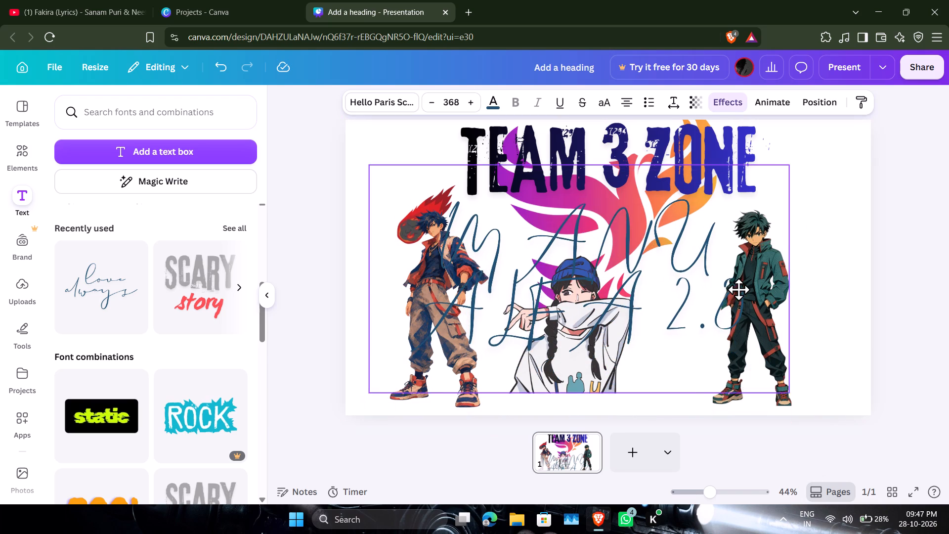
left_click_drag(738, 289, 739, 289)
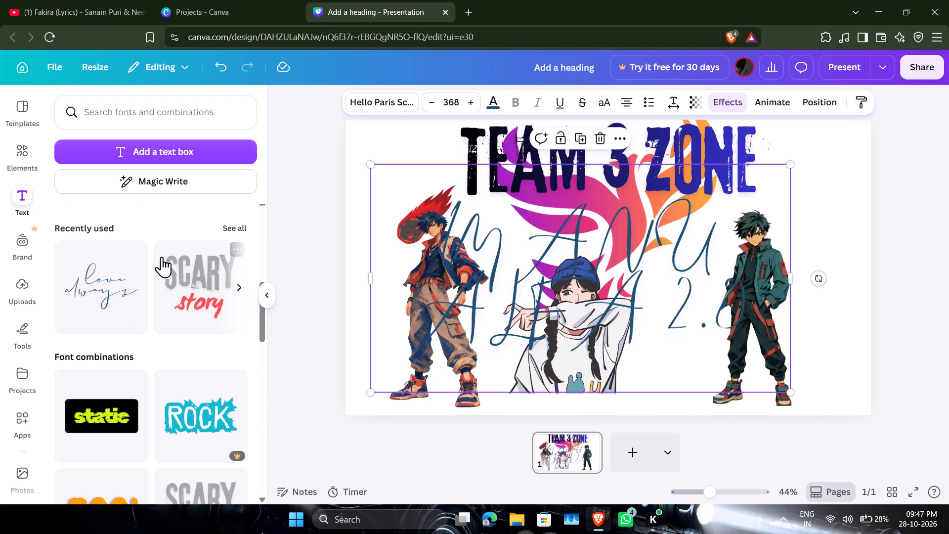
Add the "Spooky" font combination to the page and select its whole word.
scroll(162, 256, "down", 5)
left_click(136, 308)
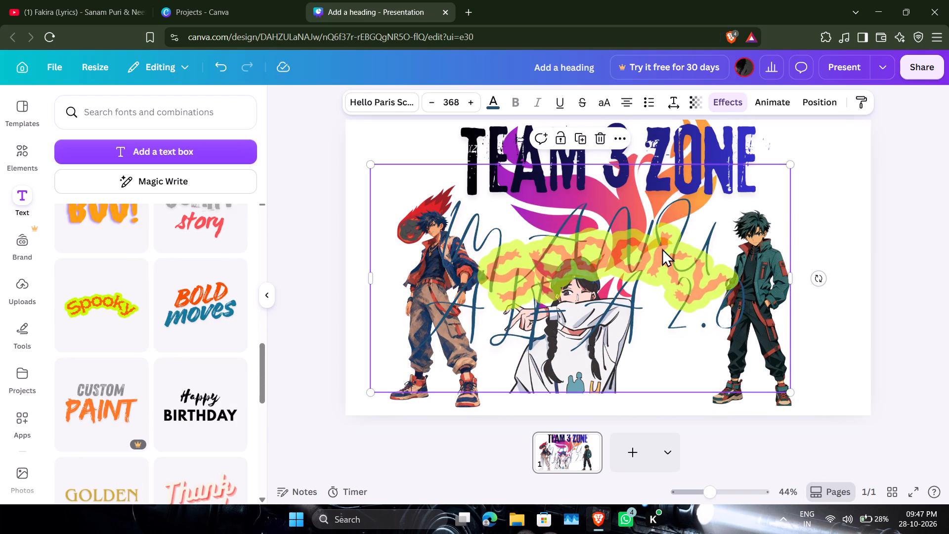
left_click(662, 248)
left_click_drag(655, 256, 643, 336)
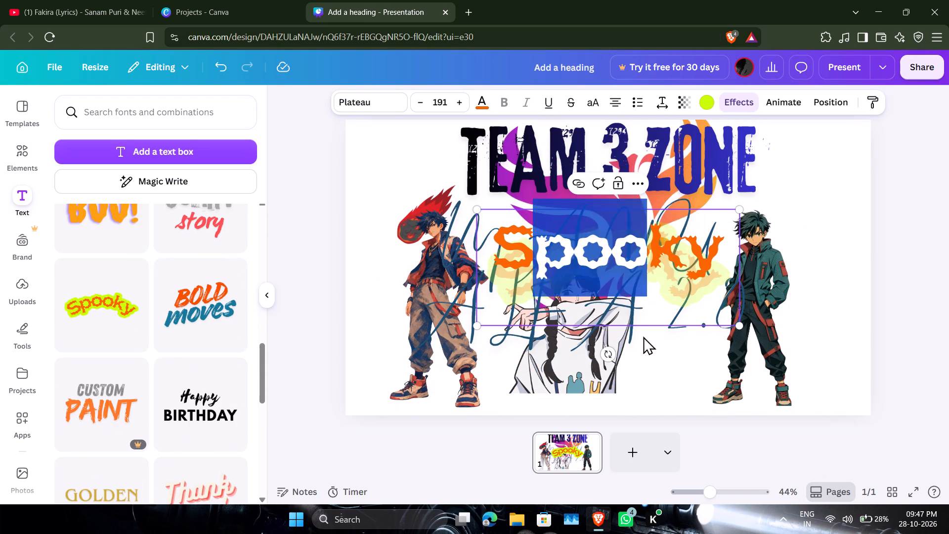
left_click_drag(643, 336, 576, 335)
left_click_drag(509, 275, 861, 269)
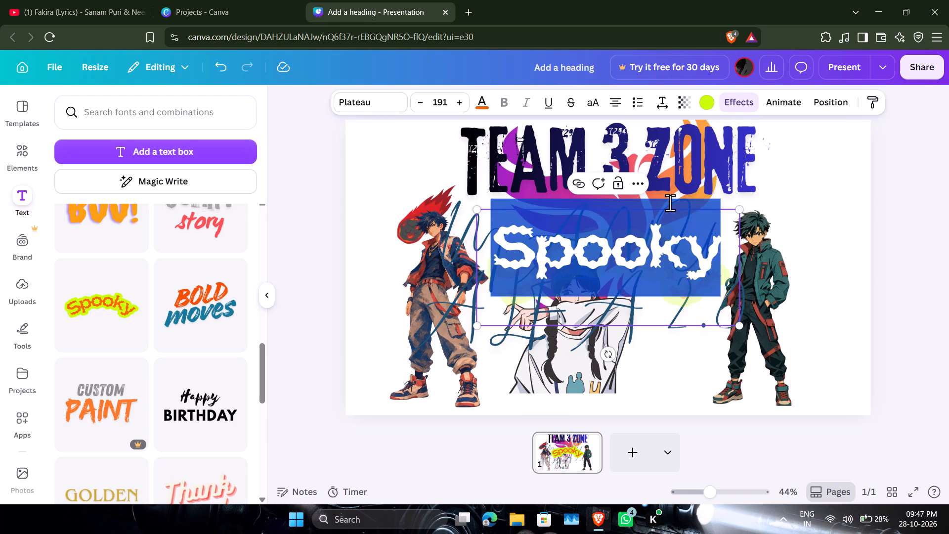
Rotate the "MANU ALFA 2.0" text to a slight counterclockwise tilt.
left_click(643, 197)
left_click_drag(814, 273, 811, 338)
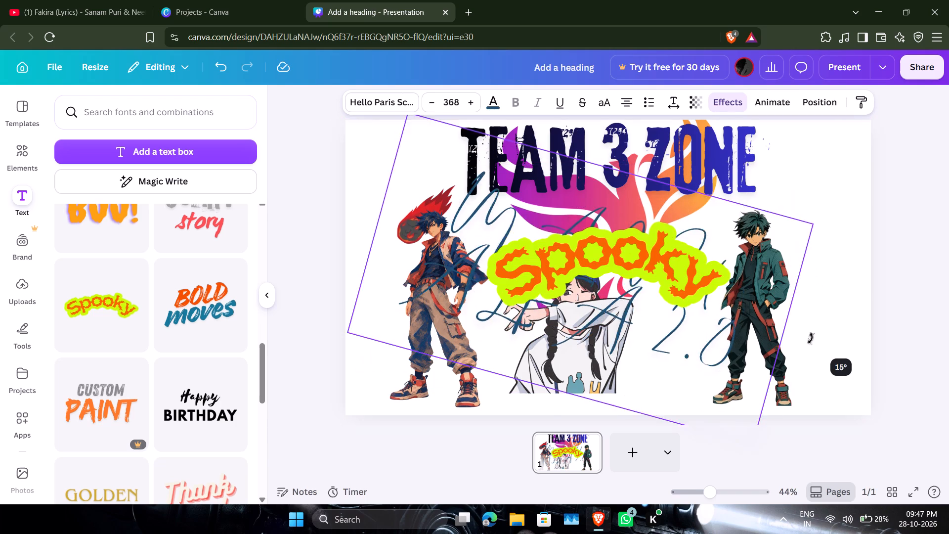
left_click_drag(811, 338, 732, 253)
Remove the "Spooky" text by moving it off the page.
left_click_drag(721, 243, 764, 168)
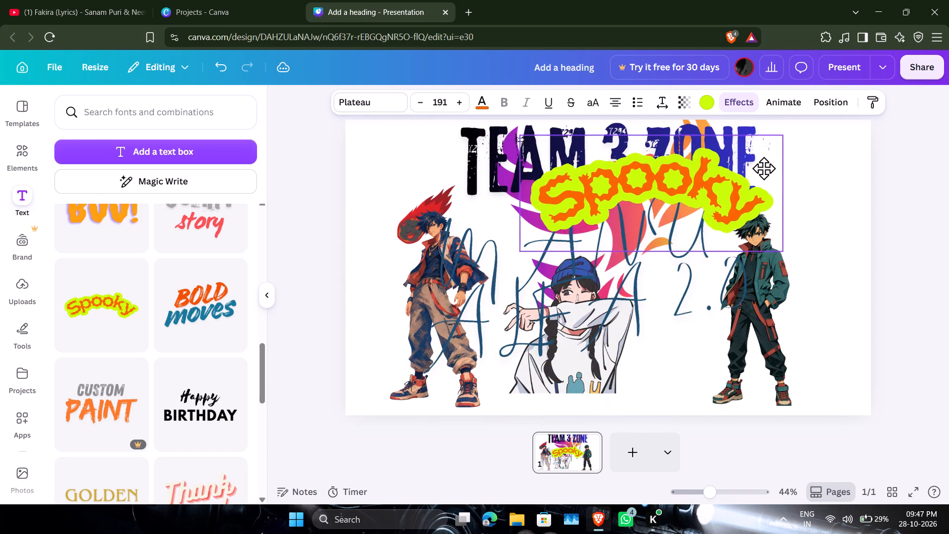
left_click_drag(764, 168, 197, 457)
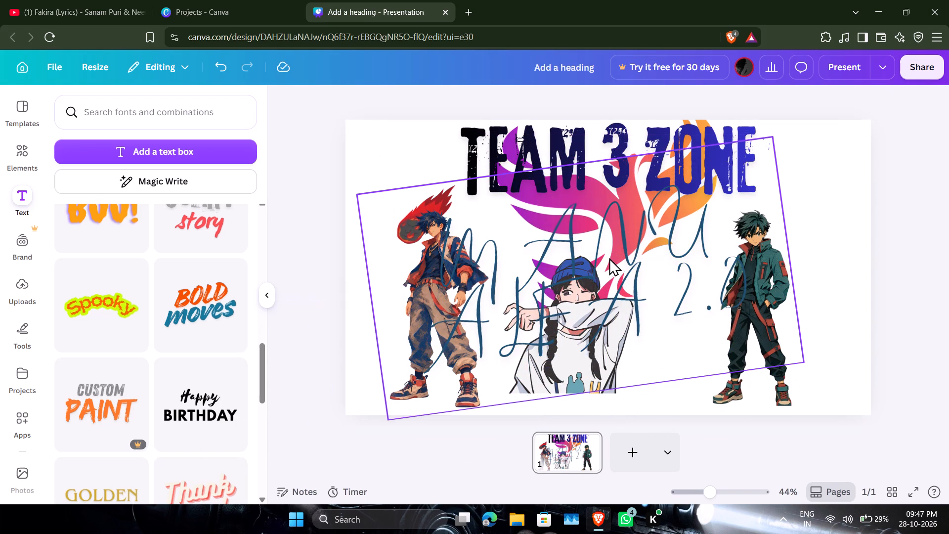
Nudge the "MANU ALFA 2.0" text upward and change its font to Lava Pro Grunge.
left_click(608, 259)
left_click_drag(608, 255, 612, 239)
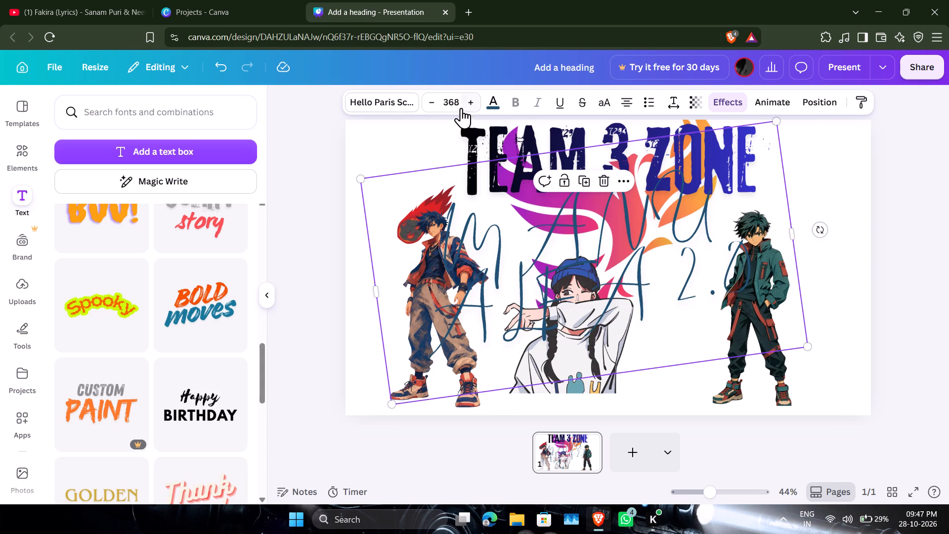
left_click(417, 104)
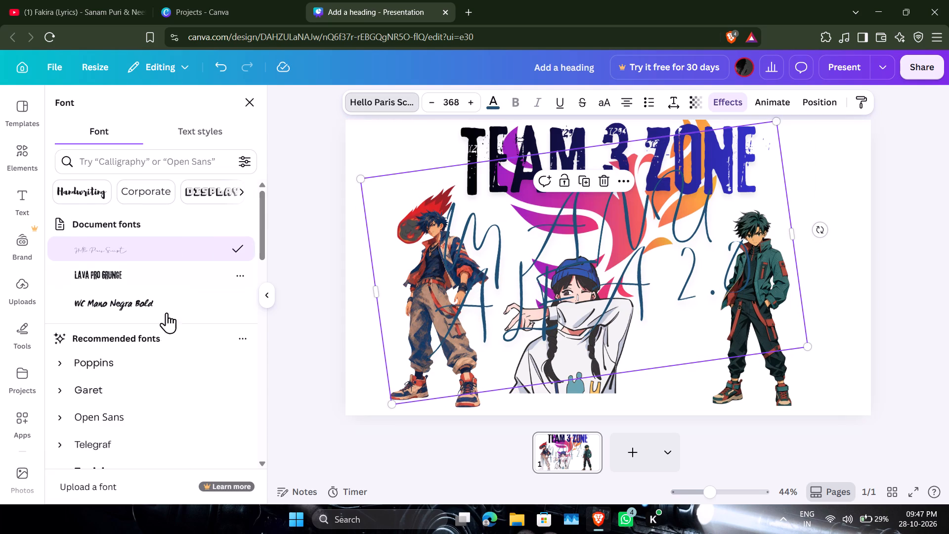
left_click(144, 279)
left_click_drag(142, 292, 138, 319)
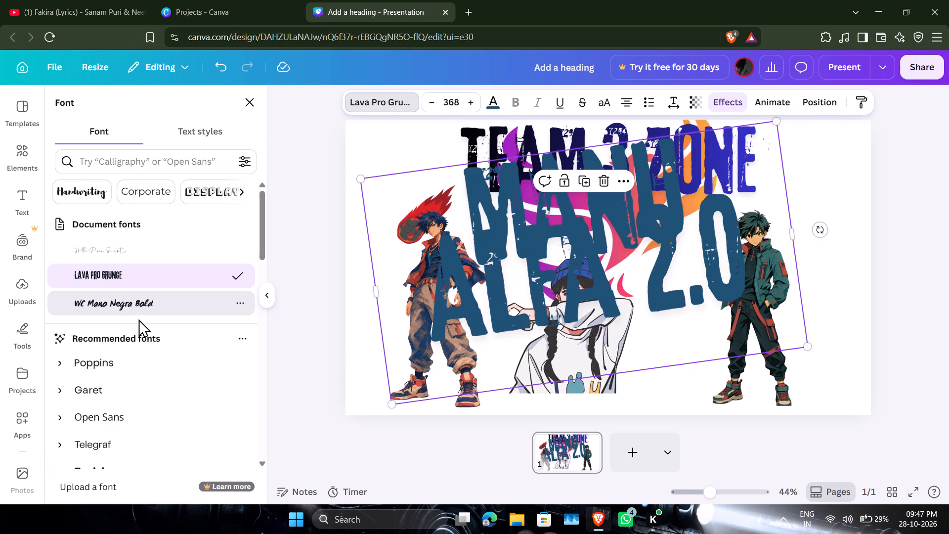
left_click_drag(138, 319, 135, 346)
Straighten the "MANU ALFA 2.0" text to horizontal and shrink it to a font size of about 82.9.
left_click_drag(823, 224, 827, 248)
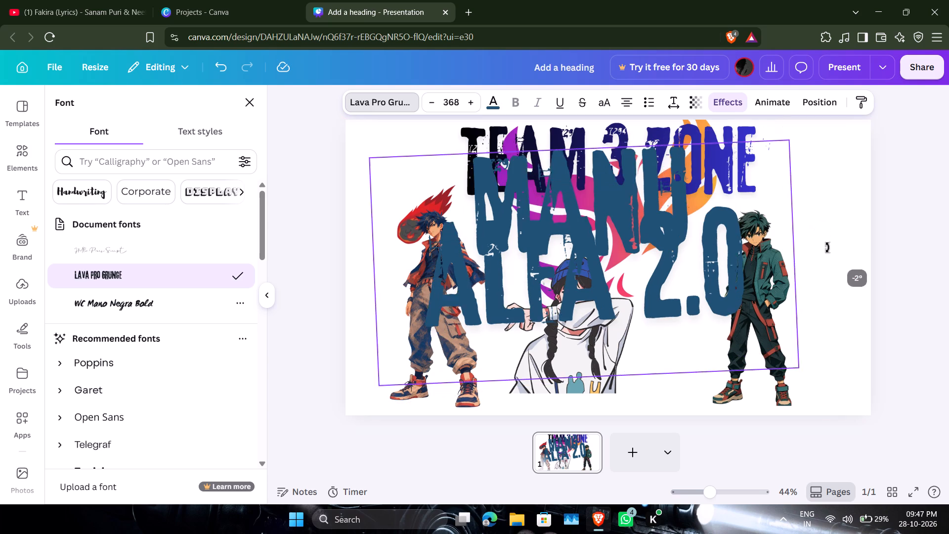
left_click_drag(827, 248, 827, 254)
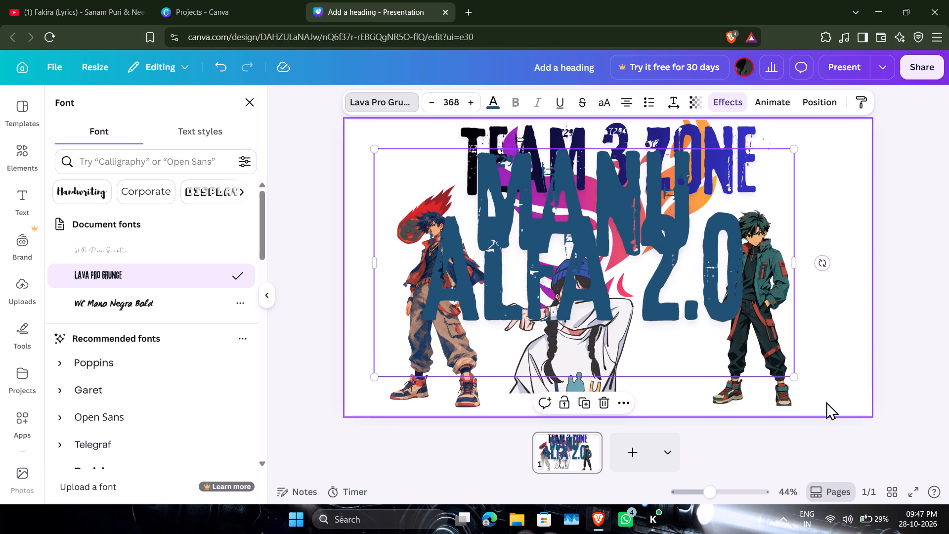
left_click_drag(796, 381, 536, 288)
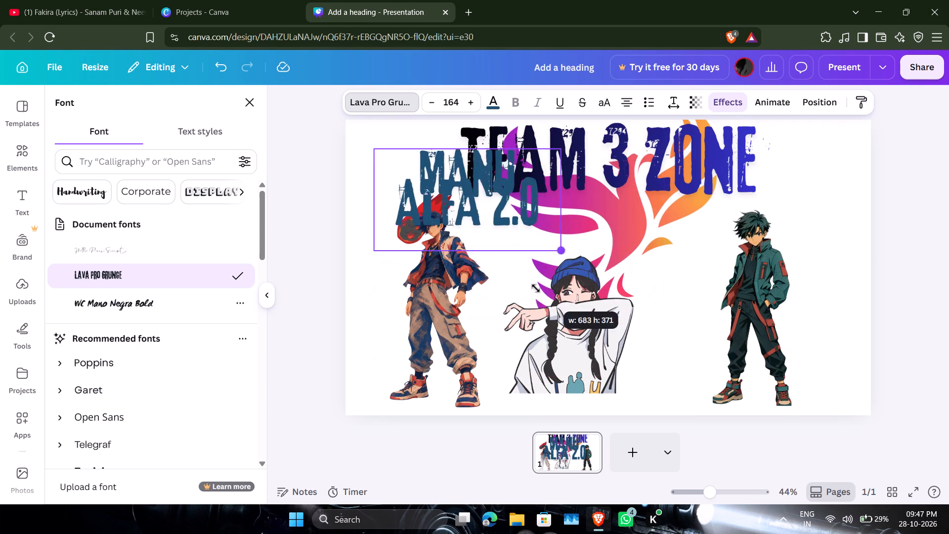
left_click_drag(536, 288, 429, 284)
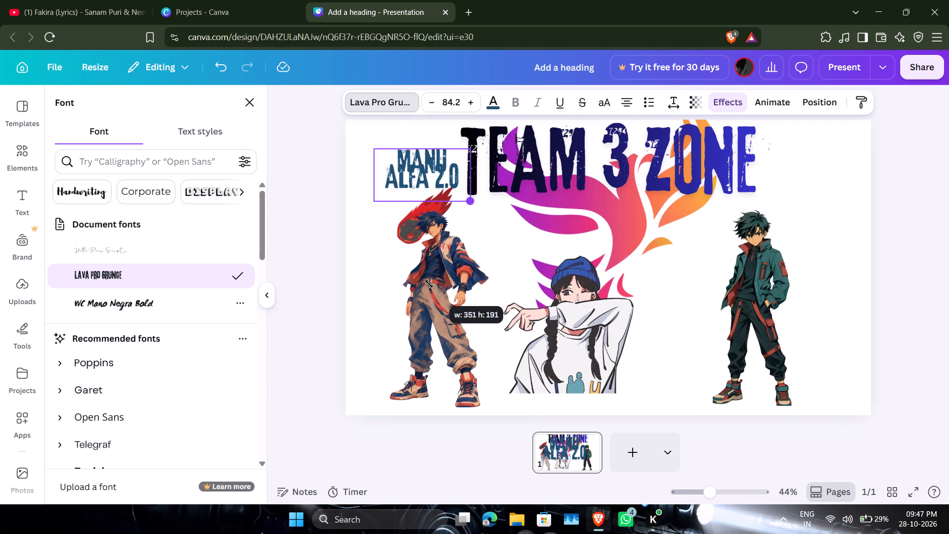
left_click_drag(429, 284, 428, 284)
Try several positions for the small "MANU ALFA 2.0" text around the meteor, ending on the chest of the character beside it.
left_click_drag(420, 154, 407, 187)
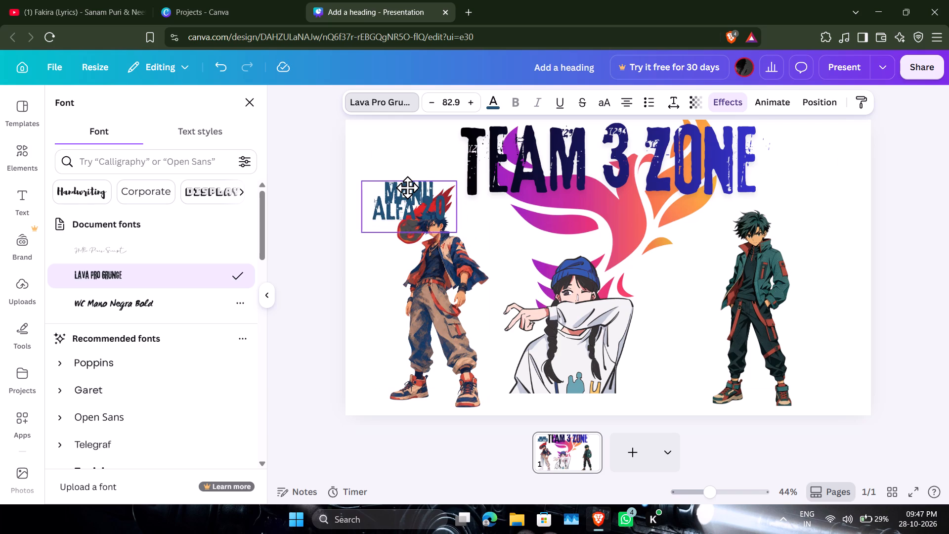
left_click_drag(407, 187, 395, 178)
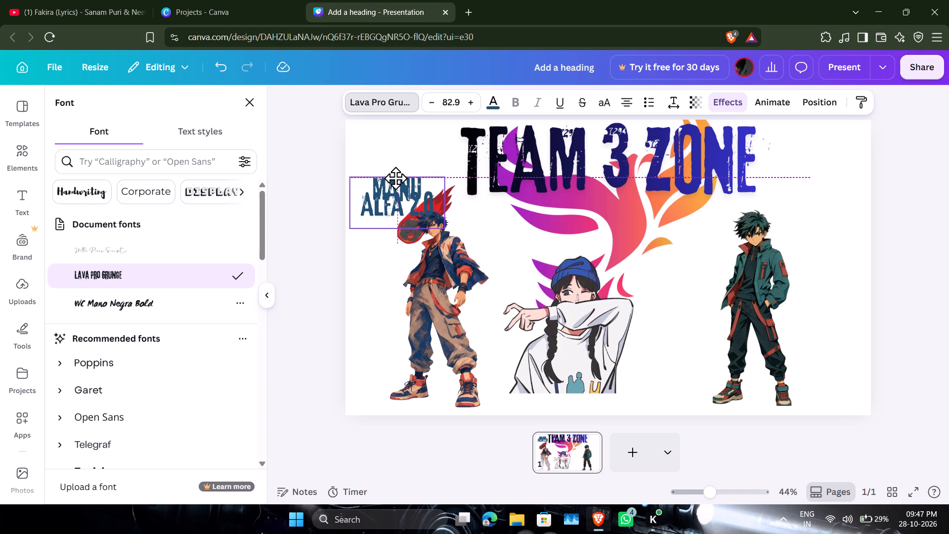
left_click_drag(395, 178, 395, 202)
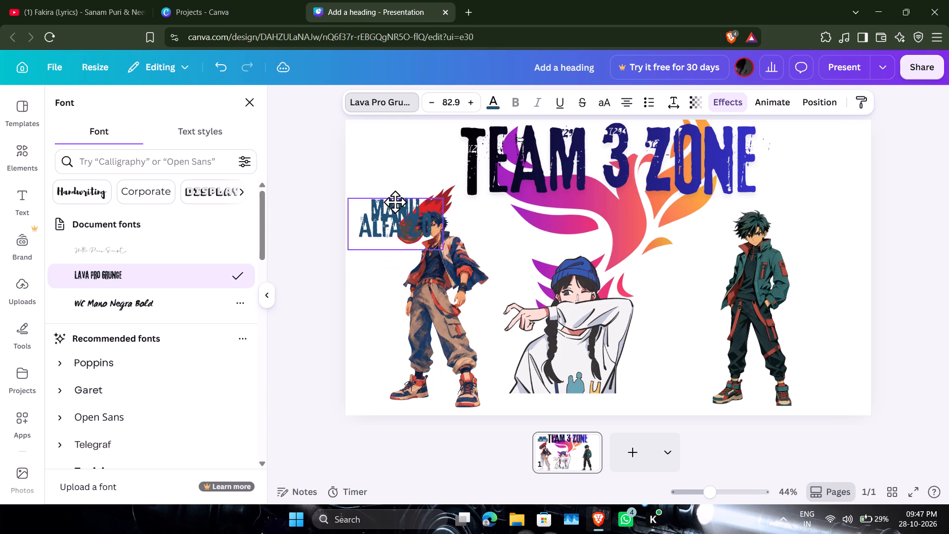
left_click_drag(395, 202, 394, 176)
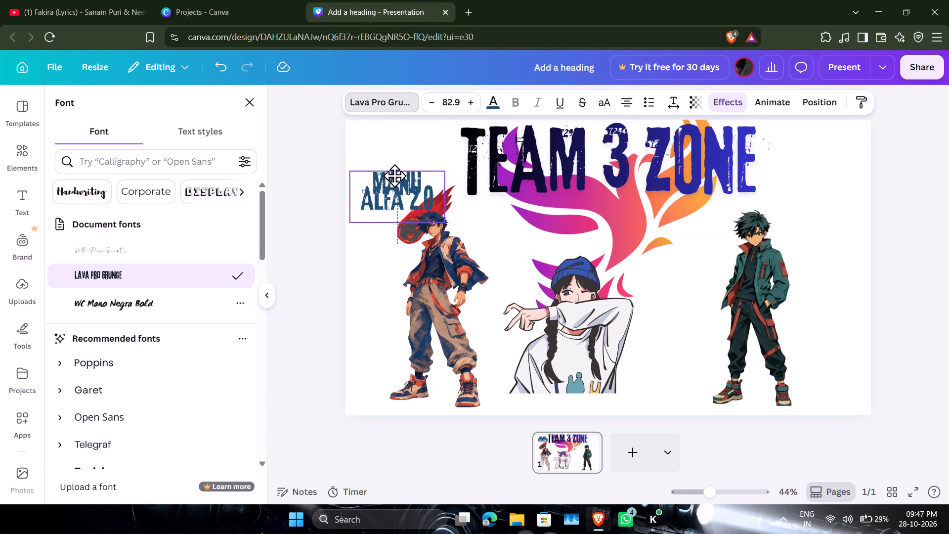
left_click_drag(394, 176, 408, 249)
Move the meteor graphic from behind the orange-jacketed character up beside the start of the title.
left_click_drag(433, 195, 424, 116)
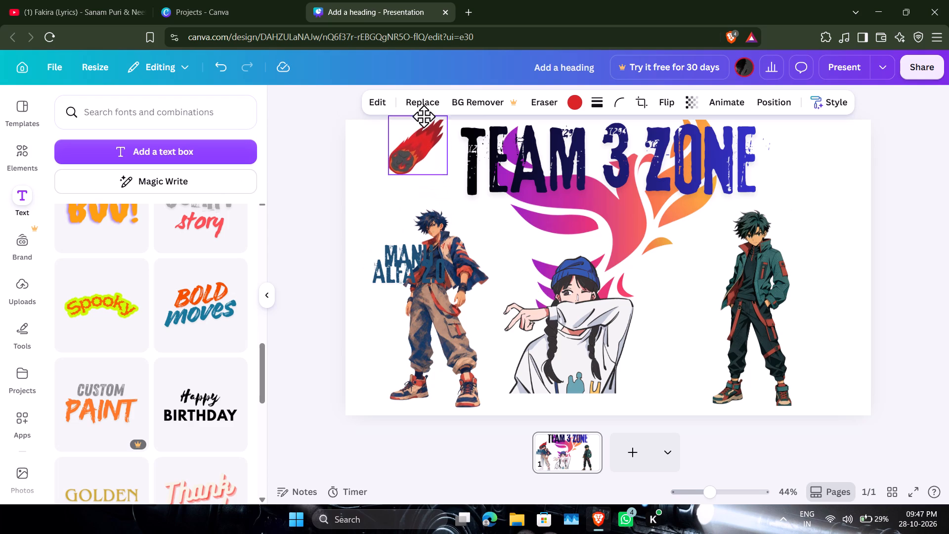
left_click_drag(424, 116, 422, 123)
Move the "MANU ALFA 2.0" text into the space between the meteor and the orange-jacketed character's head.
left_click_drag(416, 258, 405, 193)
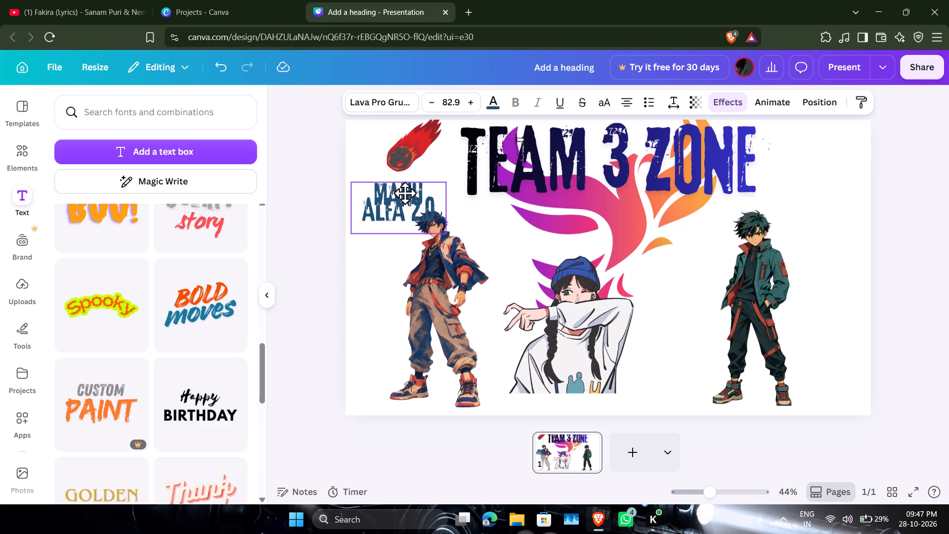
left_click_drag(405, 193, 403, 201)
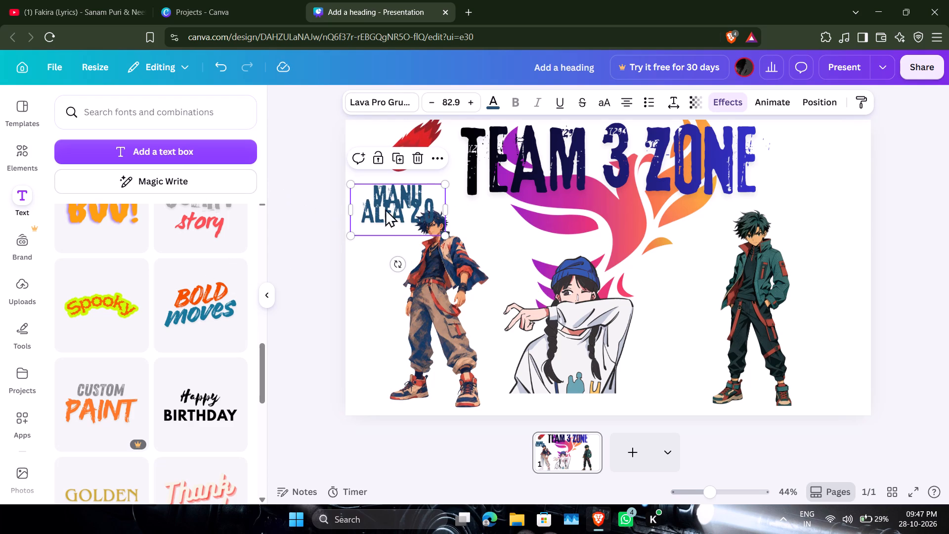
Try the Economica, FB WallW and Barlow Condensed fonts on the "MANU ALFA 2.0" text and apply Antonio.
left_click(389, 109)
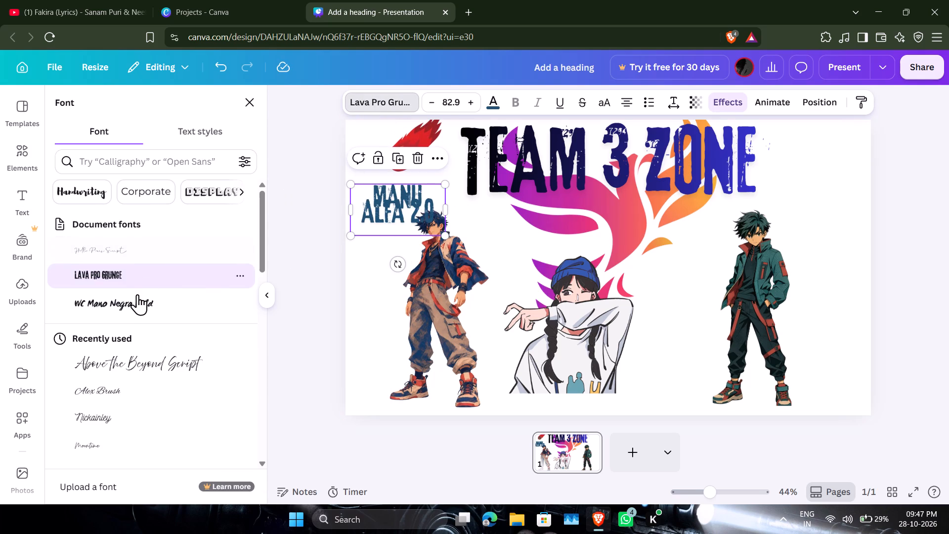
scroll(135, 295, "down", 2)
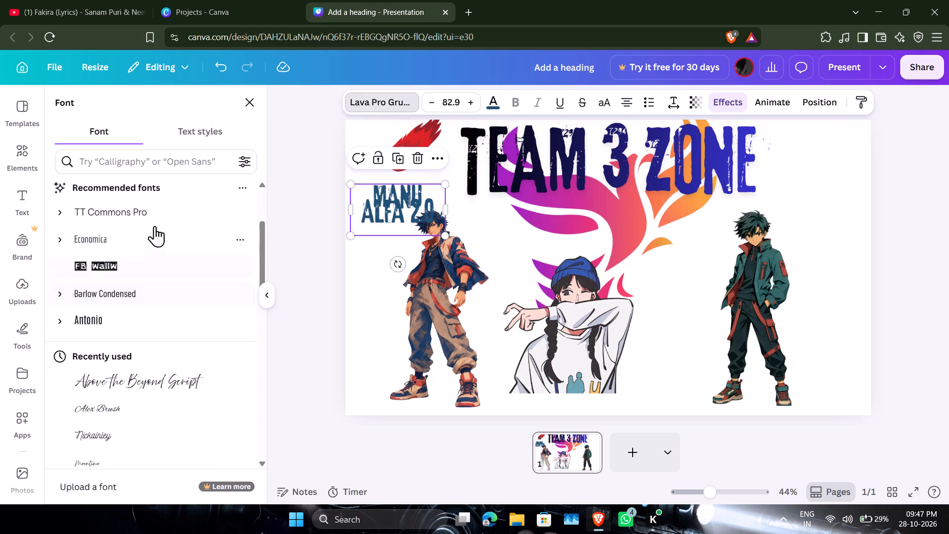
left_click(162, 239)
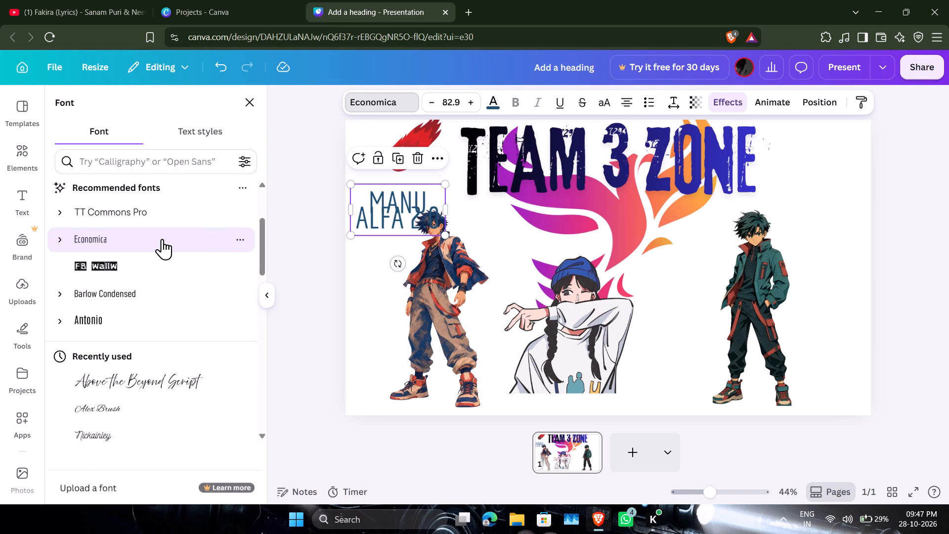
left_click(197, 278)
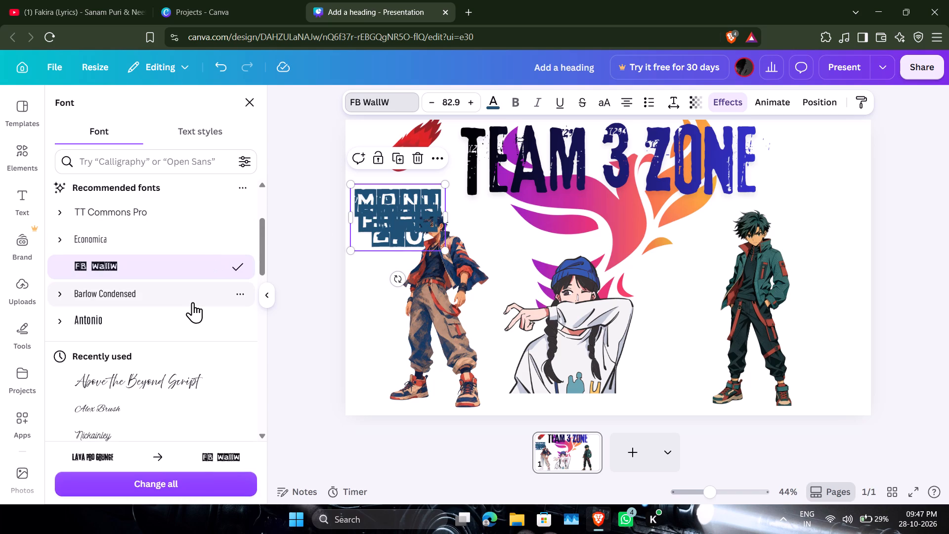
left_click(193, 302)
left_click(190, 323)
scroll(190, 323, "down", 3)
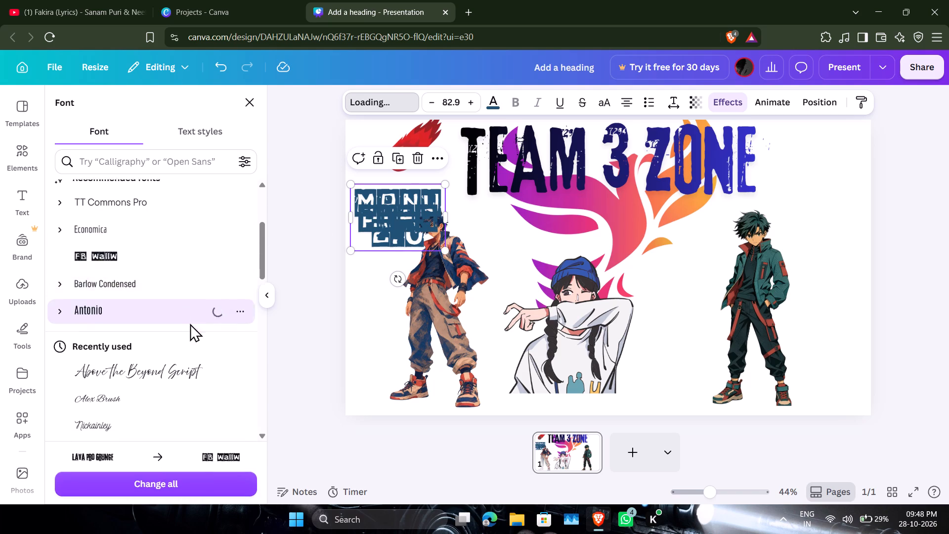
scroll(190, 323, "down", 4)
Lower the "MANU ALFA 2.0" text onto the orange-jacketed character's torso and delete it from the page.
left_click_drag(410, 224, 419, 265)
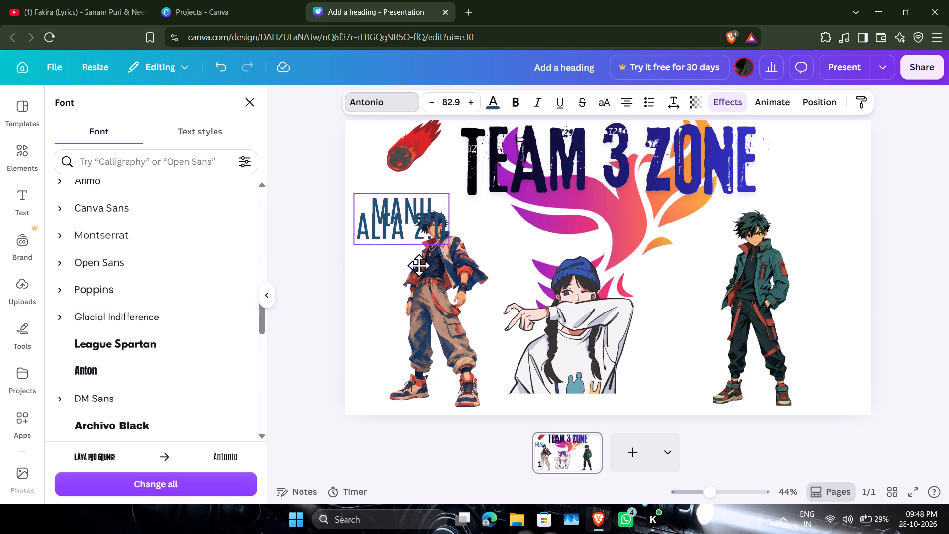
left_click_drag(419, 265, 421, 275)
left_click(455, 238)
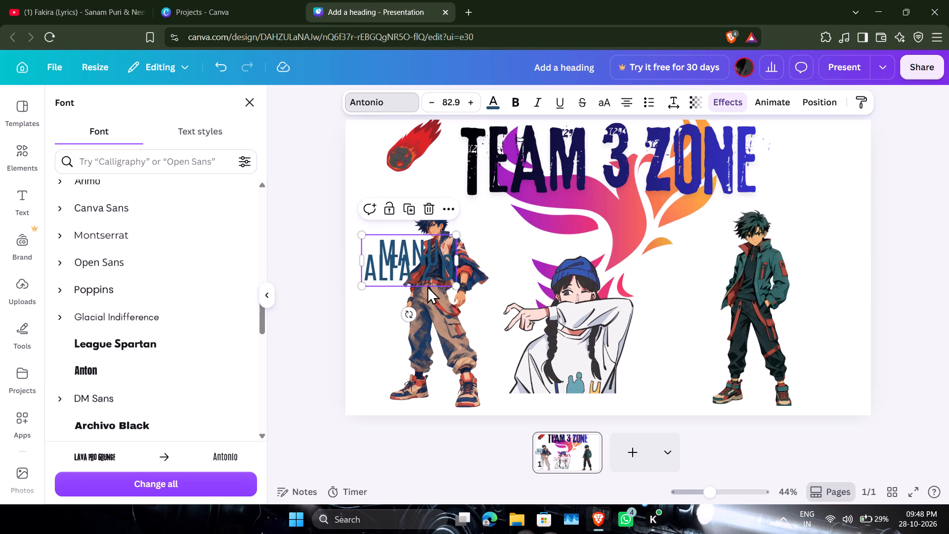
left_click(433, 214)
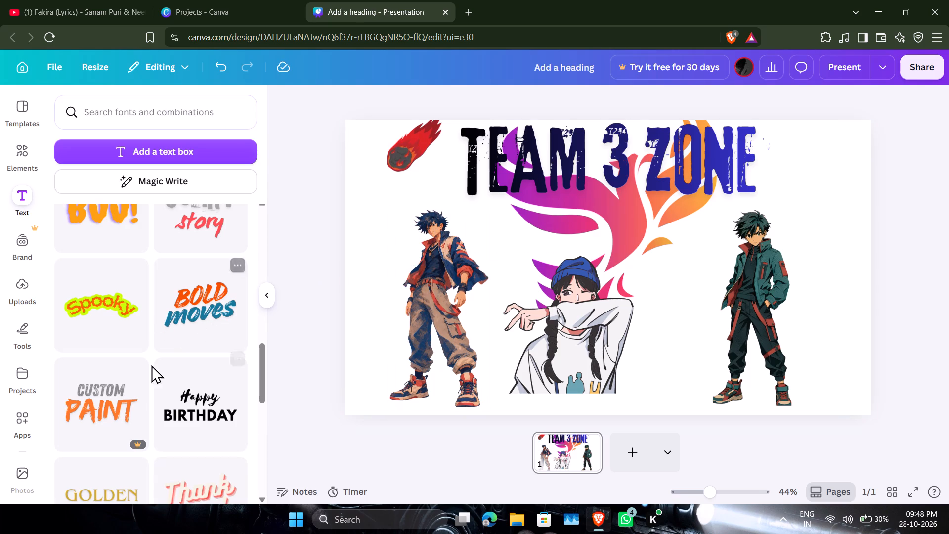
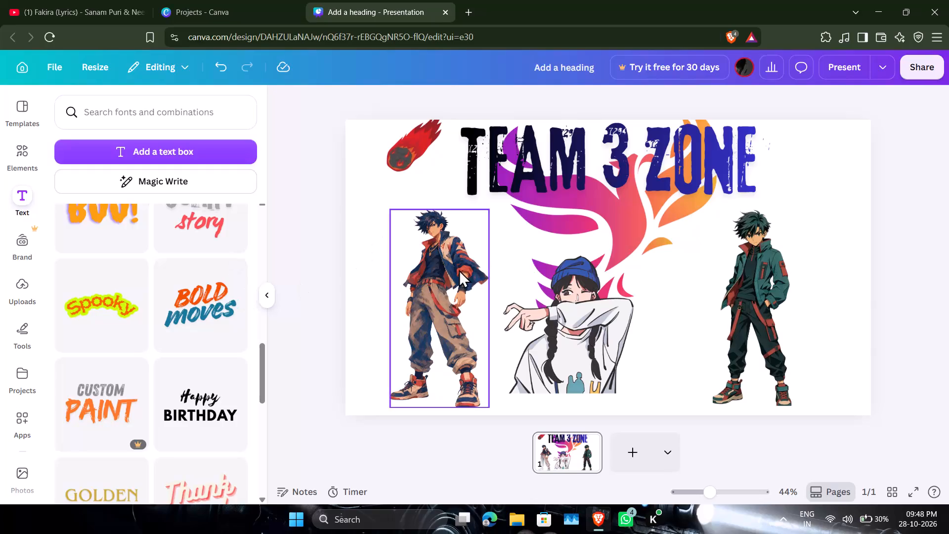
Nudge the meteor graphic slightly lower beside the start of the title.
left_click_drag(398, 156, 396, 161)
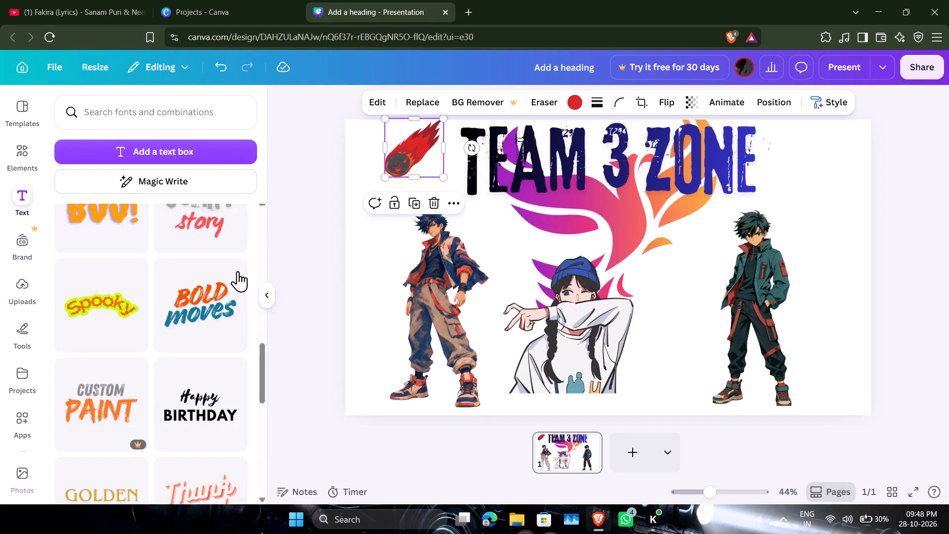
Add the pink "GLOW" font combination to the page and replace its wording with "MANU ALFA 2. 0".
scroll(122, 302, "up", 5)
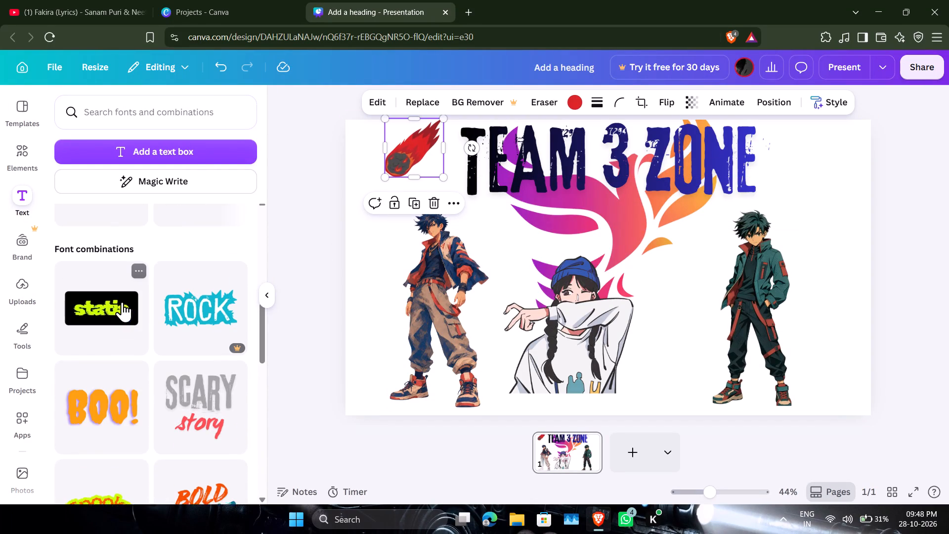
scroll(122, 302, "up", 1)
scroll(123, 314, "down", 8)
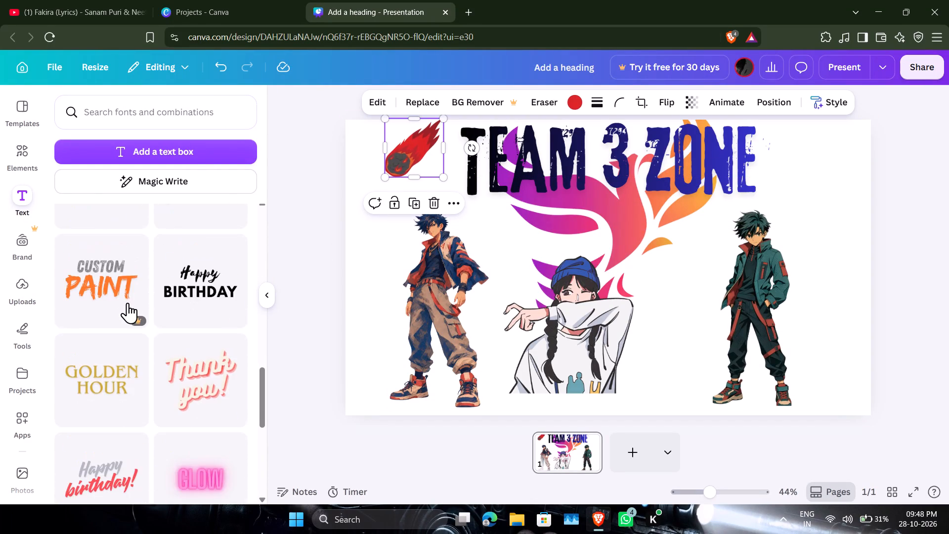
scroll(128, 303, "down", 2)
scroll(206, 369, "down", 1)
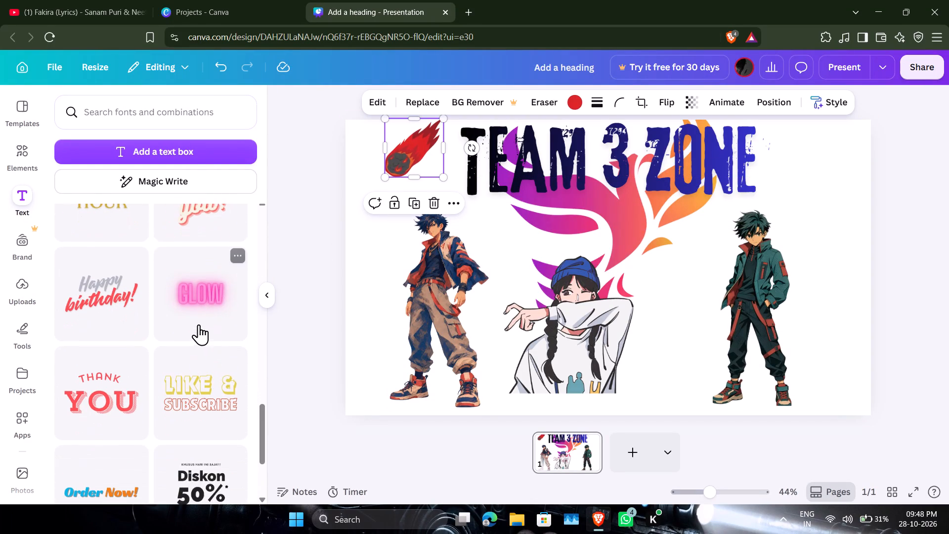
left_click(199, 323)
left_click(653, 257)
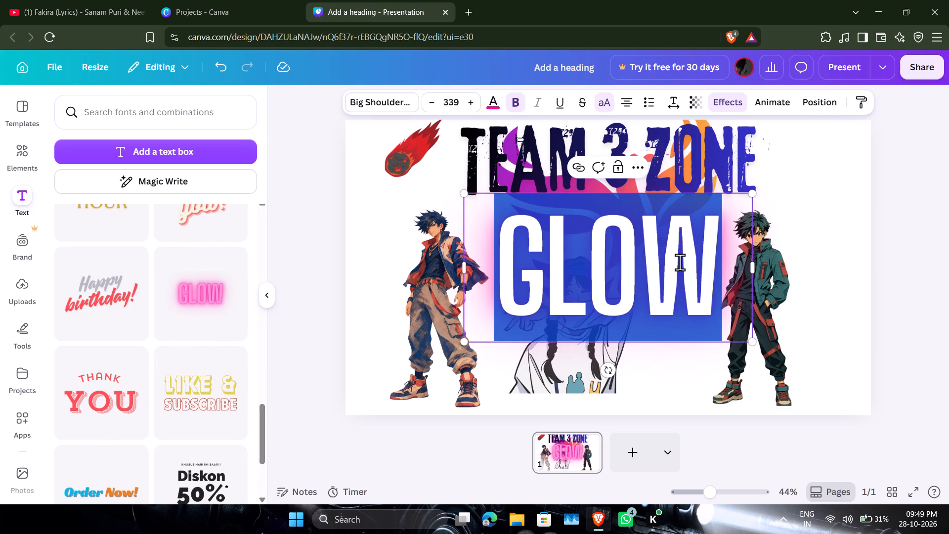
key("BackSpace")
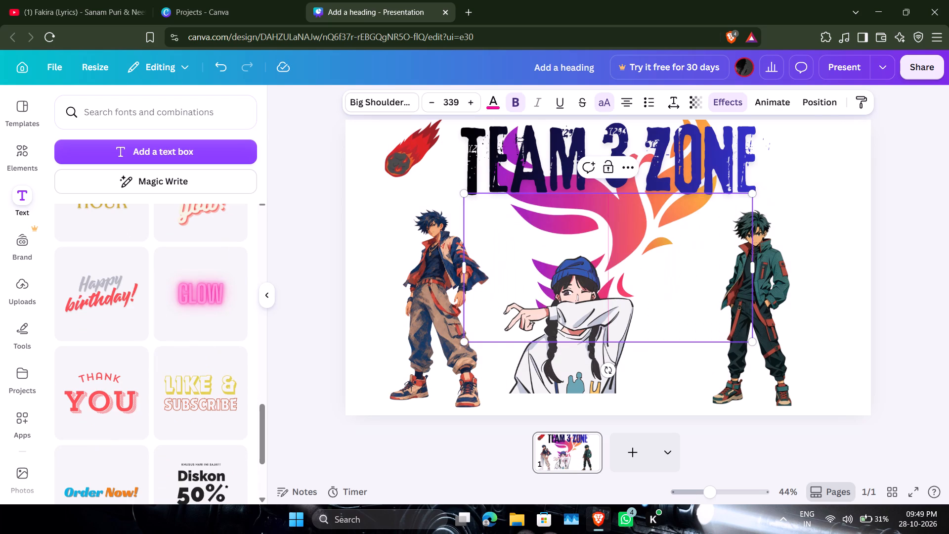
type("MANU")
key("space")
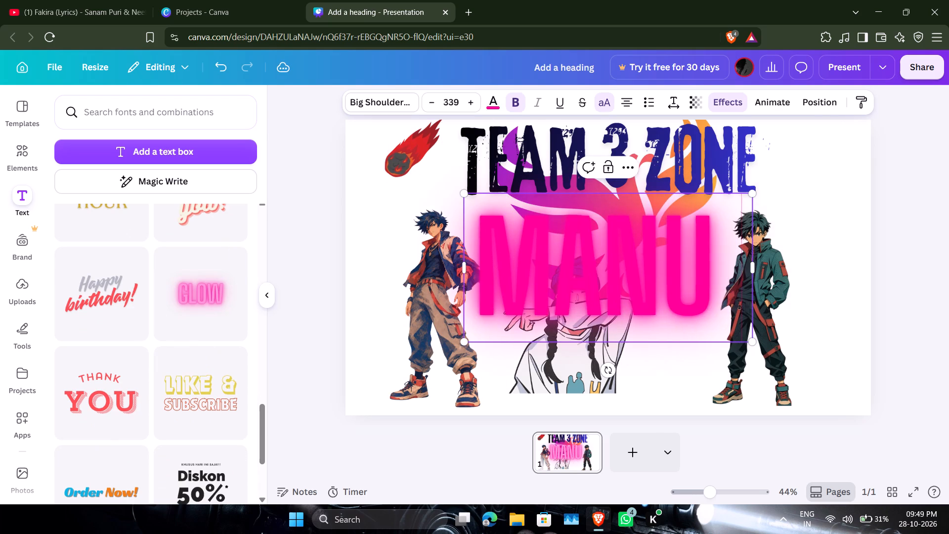
type("ALFA 2")
type(". 0")
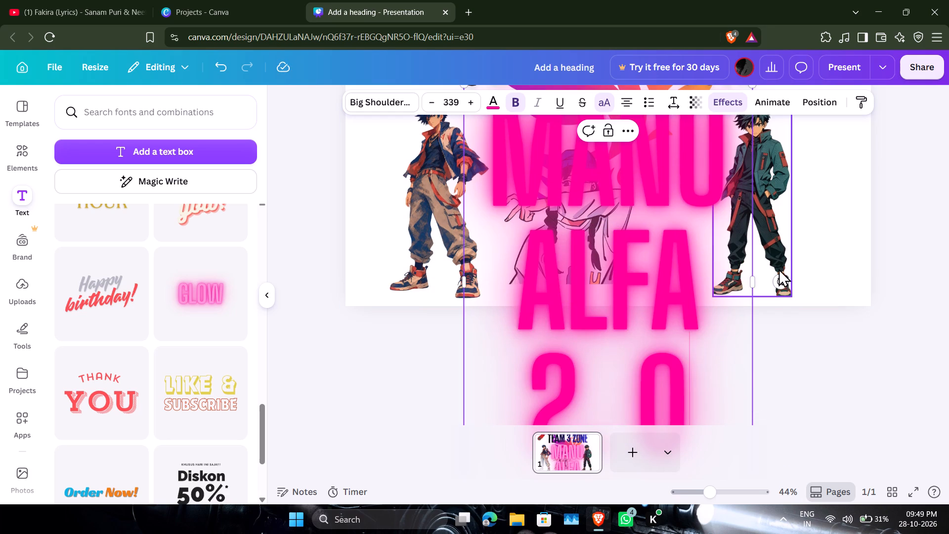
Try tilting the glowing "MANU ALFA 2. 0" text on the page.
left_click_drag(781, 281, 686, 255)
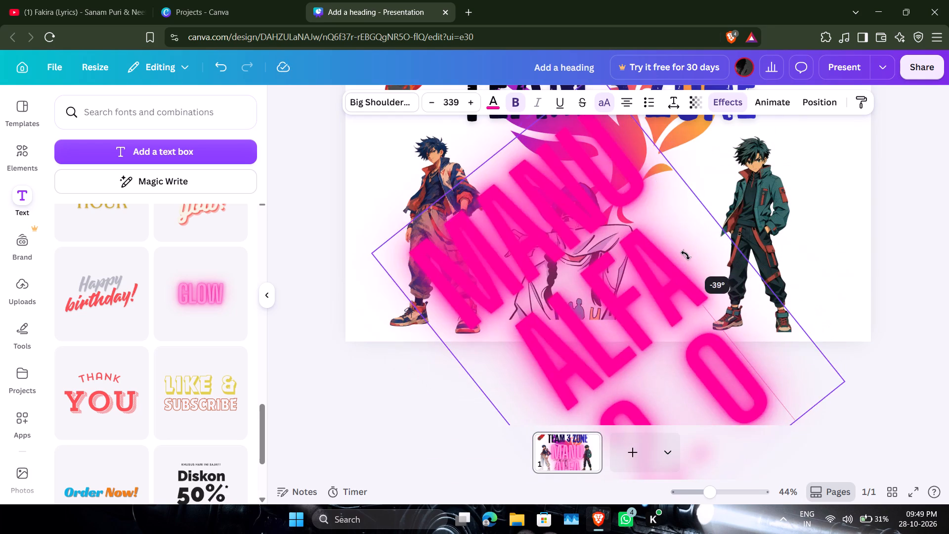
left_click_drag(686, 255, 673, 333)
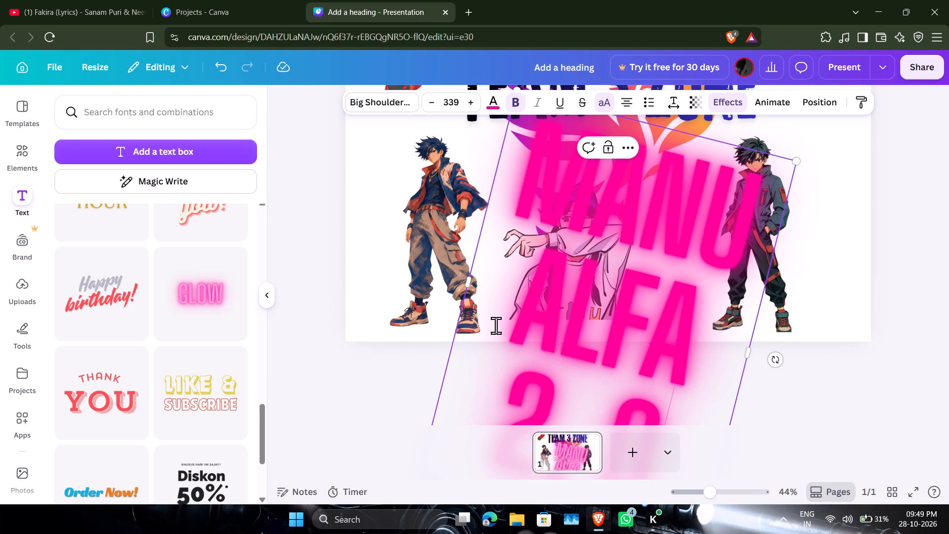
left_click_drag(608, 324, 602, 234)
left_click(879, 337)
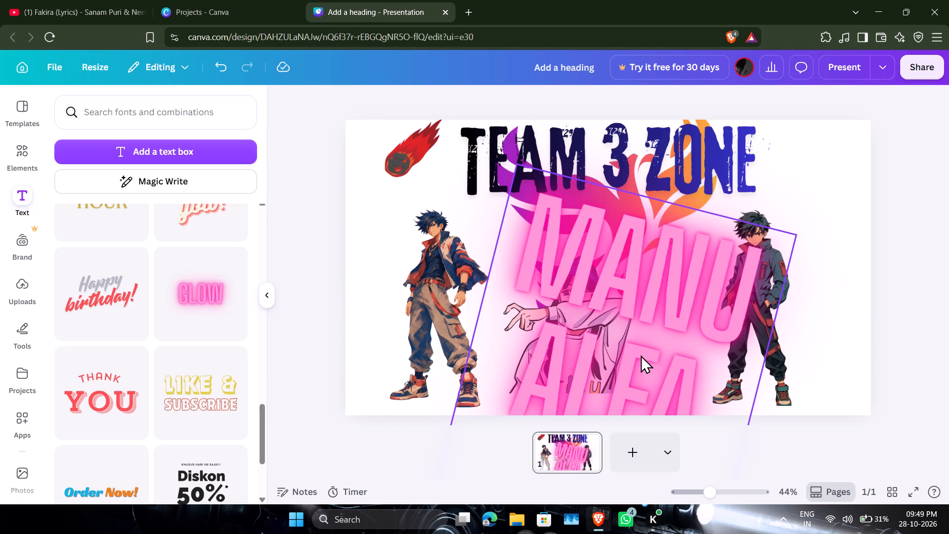
Move the "MANU ALFA 2. 0" text up over the meteor and title start and shrink it to font size 224.
left_click_drag(640, 354, 518, 190)
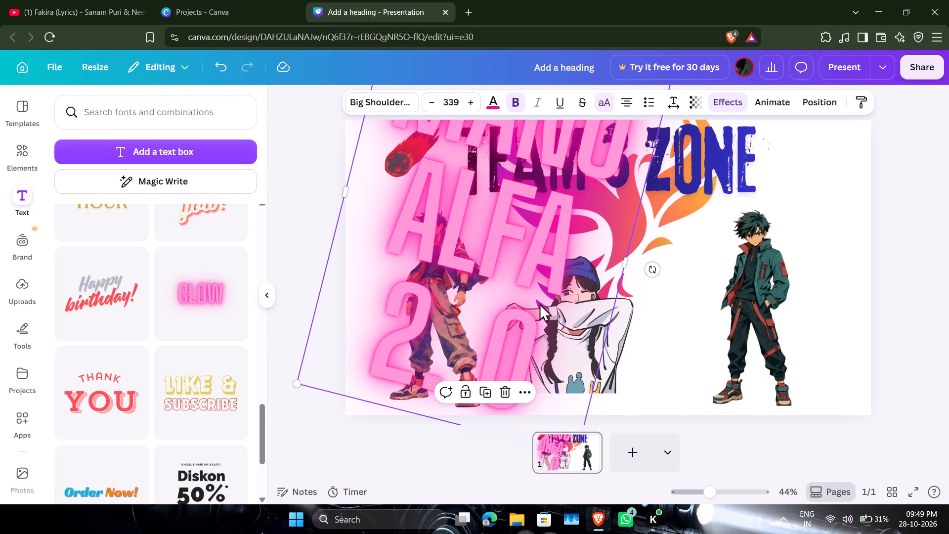
left_click_drag(539, 300, 549, 216)
left_click_drag(586, 367, 519, 216)
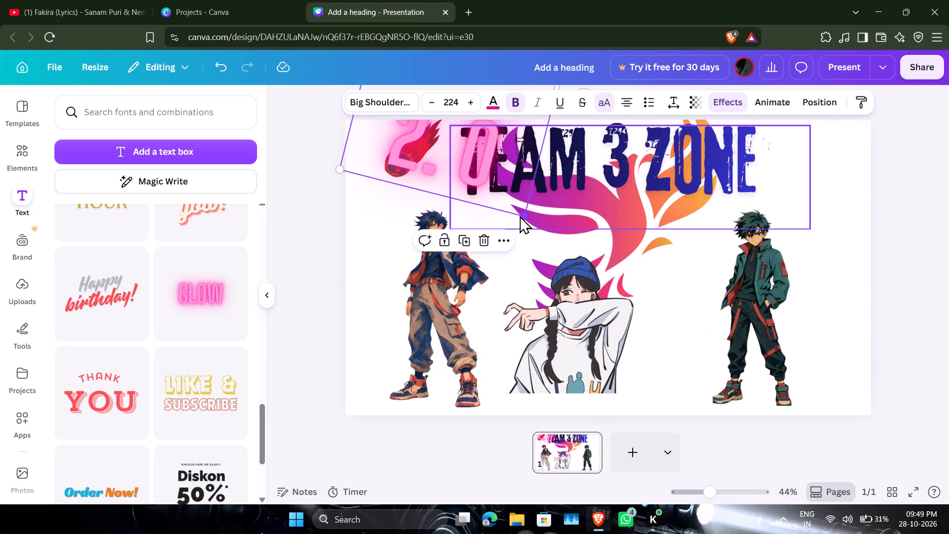
Move the "MANU ALFA 2. 0" text over the area between the two right-hand characters and rotate it back to almost level.
left_click_drag(484, 160, 662, 351)
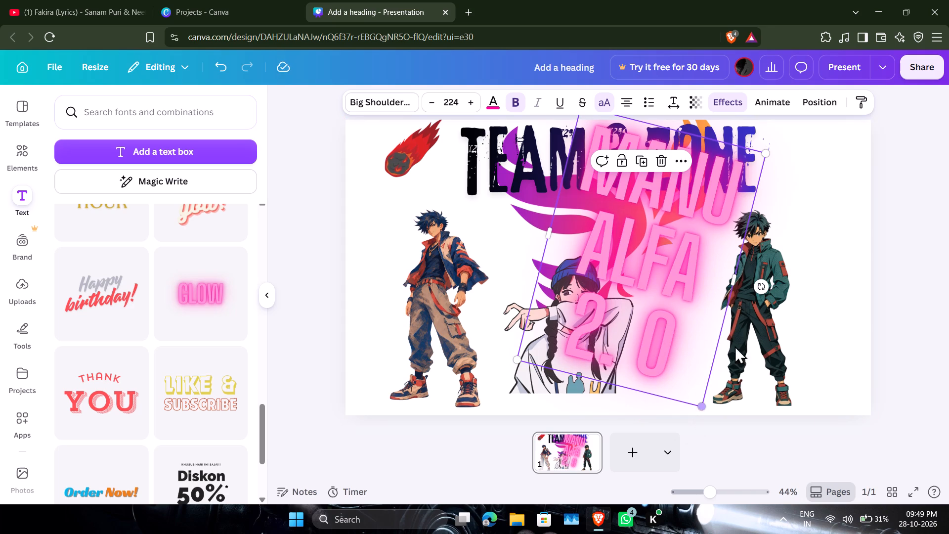
left_click_drag(760, 290, 686, 381)
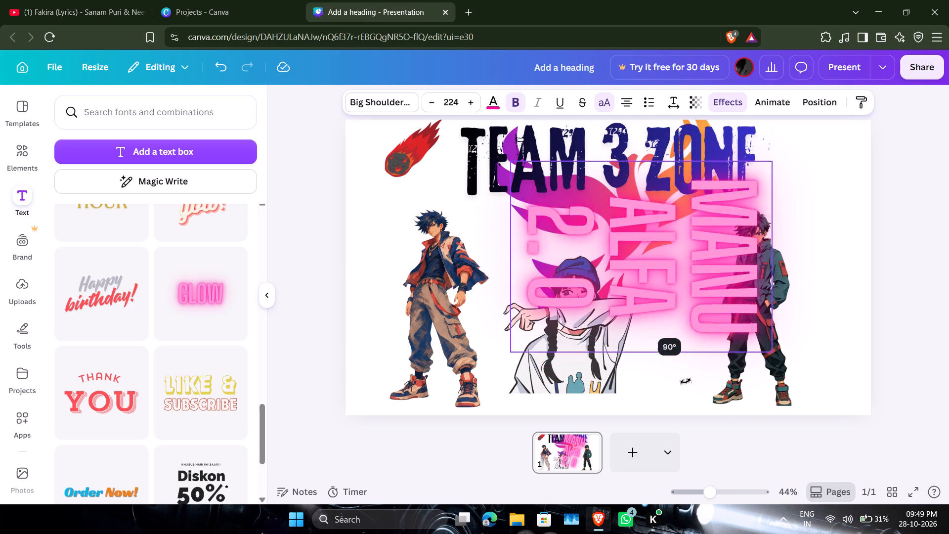
left_click_drag(686, 381, 820, 261)
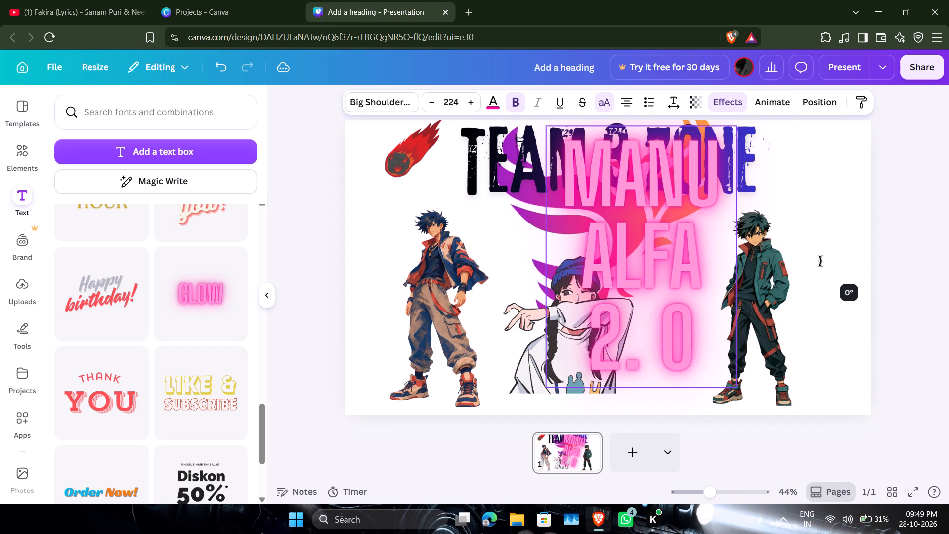
left_click_drag(820, 261, 820, 267)
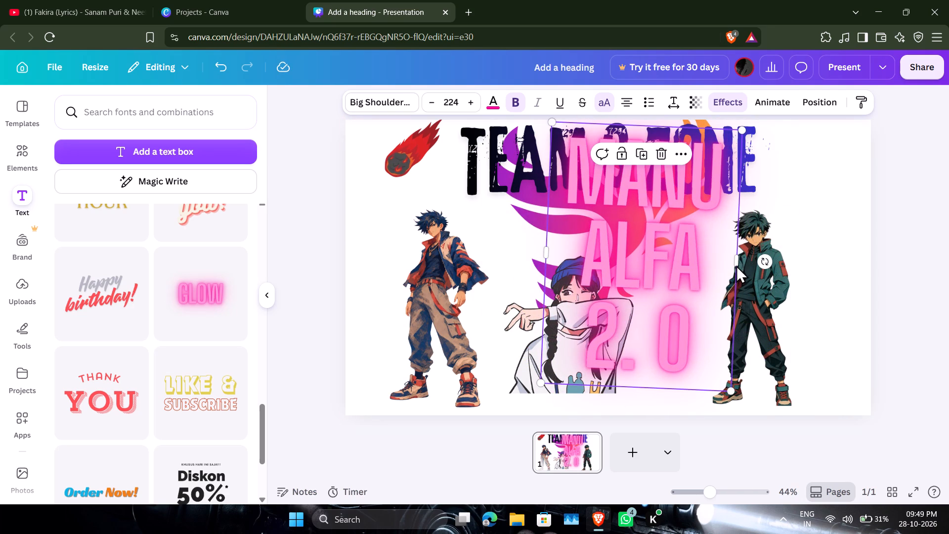
Widen the "MANU ALFA 2. 0" text box so that "ALFA 2. 0" fits on one line.
left_click_drag(737, 260, 794, 261)
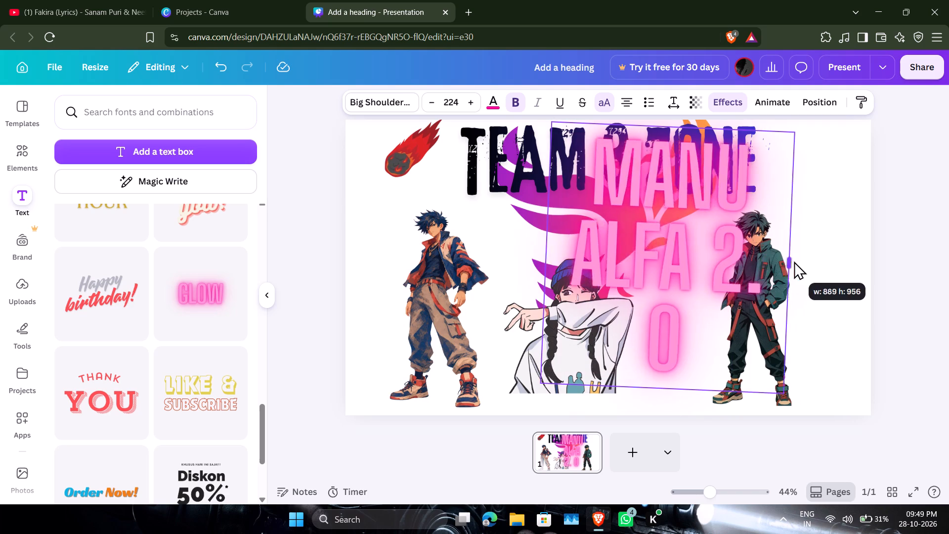
left_click_drag(794, 261, 836, 264)
Shrink the "MANU ALFA 2. 0" text to font size 90.8 and place it over the orange-jacketed character's head, below the meteor.
left_click_drag(710, 247, 506, 274)
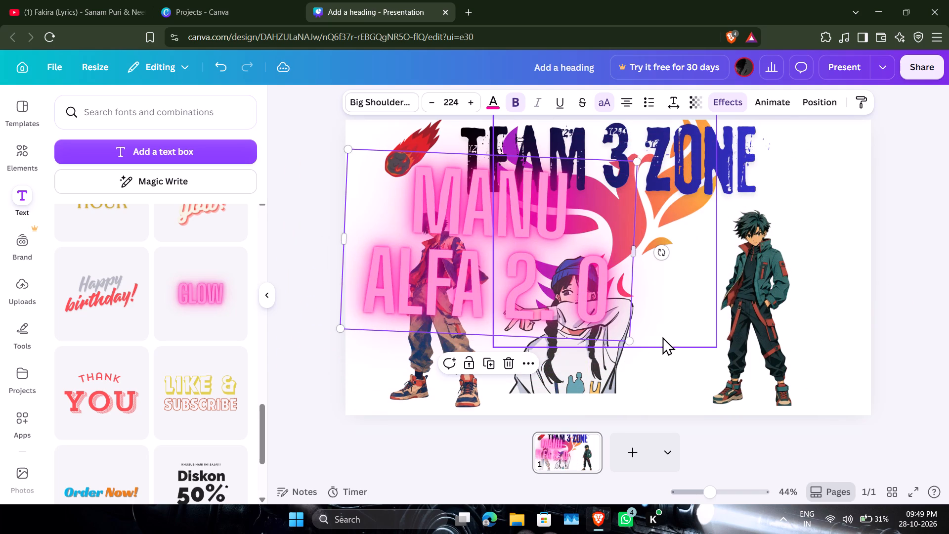
left_click_drag(627, 340, 468, 248)
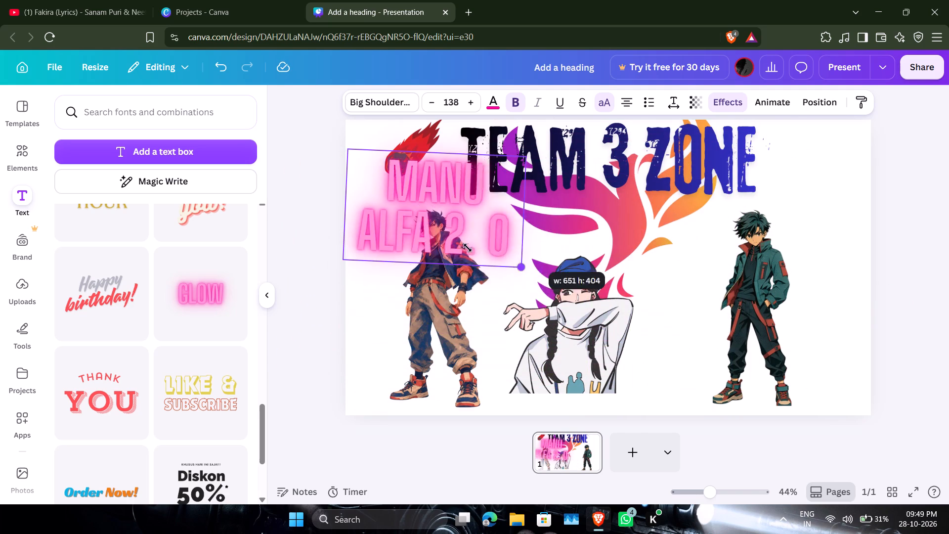
left_click_drag(468, 248, 443, 249)
left_click_drag(411, 199, 421, 234)
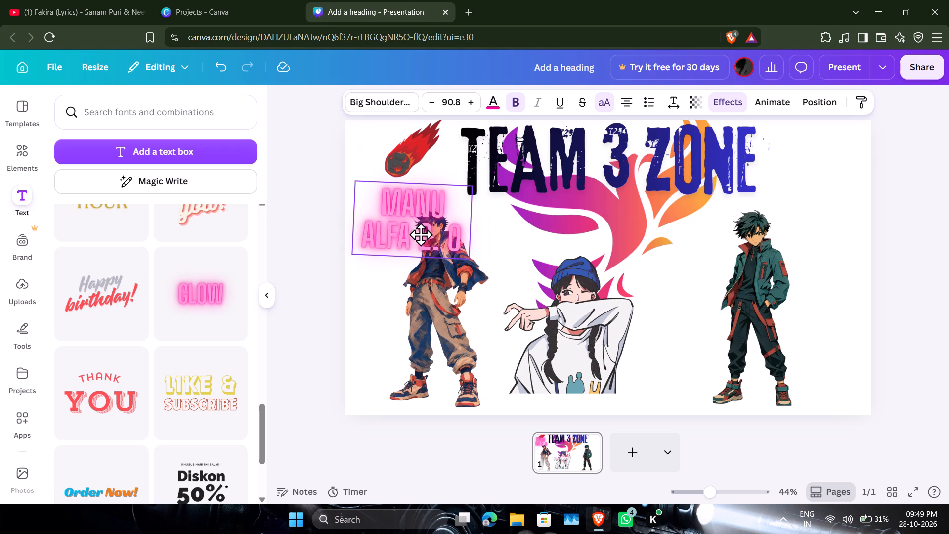
left_click_drag(421, 234, 420, 234)
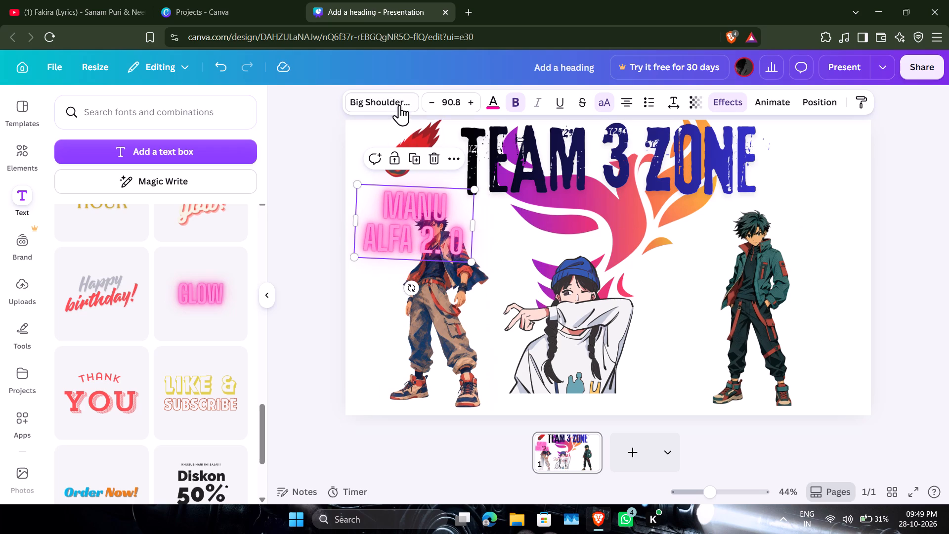
Change the "MANU ALFA 2. 0" text to the League Spartan font.
left_click(399, 103)
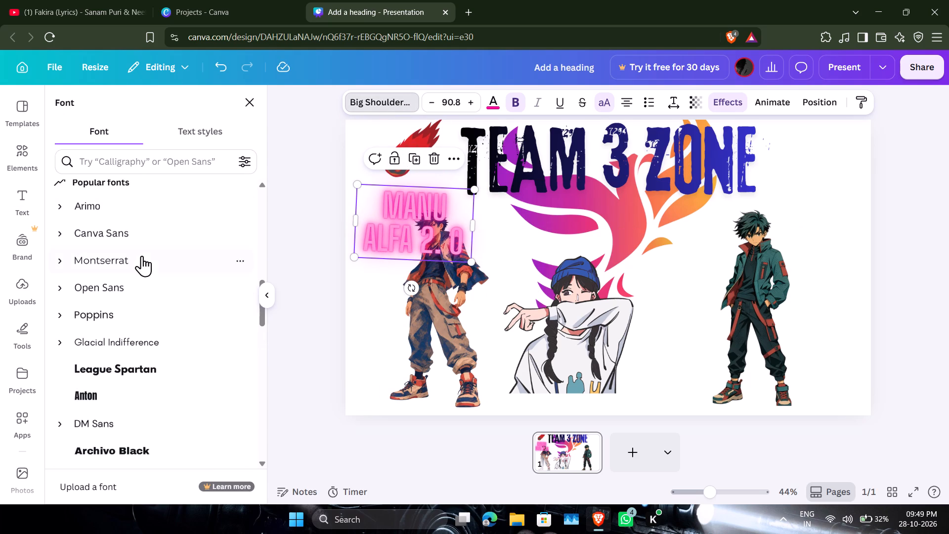
left_click(135, 379)
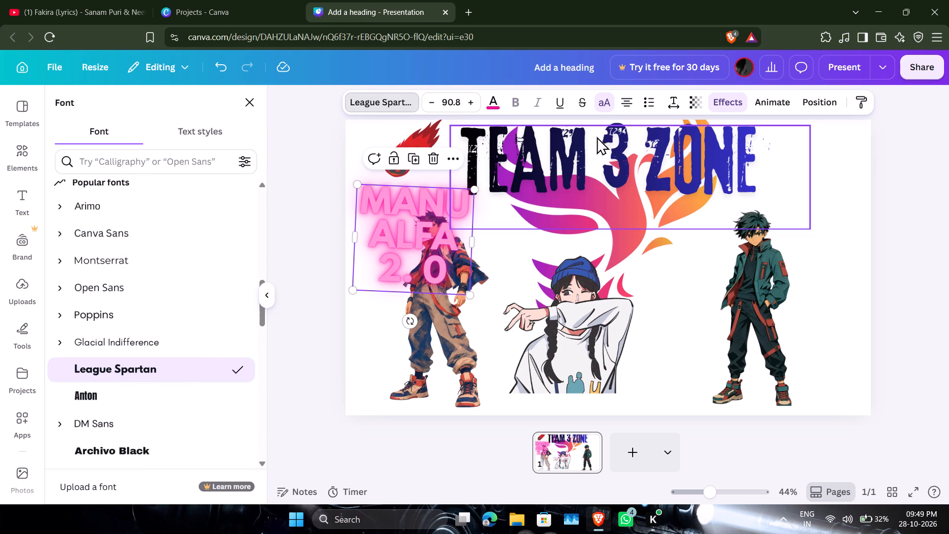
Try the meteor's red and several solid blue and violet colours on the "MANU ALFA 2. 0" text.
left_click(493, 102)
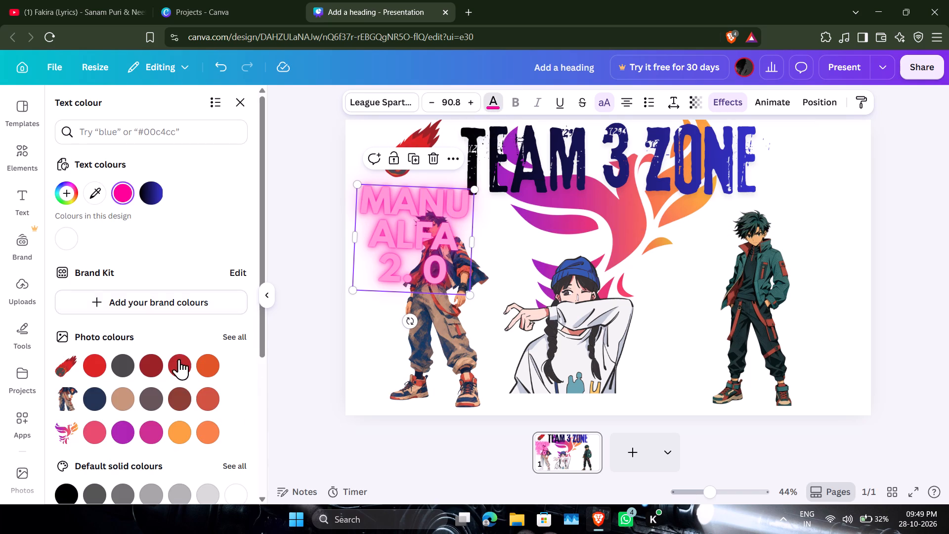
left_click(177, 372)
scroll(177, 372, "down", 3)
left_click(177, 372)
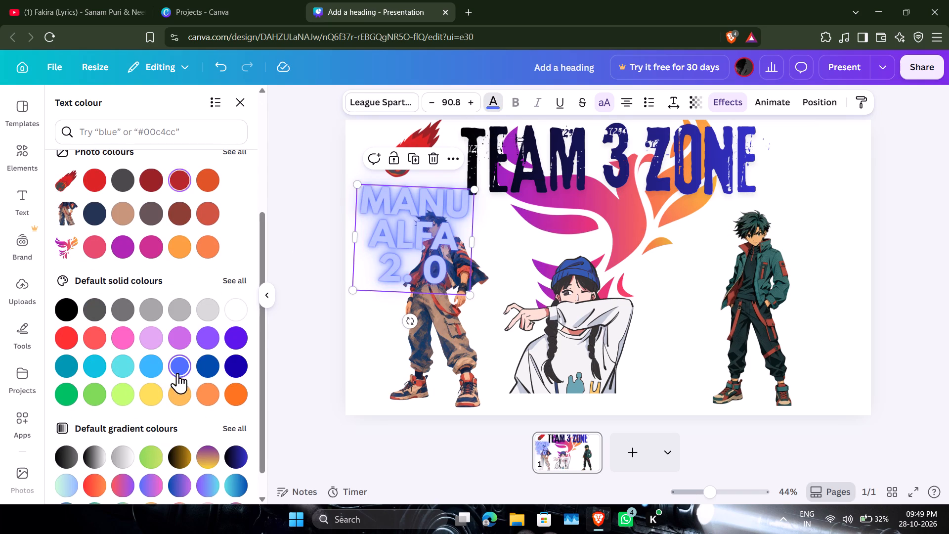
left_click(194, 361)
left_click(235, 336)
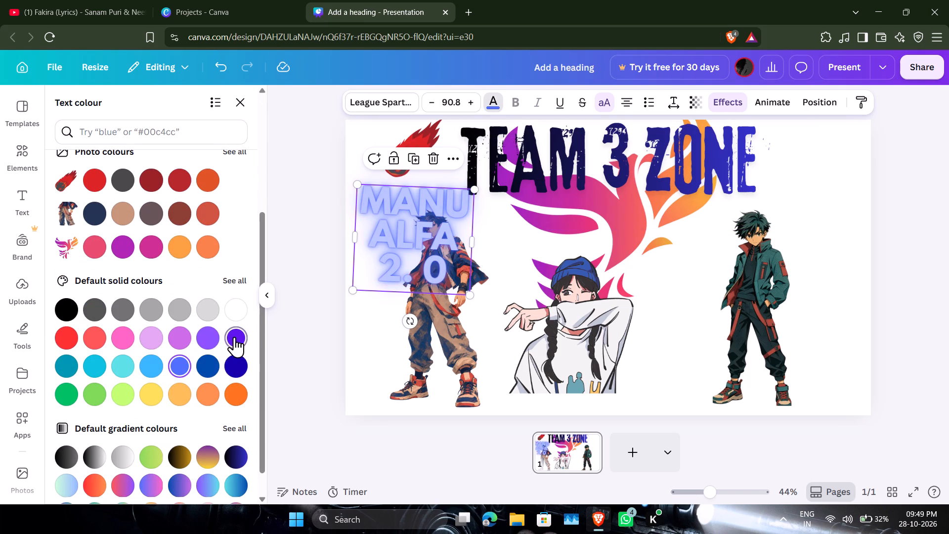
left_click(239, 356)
Try various default gradients on the "MANU ALFA 2. 0" text, including black-to-blue and black-to-gold, and apply the purple-to-yellow one.
scroll(209, 380, "down", 2)
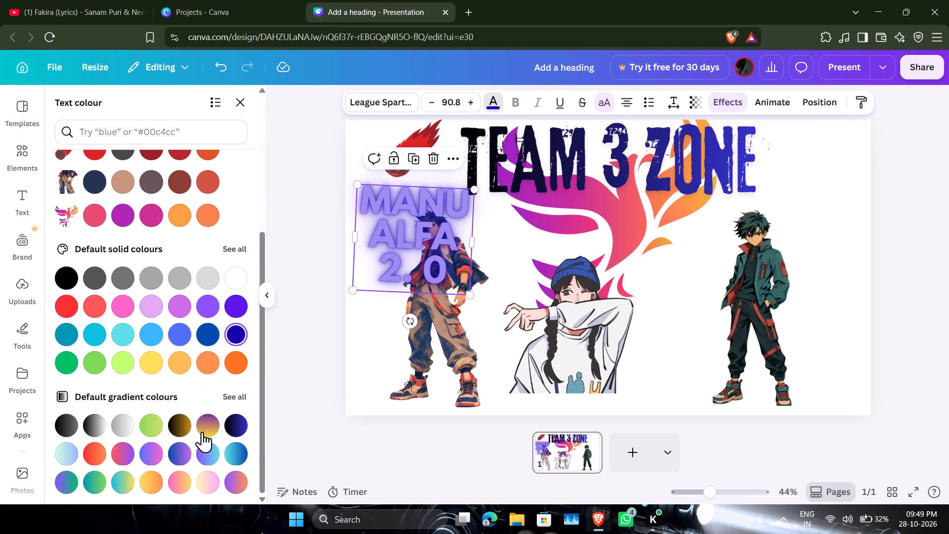
left_click(203, 428)
left_click(245, 423)
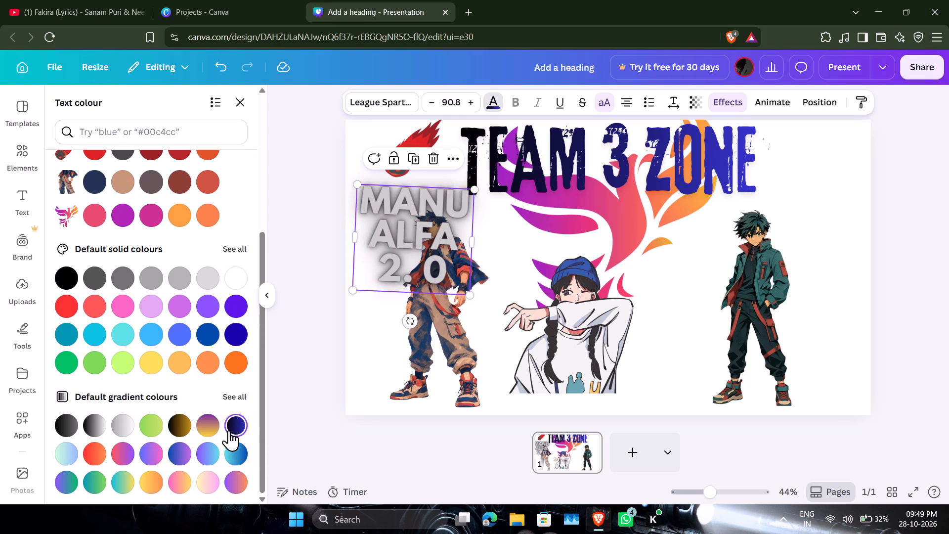
scroll(228, 431, "down", 1)
right_click(227, 431)
left_click(178, 430)
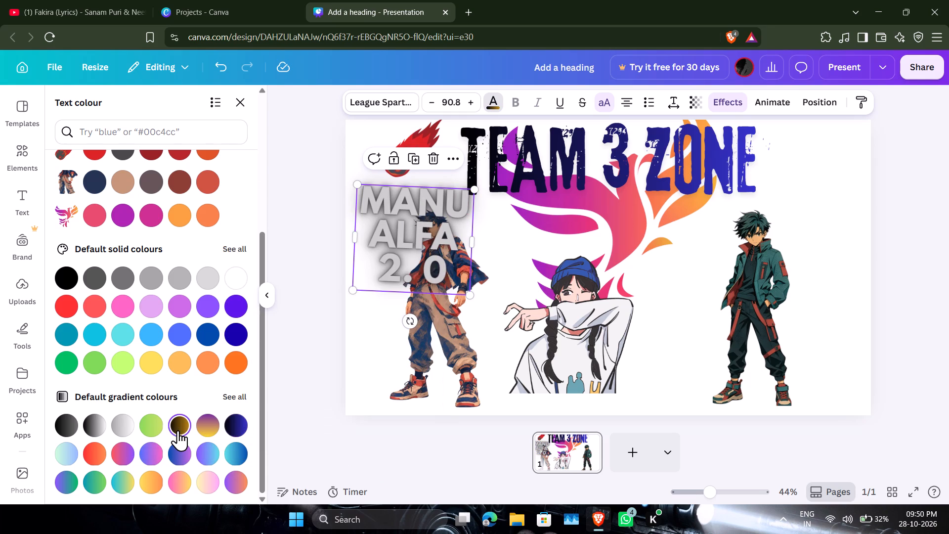
left_click(178, 430)
left_click(178, 430)
left_click(176, 425)
left_click(145, 431)
left_click(98, 431)
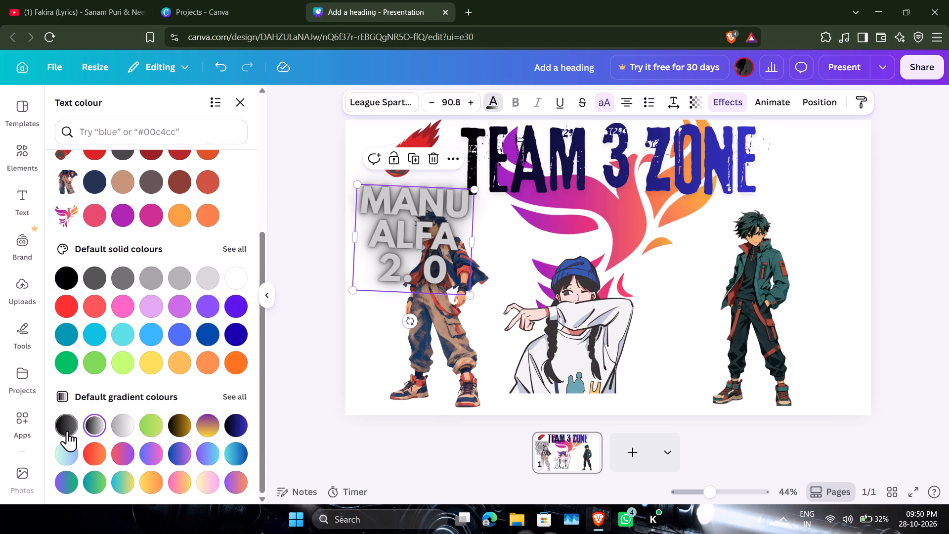
left_click(67, 431)
scroll(134, 453, "down", 2)
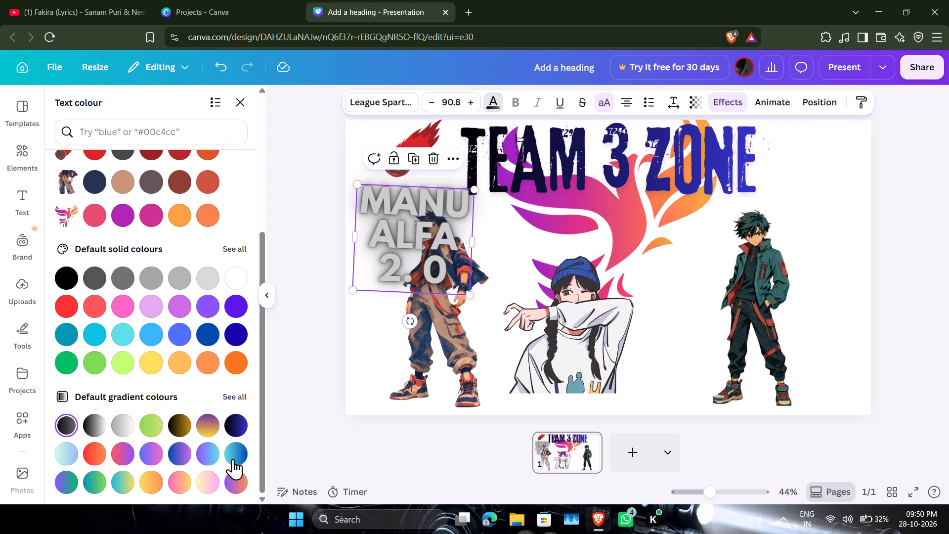
left_click(233, 458)
left_click(216, 457)
left_click(237, 436)
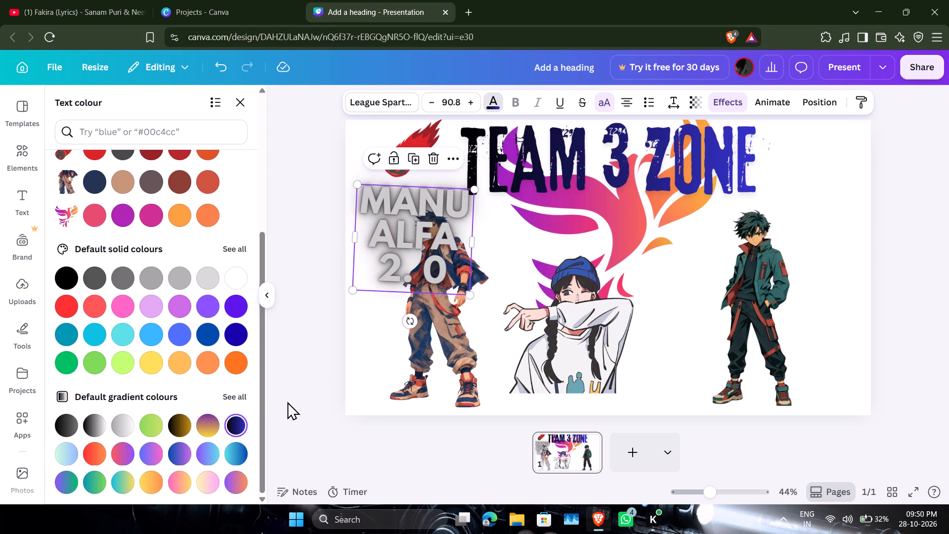
left_click(202, 422)
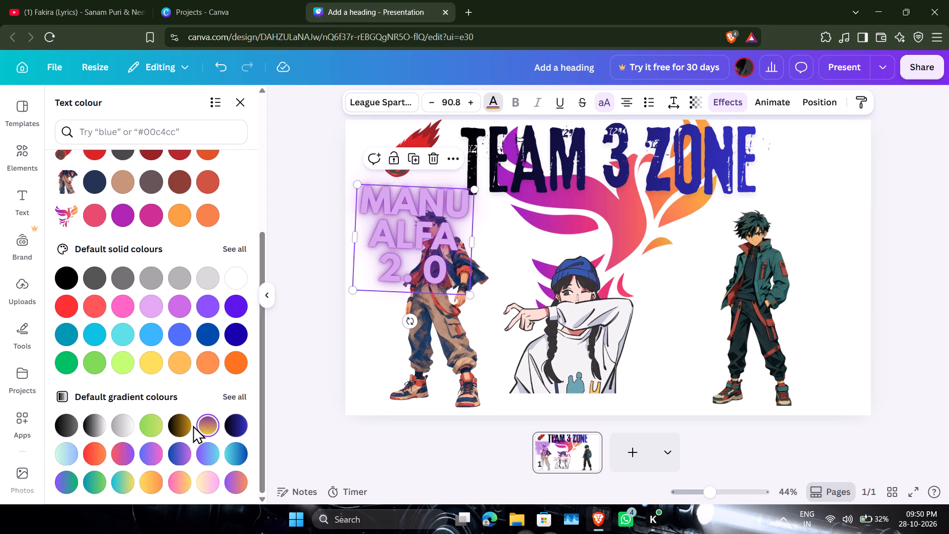
Apply the default black-to-gold gradient to the "MANU ALFA 2. 0" text.
left_click(191, 426)
left_click(186, 427)
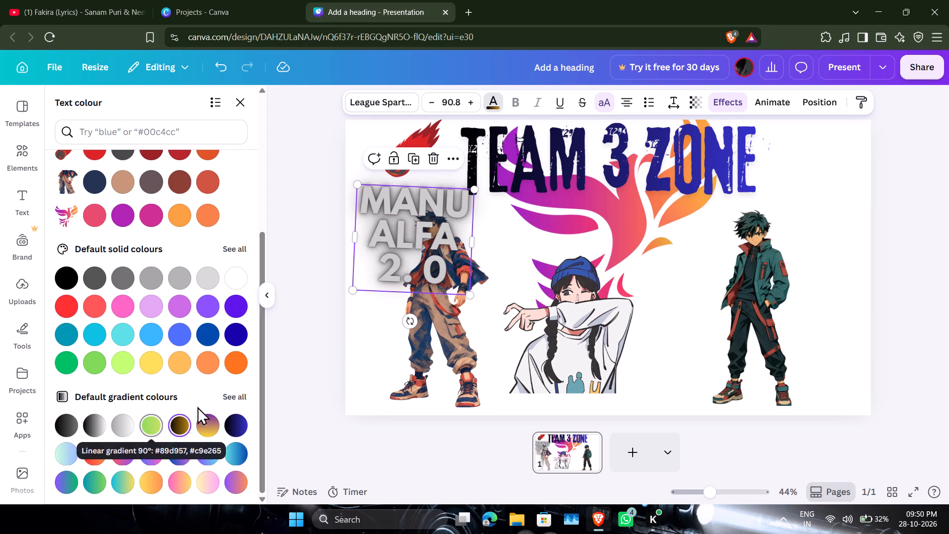
Rotate the "MANU ALFA 2. 0" text level and move it down across the orange-jacketed character's chest at the page's left edge.
left_click_drag(412, 324, 422, 322)
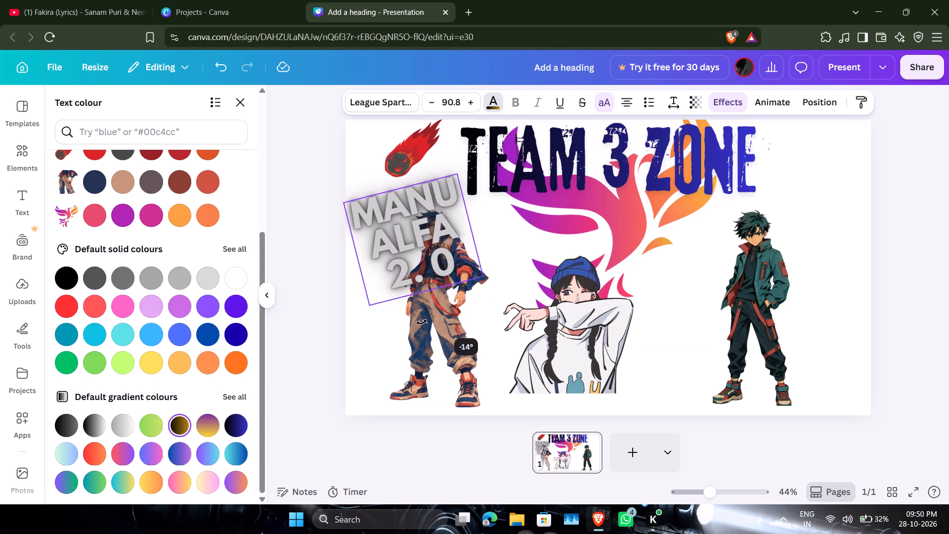
left_click_drag(422, 322, 416, 327)
left_click_drag(415, 249, 398, 285)
Send the "MANU ALFA 2. 0" text backward in the layer order, behind the orange-jacketed character.
left_click(433, 197)
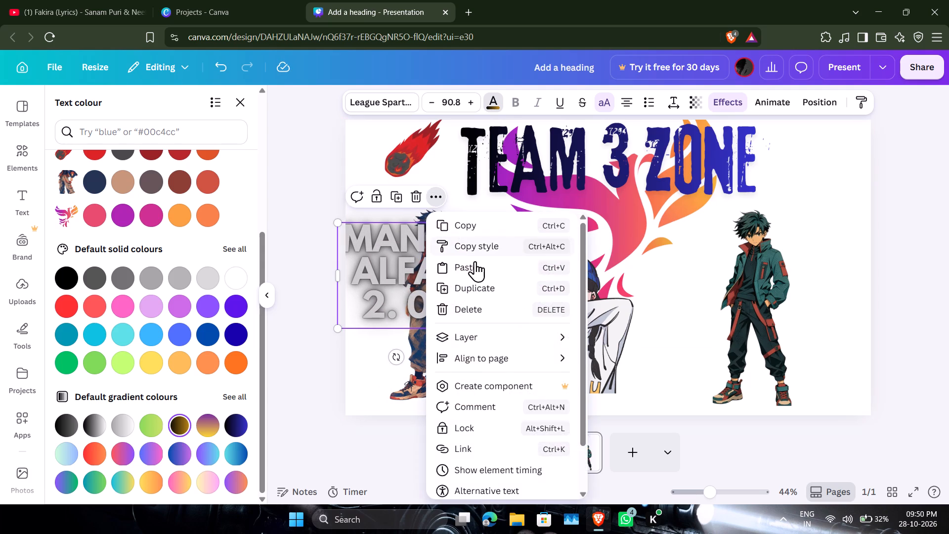
left_click(494, 332)
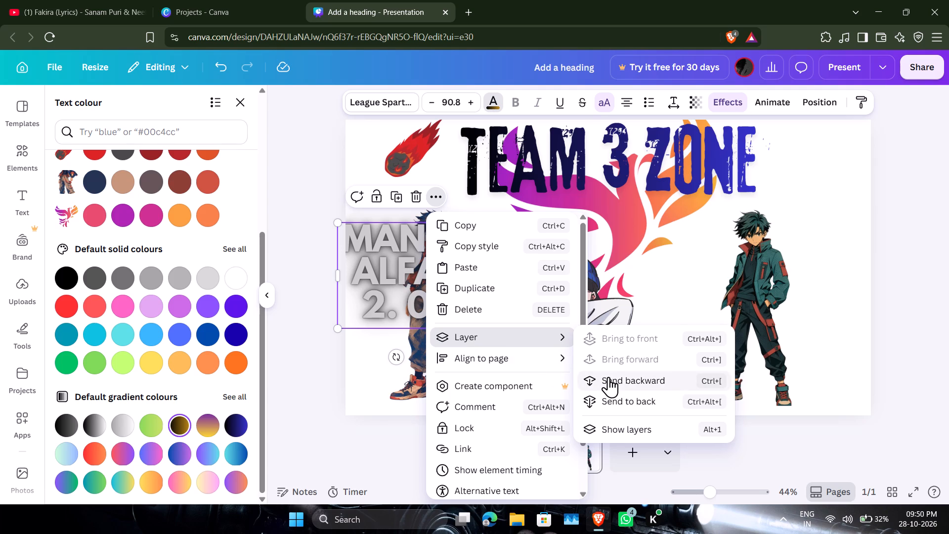
left_click(608, 377)
left_click(608, 377)
left_click(655, 307)
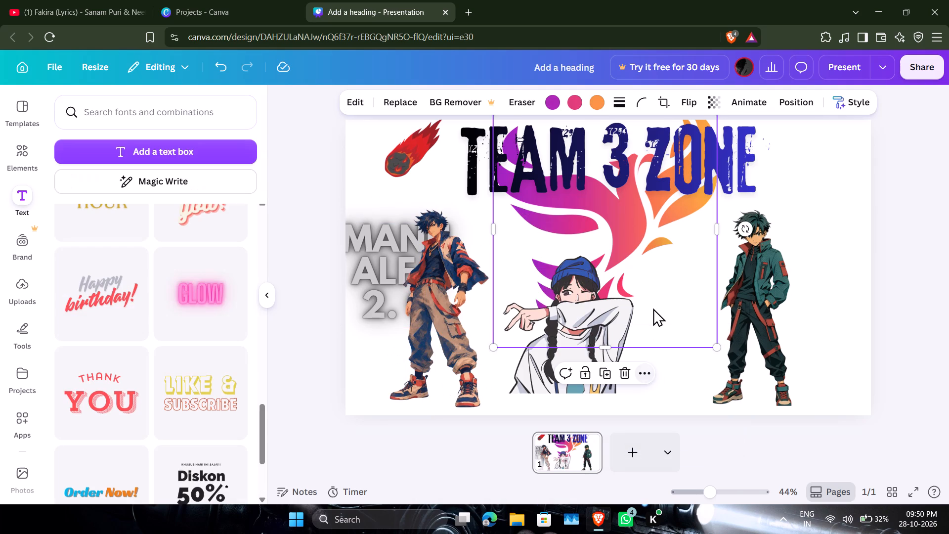
Shrink the "MANU ALFA 2. 0" text to font size 53.5 and place it beside the orange-jacketed character's head, at the page's left edge.
left_click_drag(383, 264, 402, 200)
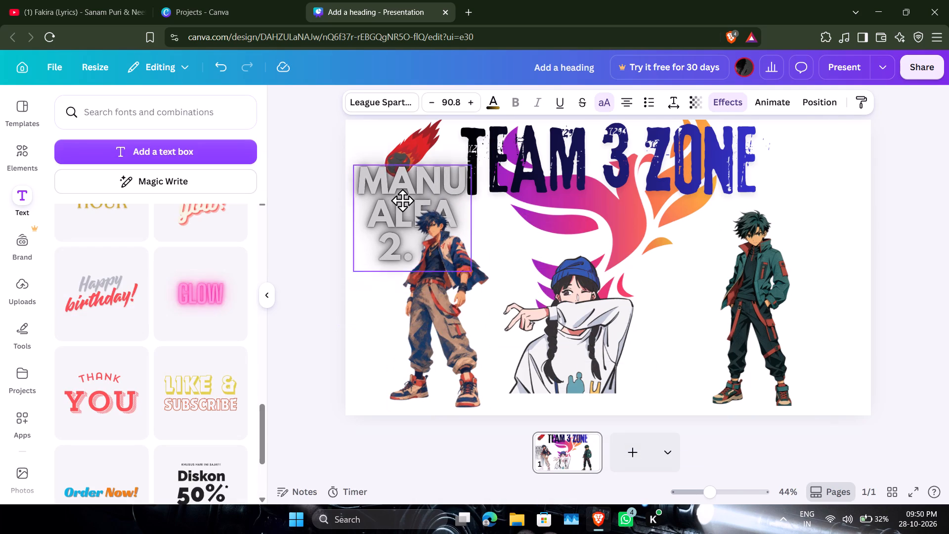
left_click_drag(402, 200, 391, 203)
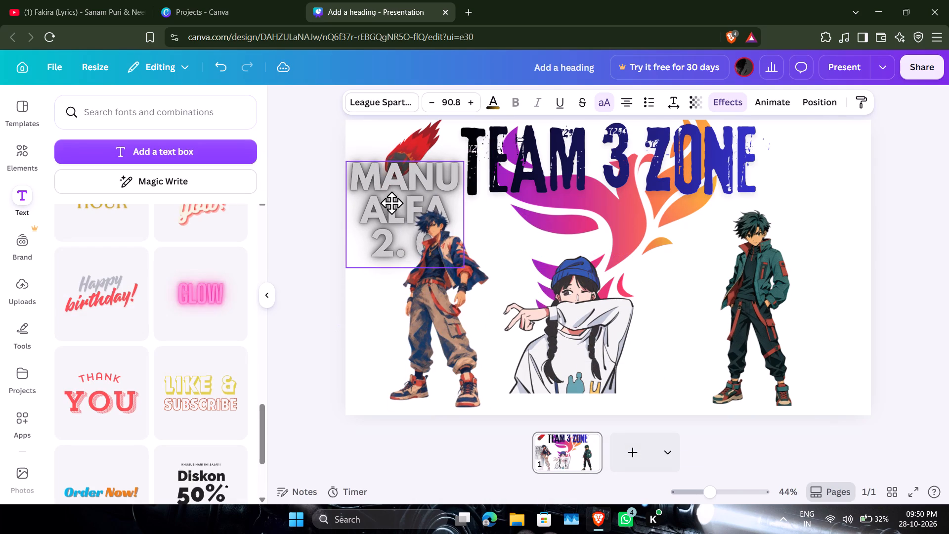
left_click_drag(391, 203, 395, 205)
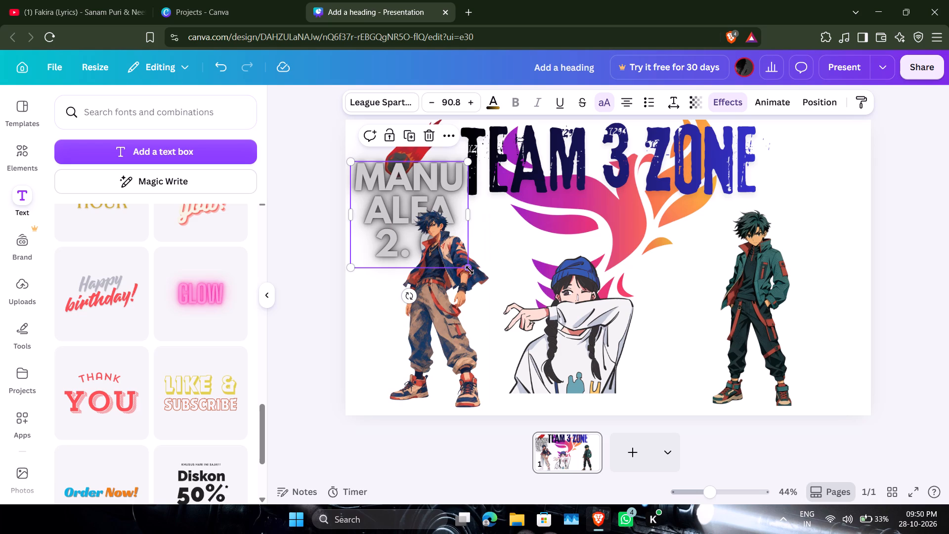
left_click_drag(470, 270, 434, 252)
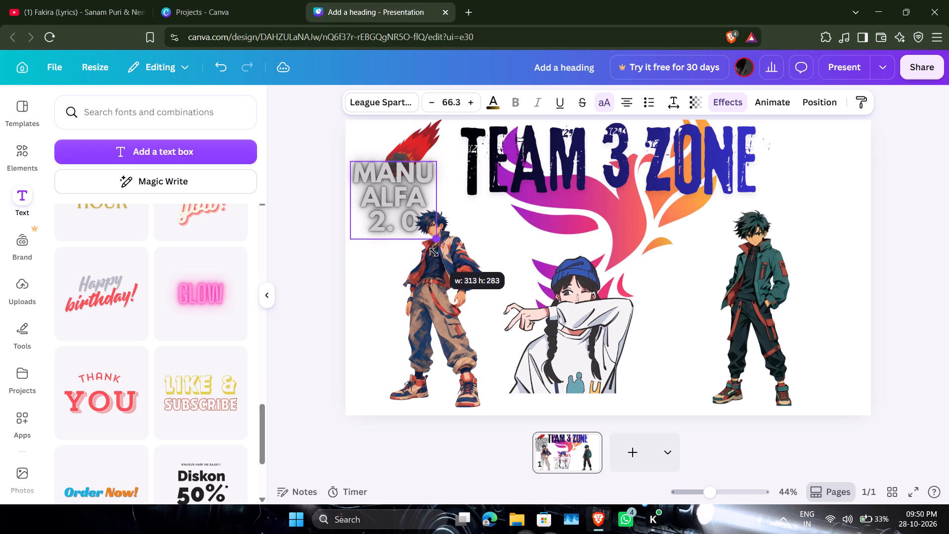
left_click_drag(434, 252, 435, 253)
left_click_drag(400, 207, 439, 197)
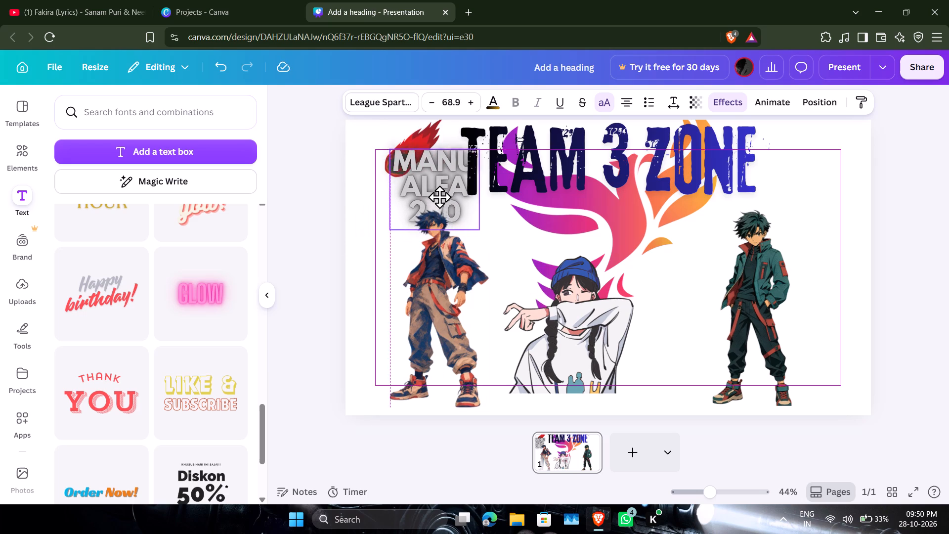
left_click_drag(439, 197, 457, 288)
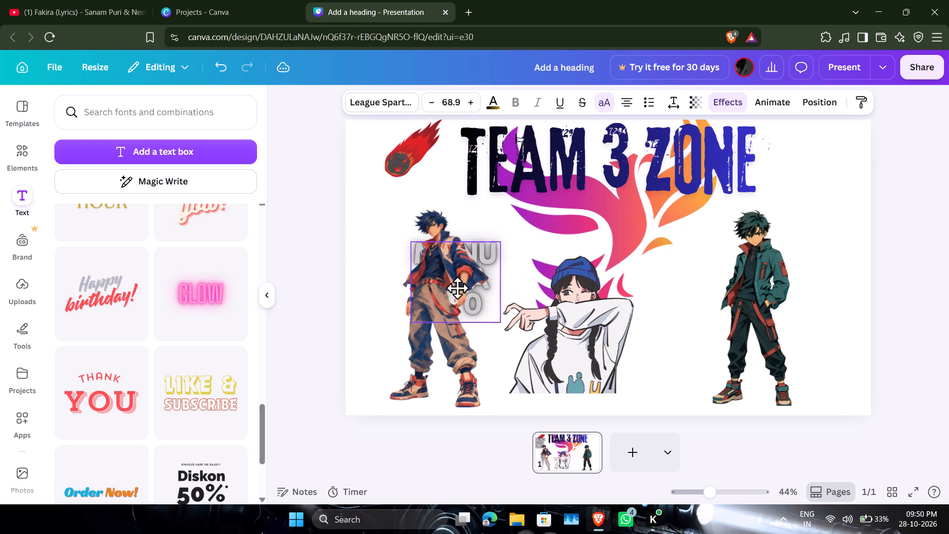
left_click_drag(457, 288, 385, 222)
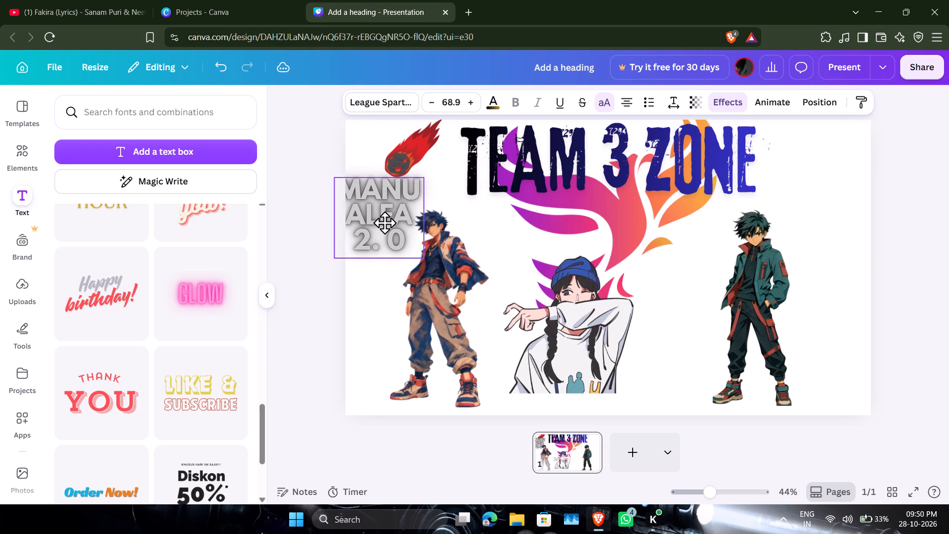
left_click_drag(385, 222, 389, 253)
left_click_drag(433, 288, 407, 277)
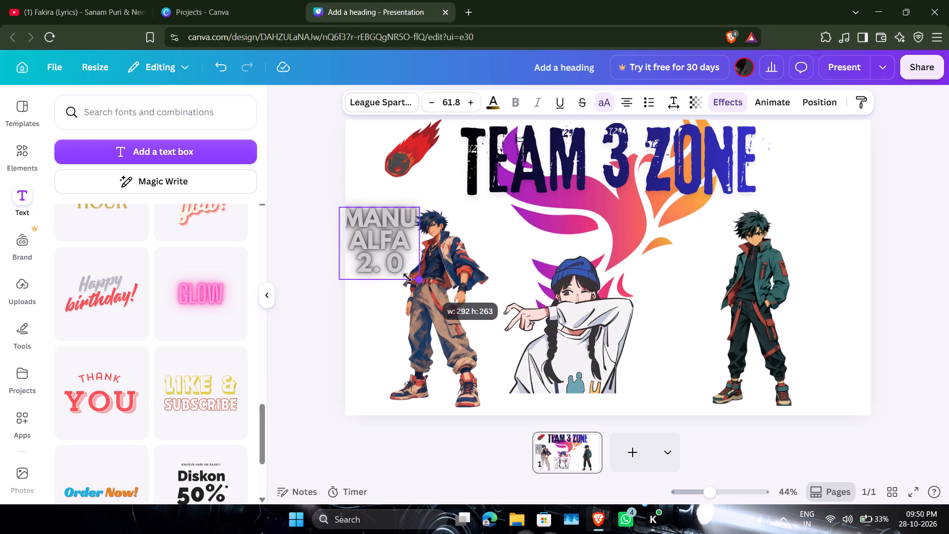
left_click_drag(407, 277, 407, 277)
left_click_drag(375, 237, 384, 247)
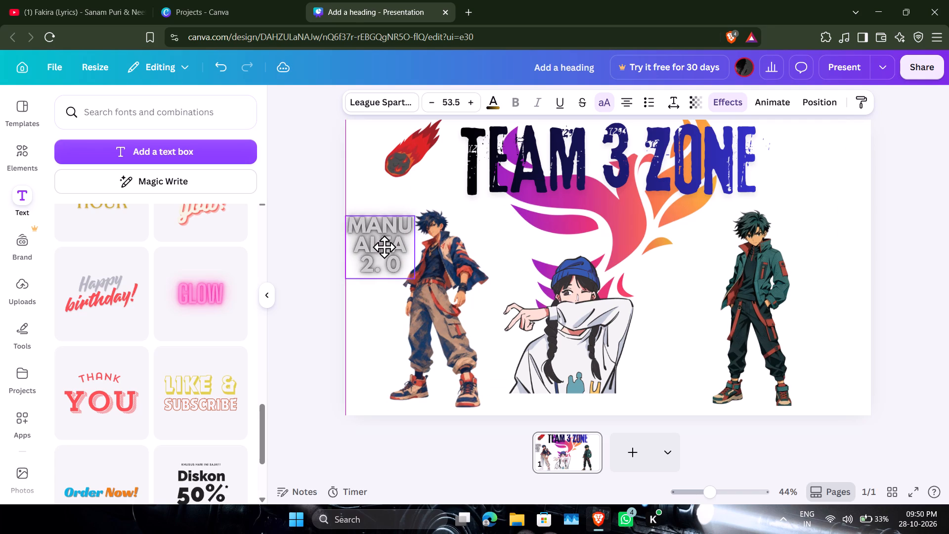
left_click_drag(384, 247, 382, 251)
Move the red meteor down behind the orange-jacketed character's head and shoulder, next to the "MANU ALFA 2. 0" text.
left_click(463, 223)
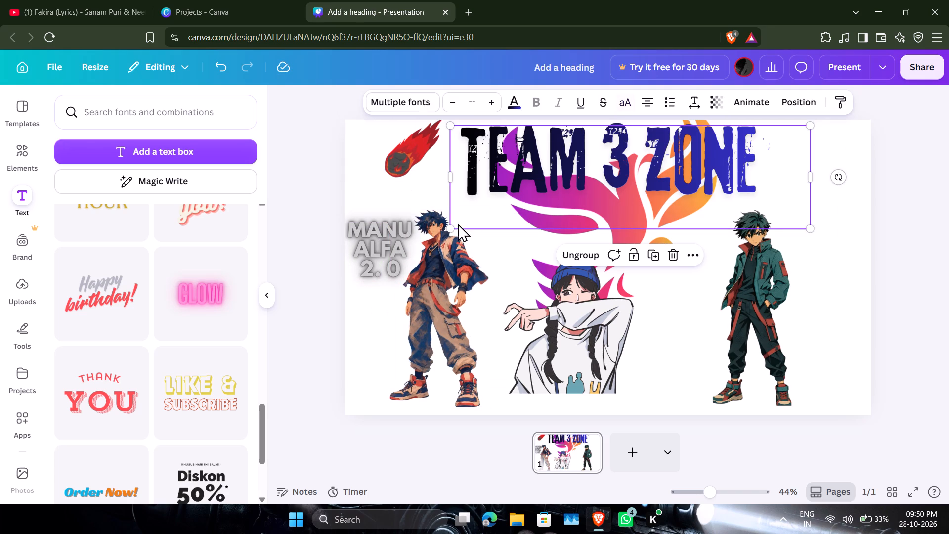
left_click_drag(412, 157, 375, 296)
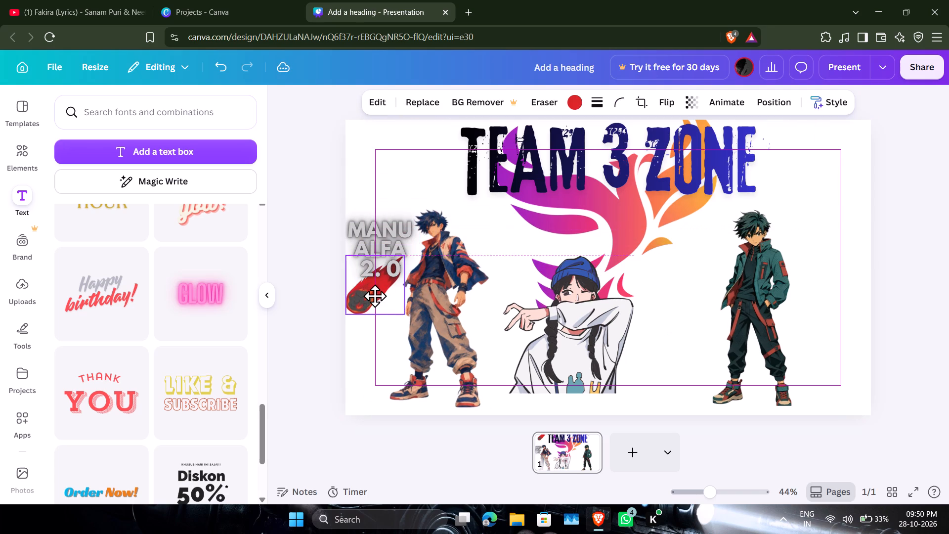
left_click_drag(375, 296, 418, 242)
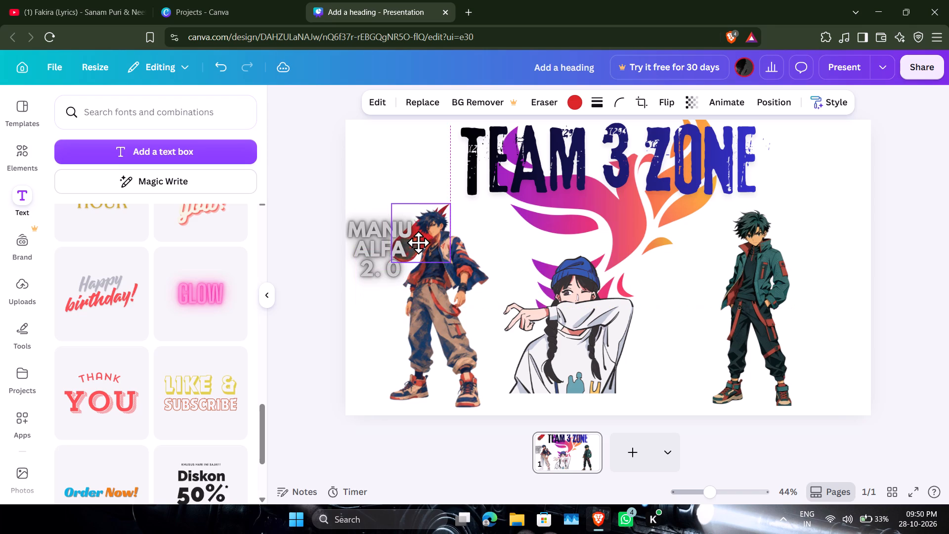
left_click_drag(418, 242, 421, 241)
left_click(408, 139)
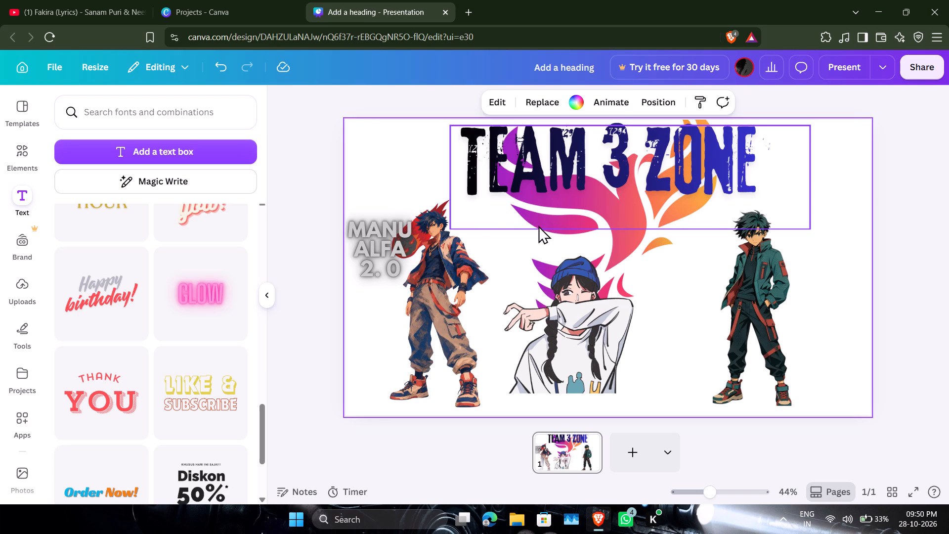
Add the pink "GLOW" text style to the page and replace its wording with "VIKRAM ALFA 3.O".
left_click(771, 255)
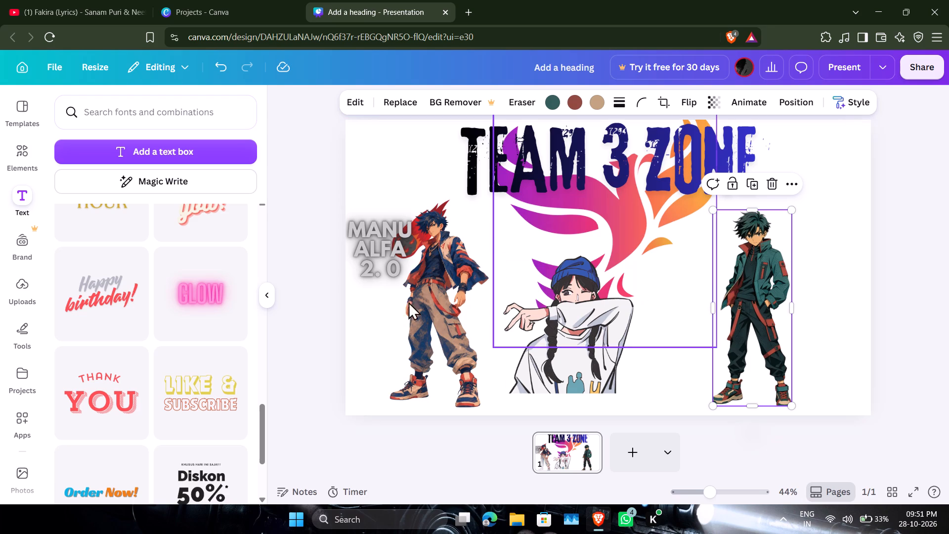
left_click(747, 276)
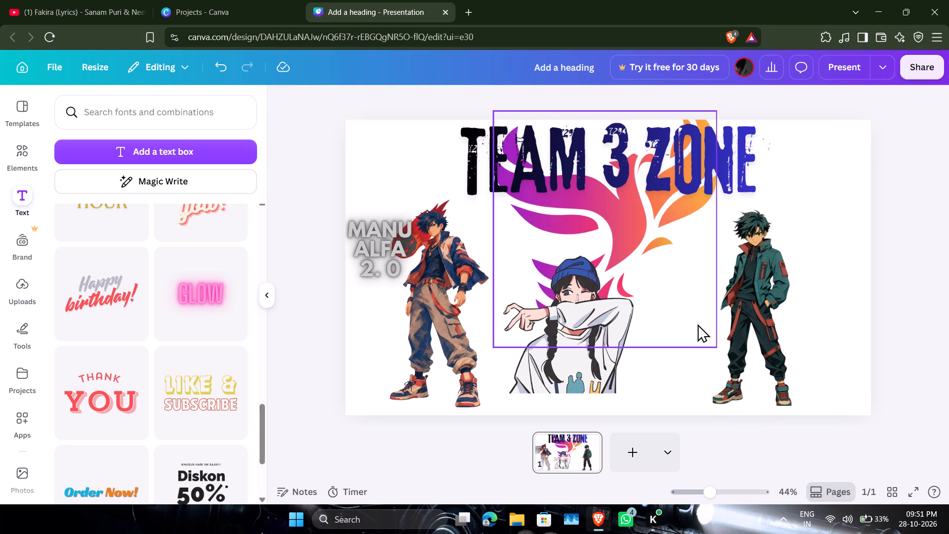
left_click(199, 305)
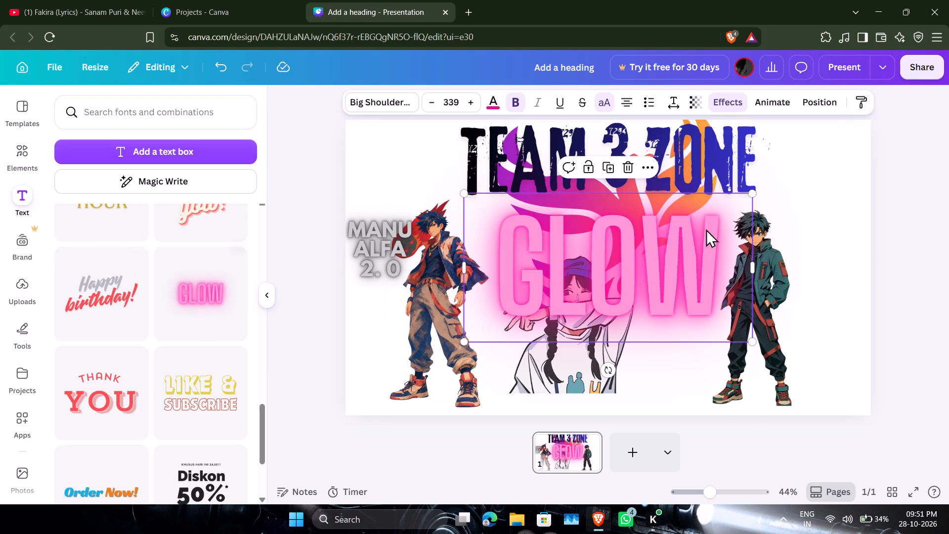
left_click(724, 260)
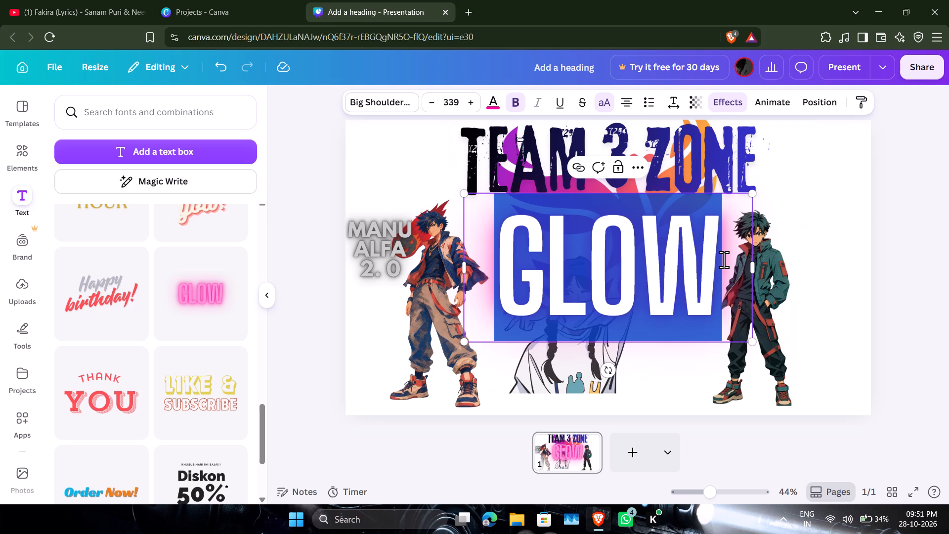
key("BackSpace")
type("VIKRAM A")
type("LFA")
key("space")
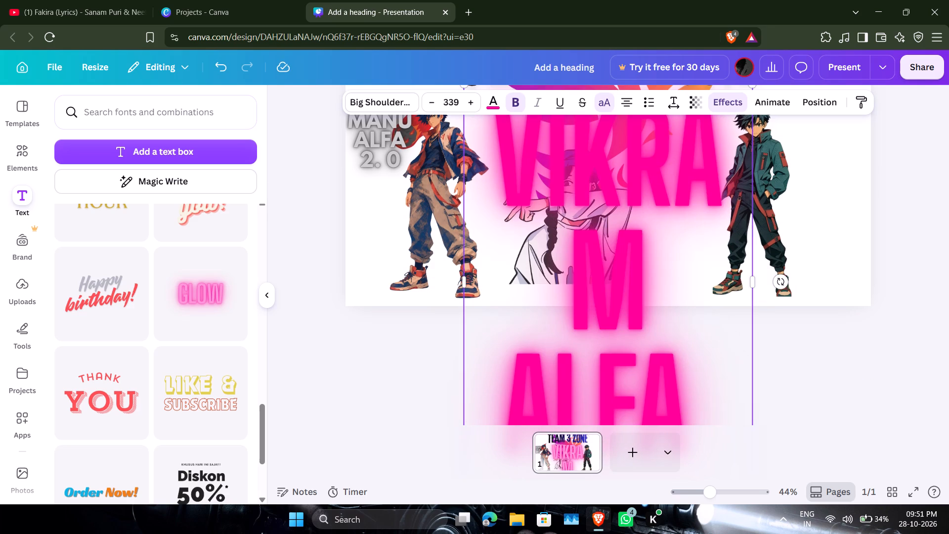
key("3")
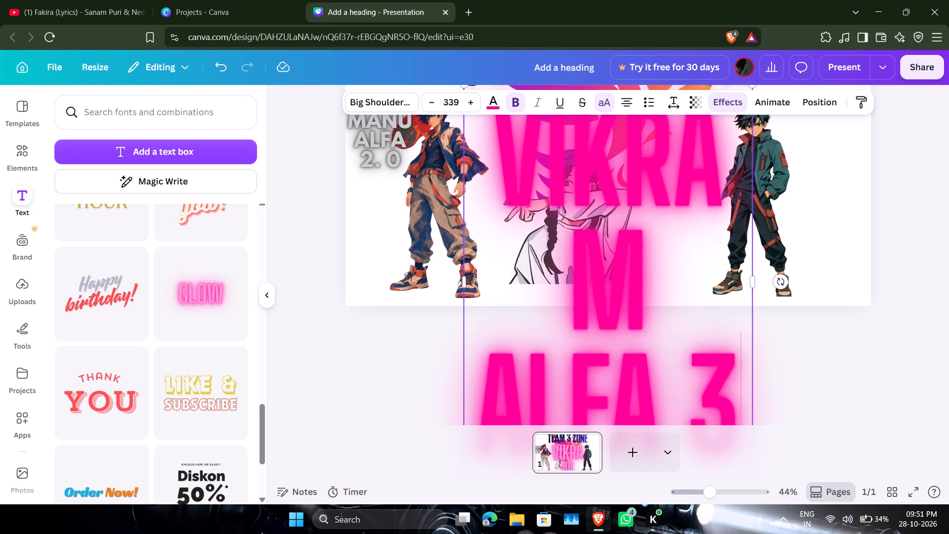
key("period")
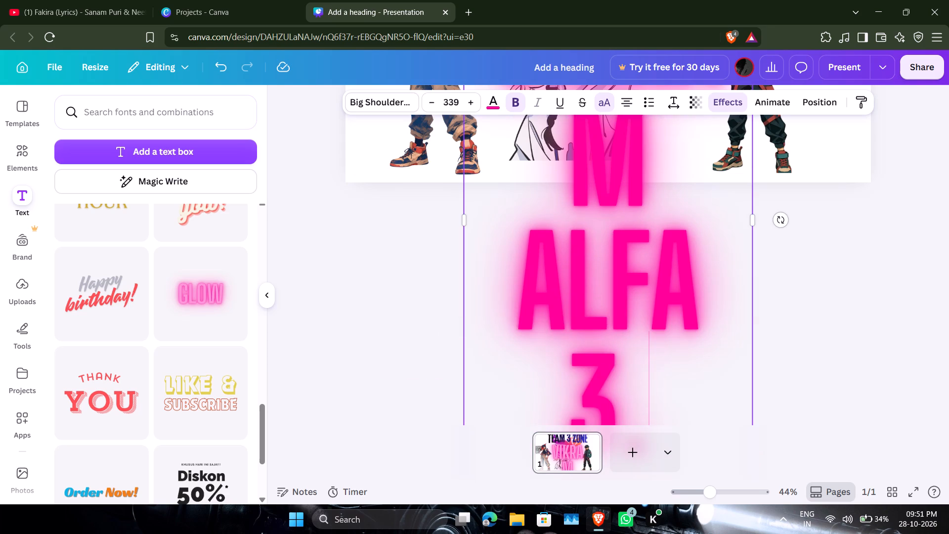
key("o")
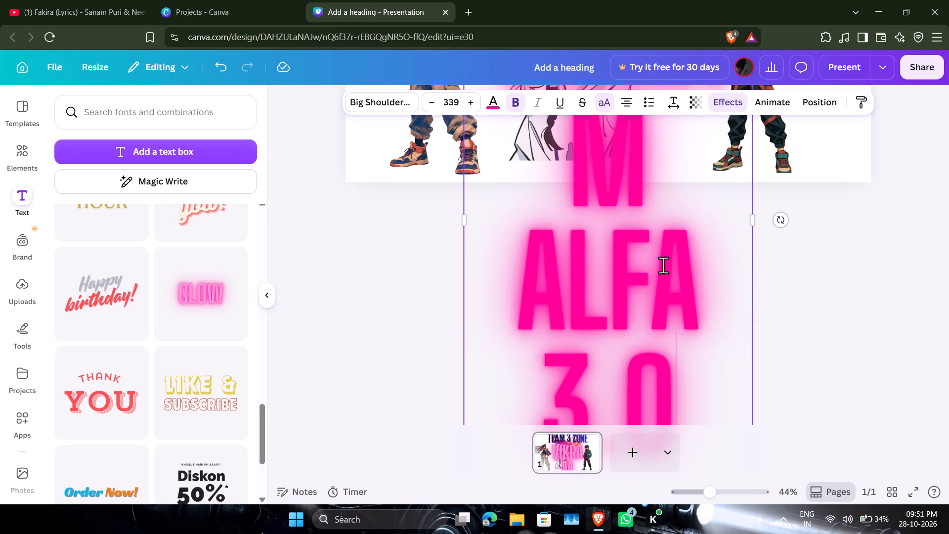
left_click(802, 336)
left_click_drag(740, 365, 741, 364)
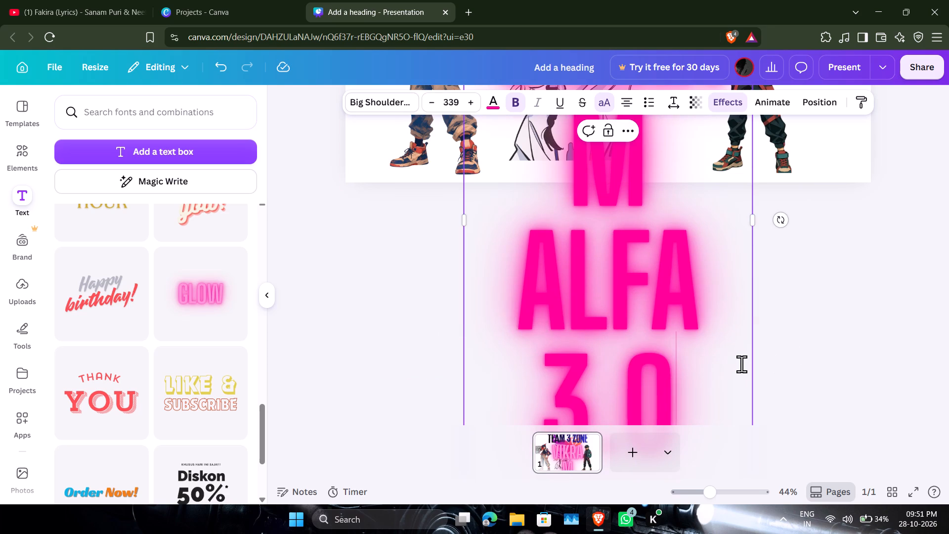
left_click_drag(741, 364, 732, 340)
double_click(871, 319)
left_click(820, 158)
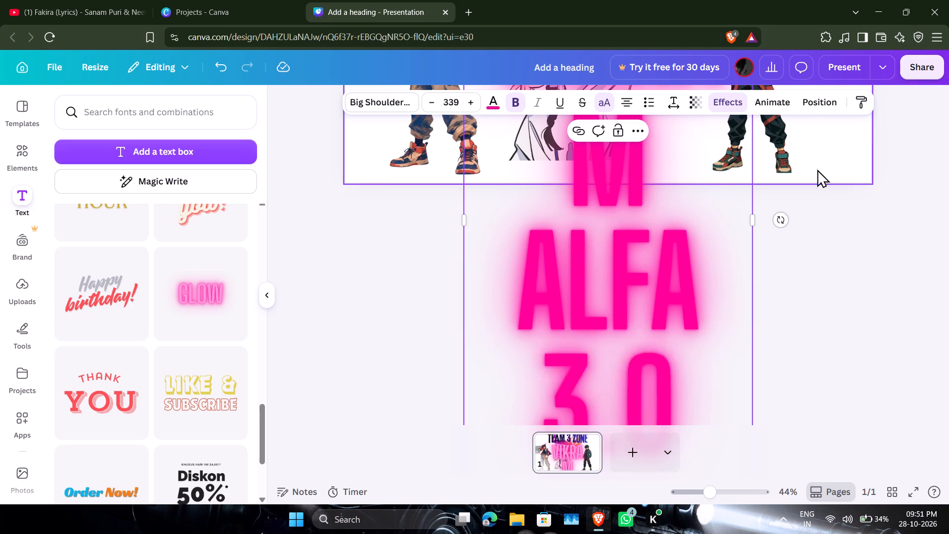
Shrink the pink "VIKRAM ALFA 3.O" text to font size 106 and place it between the girl and the green-jacketed character.
left_click_drag(628, 311, 505, 91)
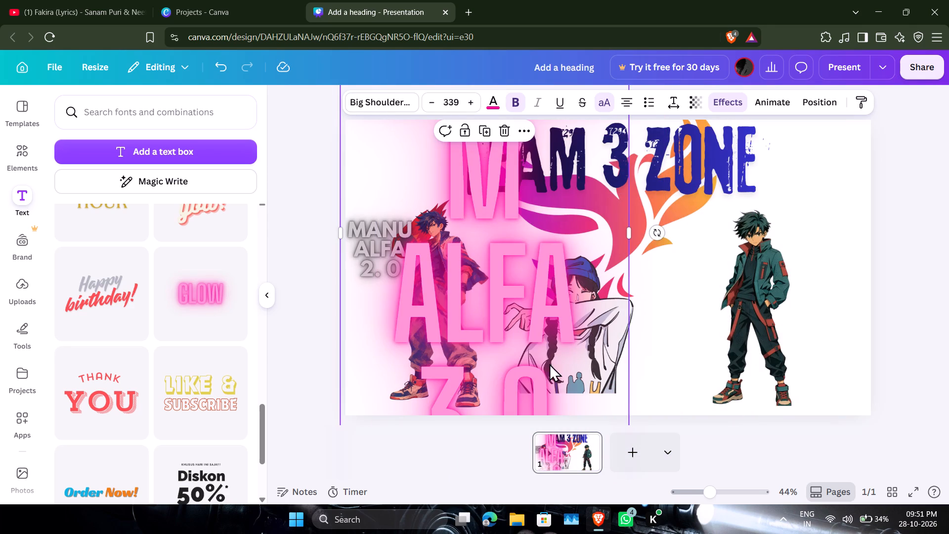
left_click_drag(528, 345, 361, 114)
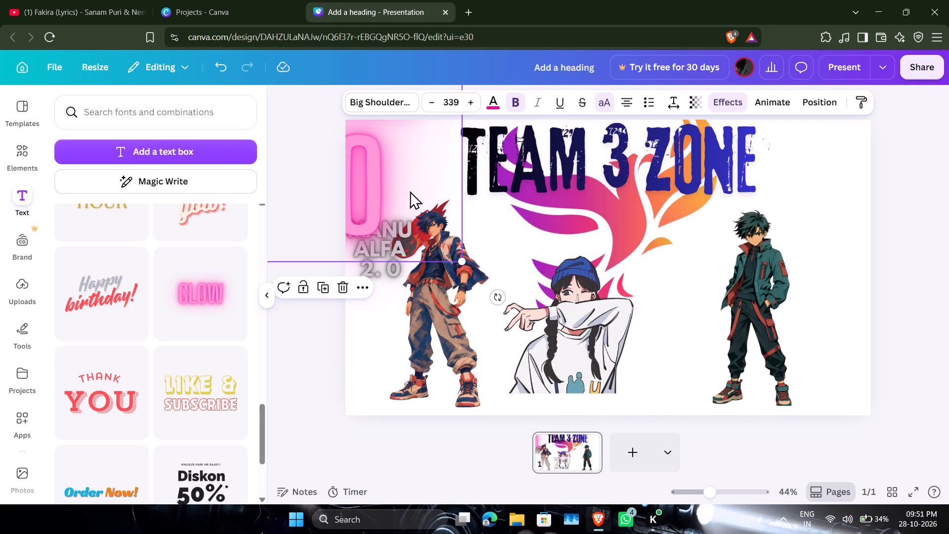
left_click_drag(407, 187, 662, 277)
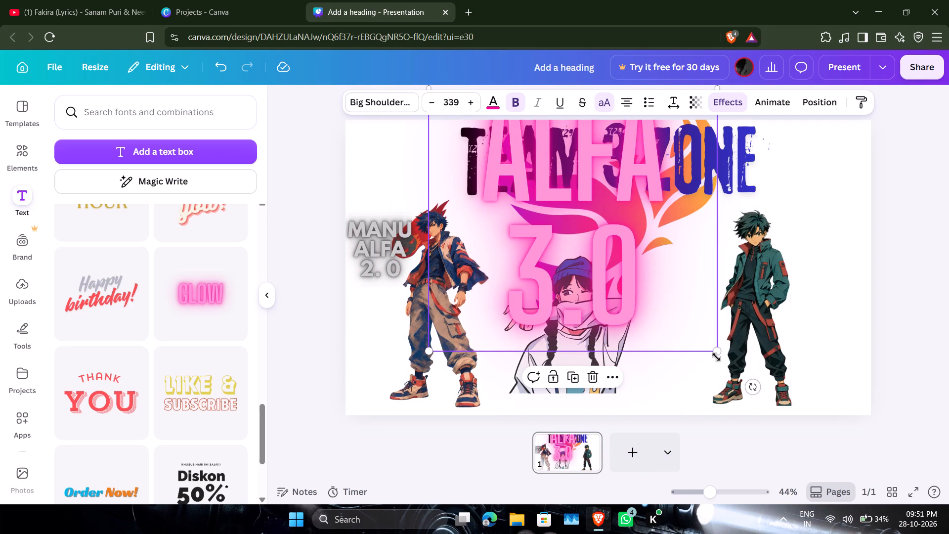
left_click_drag(717, 354, 628, 217)
left_click_drag(533, 154, 611, 341)
left_click_drag(721, 401, 534, 222)
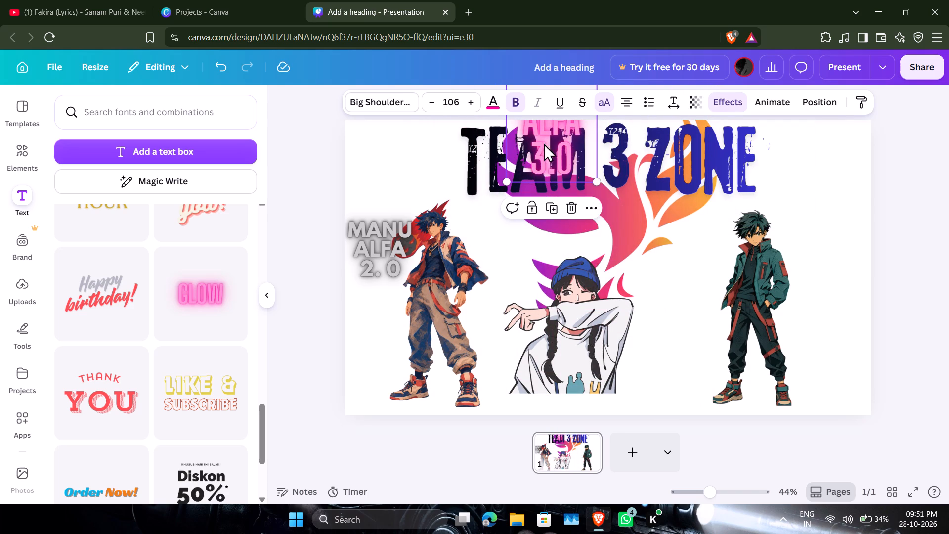
left_click_drag(546, 142, 676, 351)
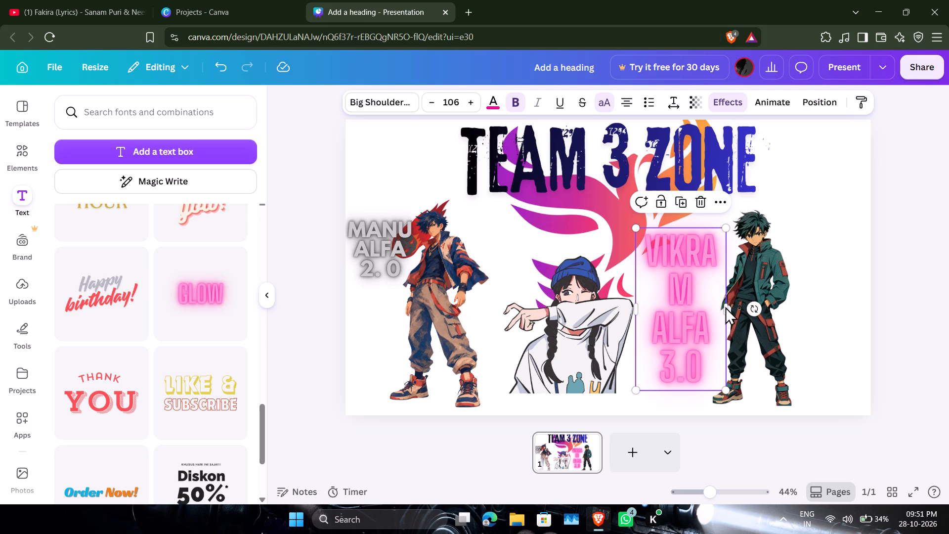
Widen the pink text box so "VIKRAM ALFA" fits on one line, and place it across the green-jacketed character's torso.
left_click_drag(732, 307, 821, 295)
left_click_drag(753, 265, 828, 250)
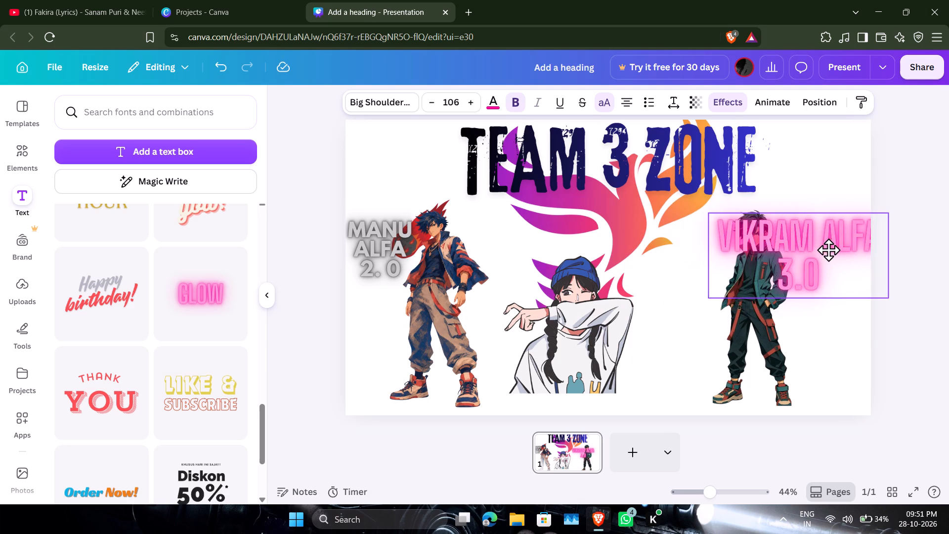
left_click_drag(828, 250, 772, 292)
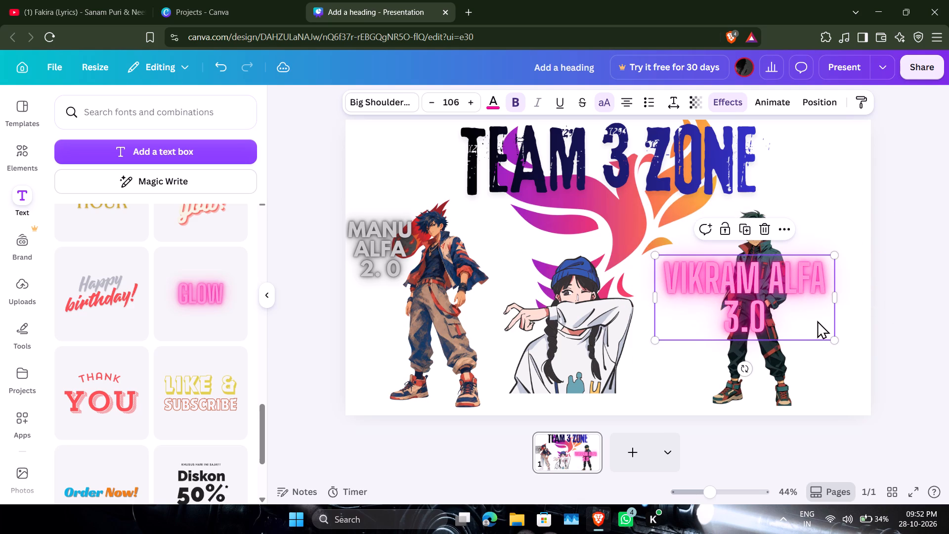
Shrink the pink "VIKRAM ALFA 3.O" text to font size 63.4 and place it beside the green-jacketed character's head, near the page edge.
left_click_drag(838, 339, 800, 330)
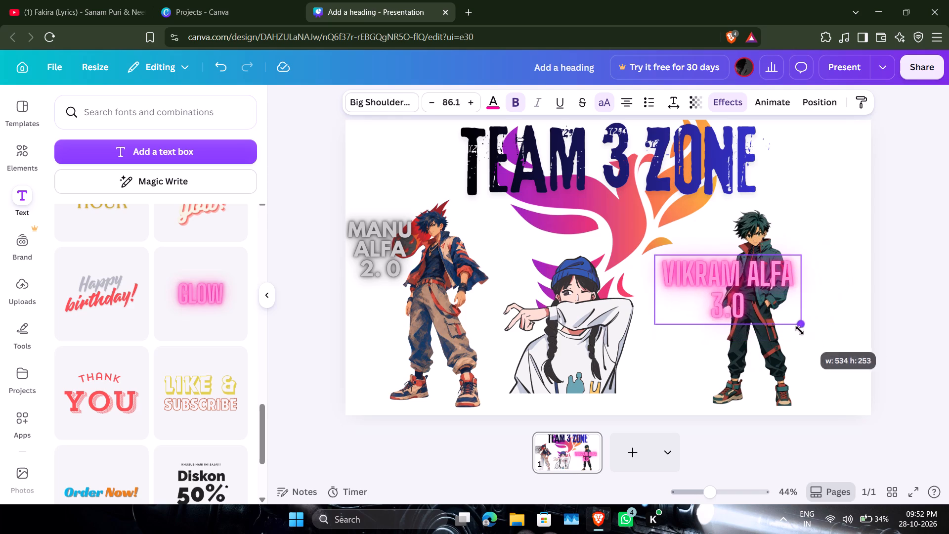
left_click_drag(800, 330, 754, 330)
left_click_drag(705, 274, 803, 236)
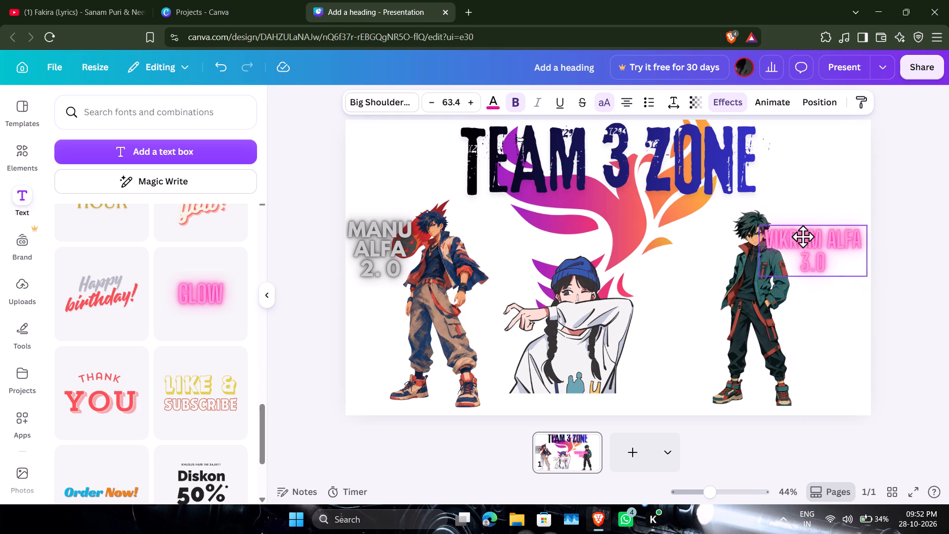
left_click_drag(803, 236, 812, 245)
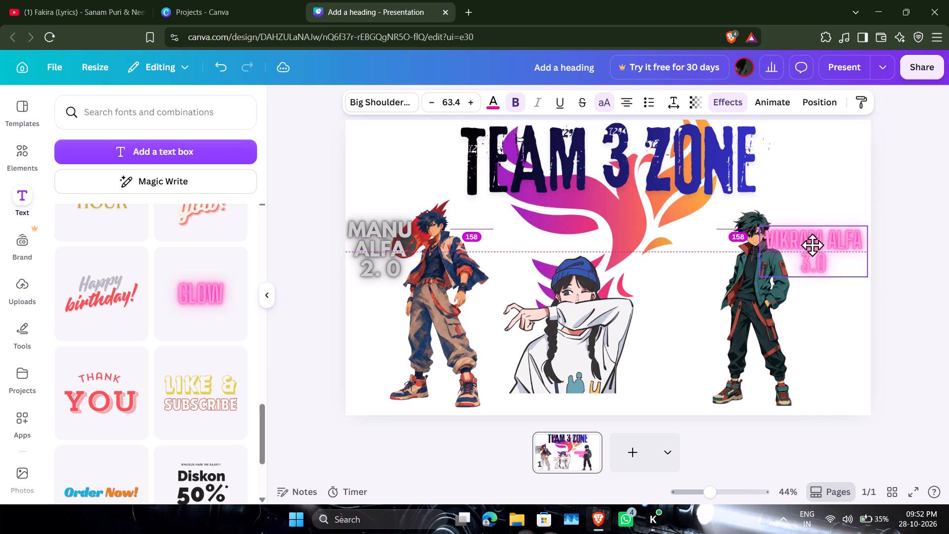
left_click_drag(812, 245, 814, 246)
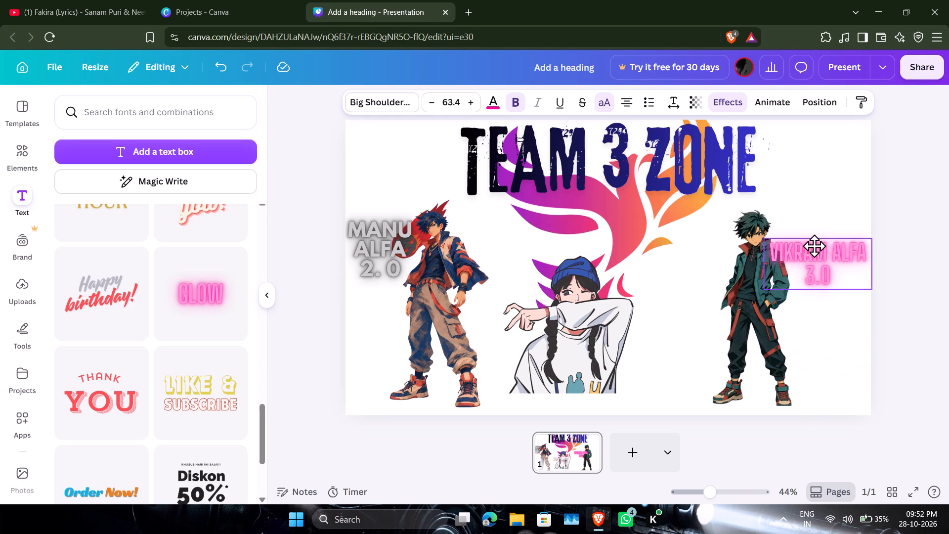
left_click_drag(814, 246, 815, 210)
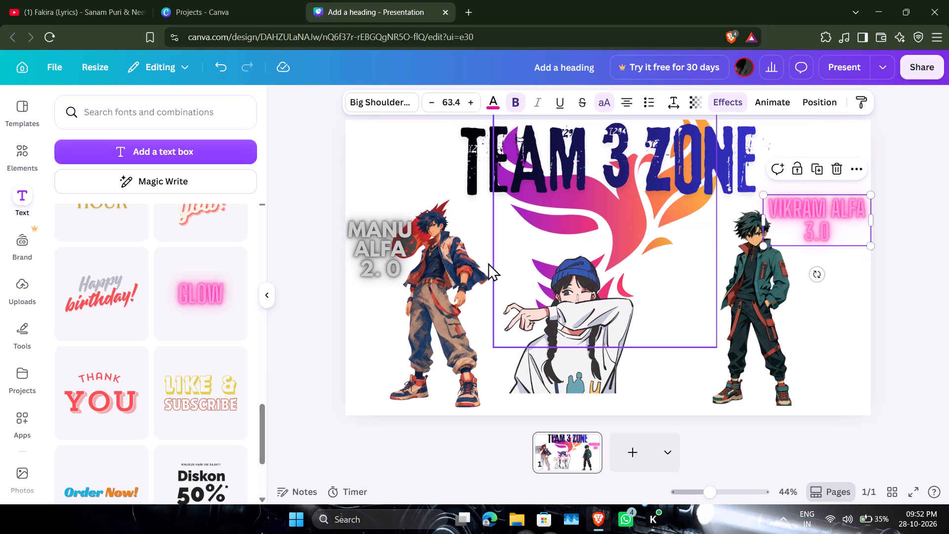
Change the font of the pink "VIKRAM ALFA 3.O" text to Glacial Indifference.
left_click(390, 101)
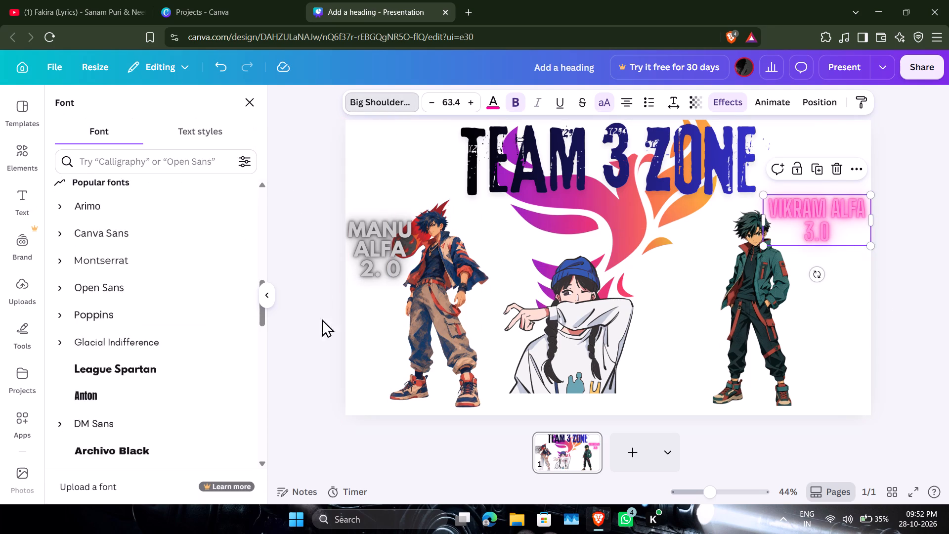
scroll(174, 361, "down", 2)
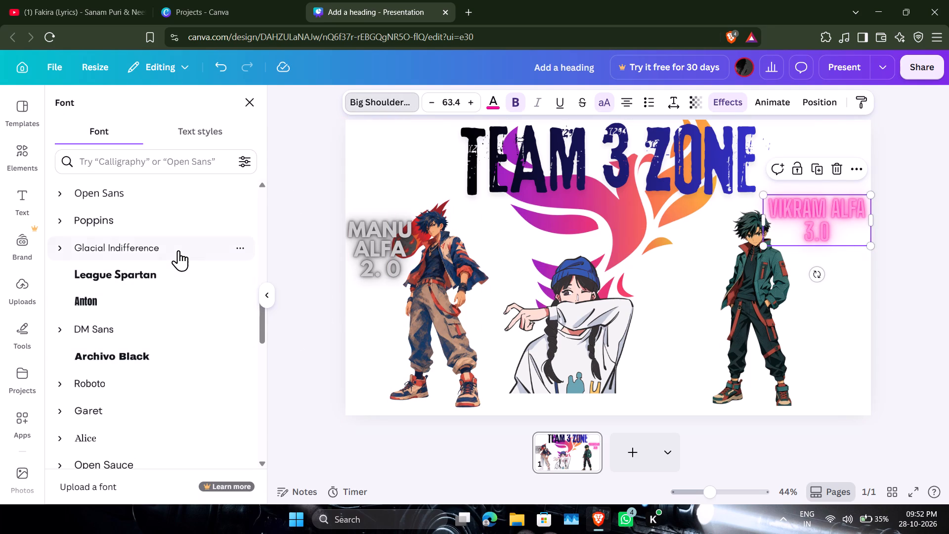
left_click(178, 250)
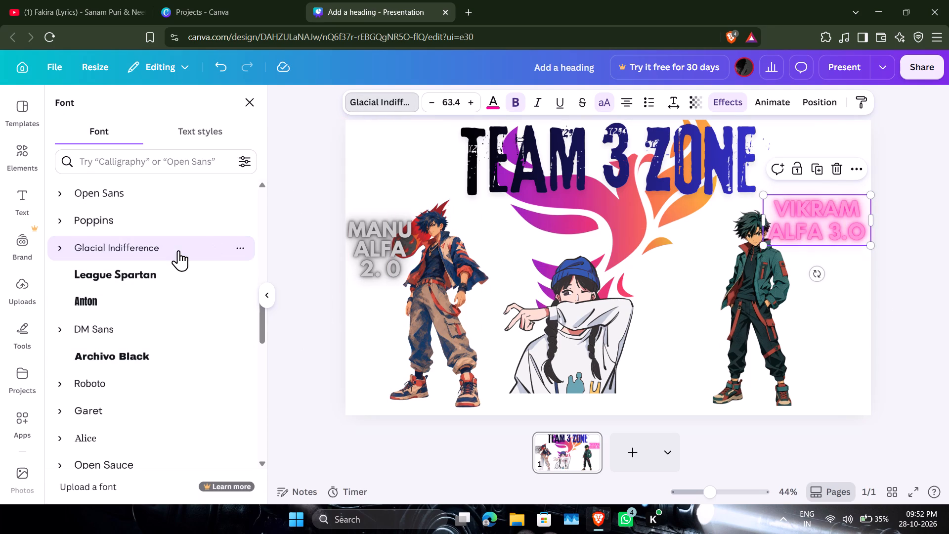
Nudge the "VIKRAM ALFA 3.O" text slightly toward the page edge and send it backward in the layer order.
left_click(812, 223)
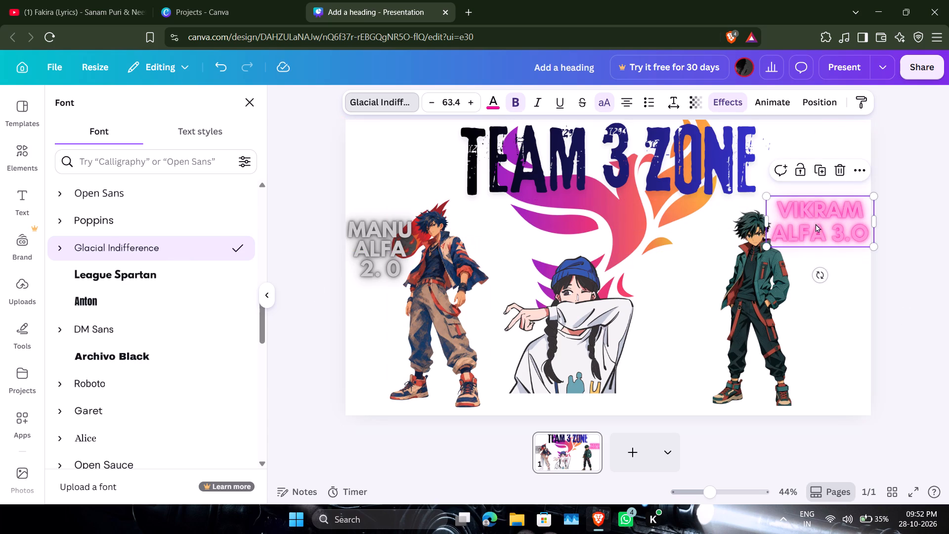
left_click(865, 172)
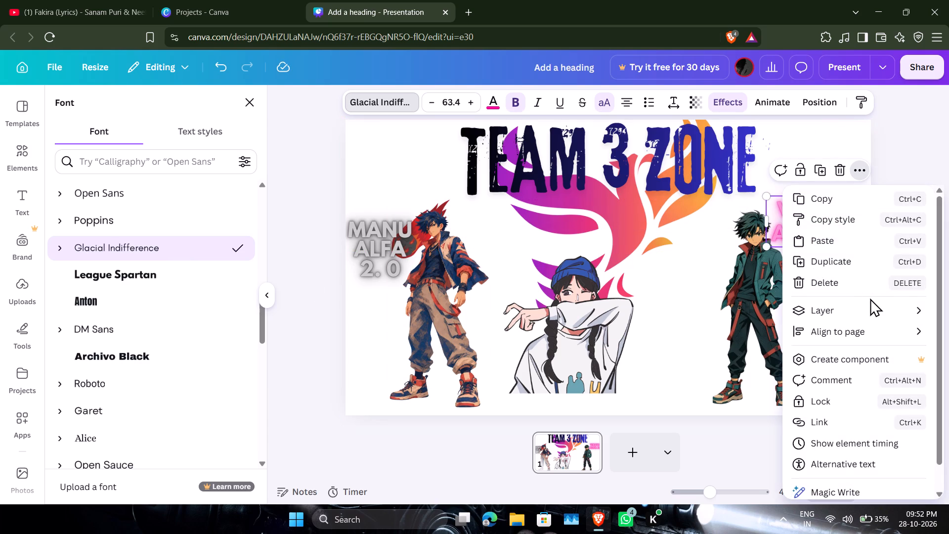
left_click(871, 312)
left_click(847, 316)
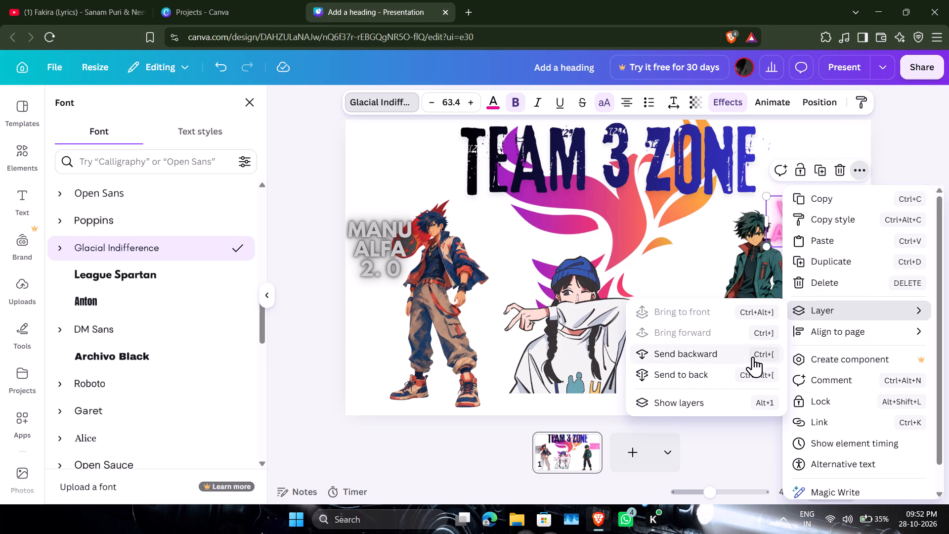
left_click(753, 356)
left_click(753, 356)
left_click(892, 161)
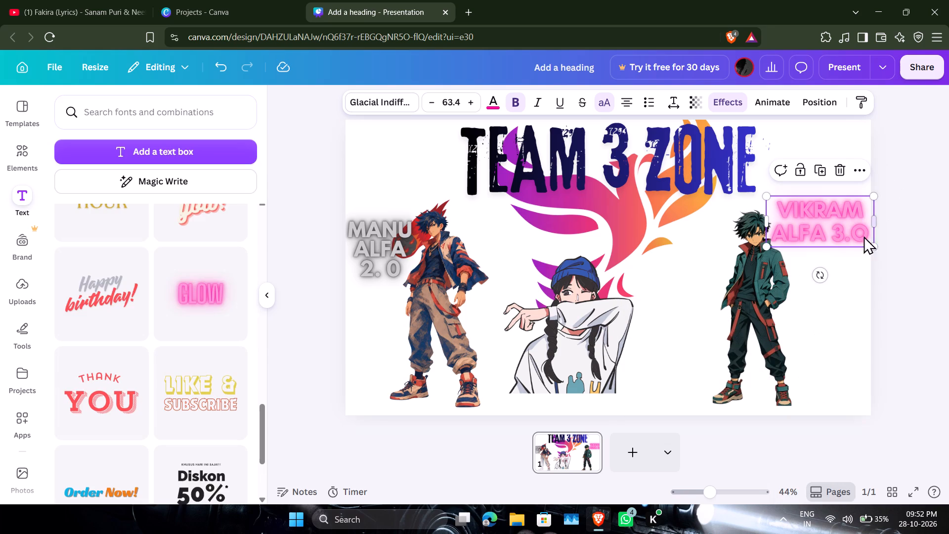
Try several colours on the "VIKRAM ALFA 3.O" text and settle on the default black-to-gold gradient.
left_click(490, 105)
scroll(118, 403, "down", 1)
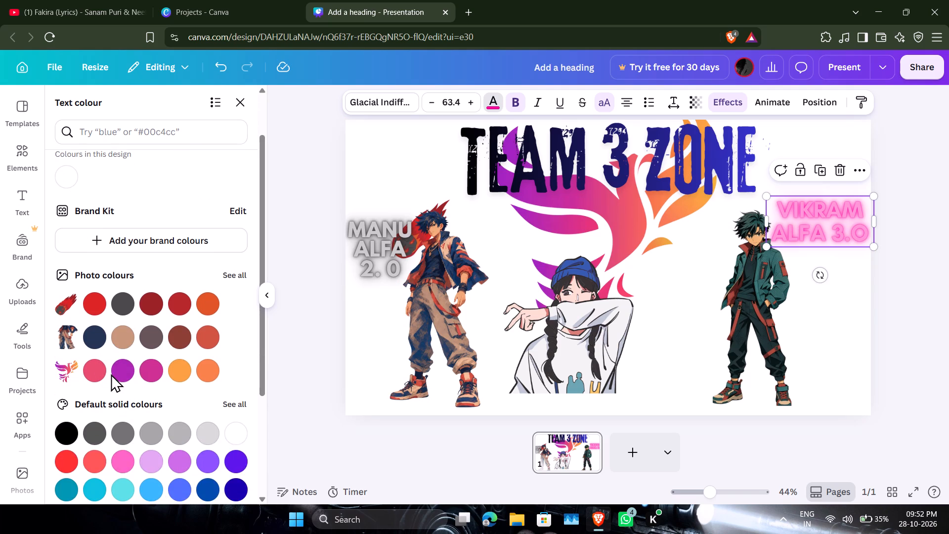
left_click(111, 374)
left_click(127, 371)
left_click(154, 369)
left_click(177, 372)
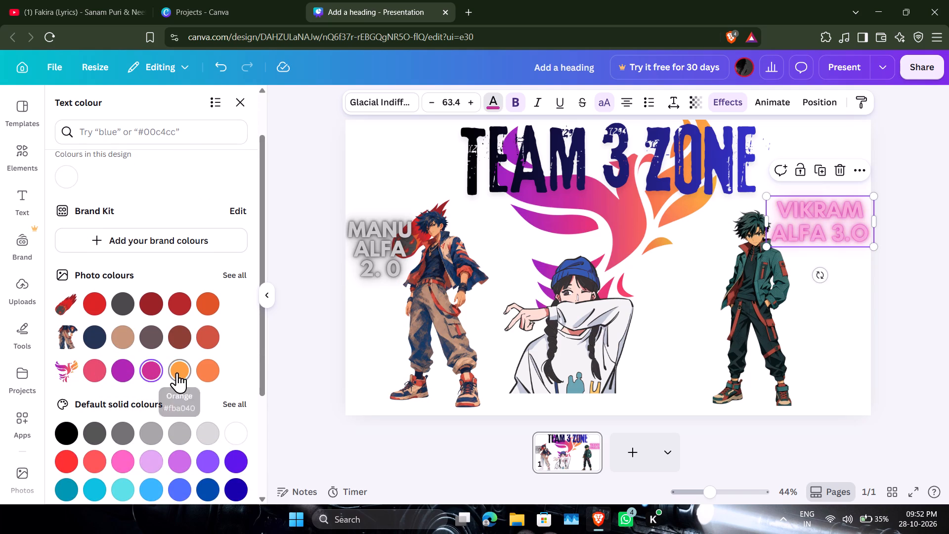
scroll(148, 390, "down", 3)
left_click(176, 434)
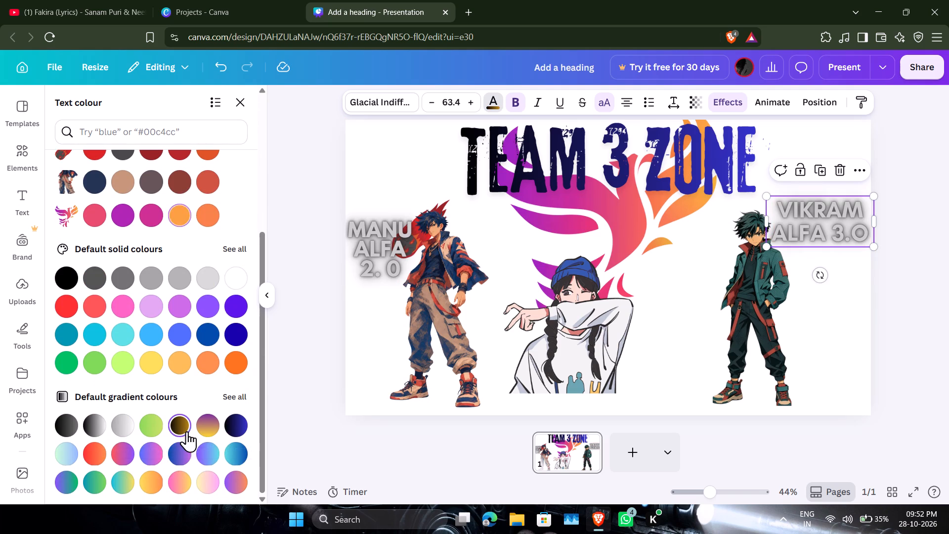
left_click(203, 423)
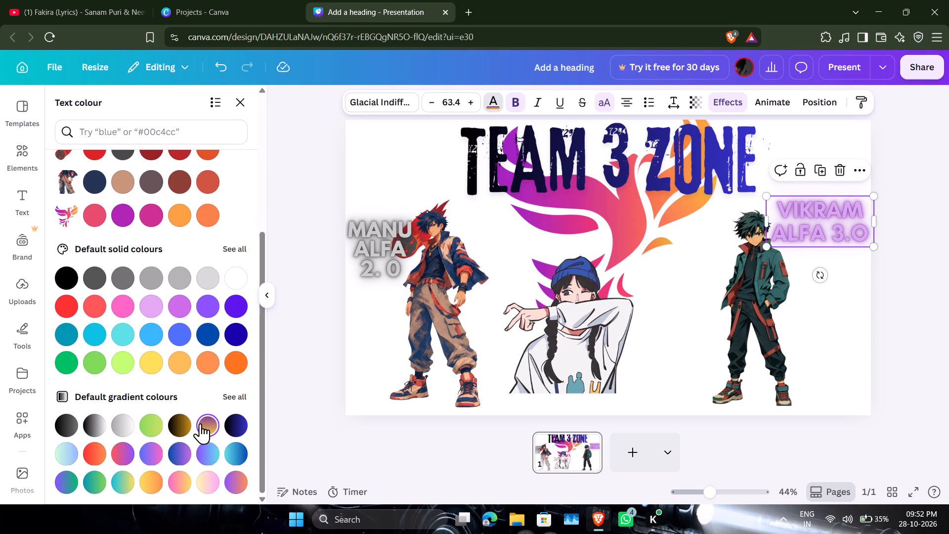
left_click(180, 426)
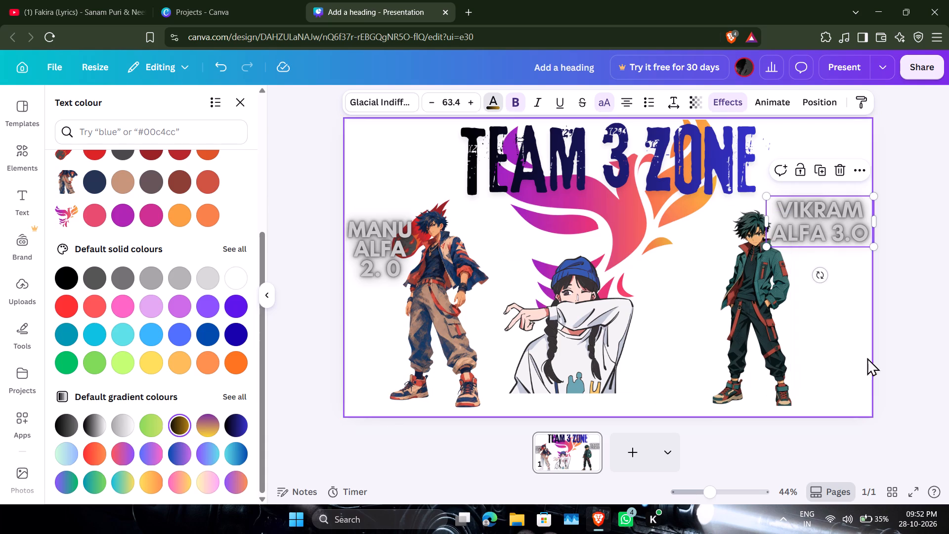
left_click(892, 354)
left_click(892, 355)
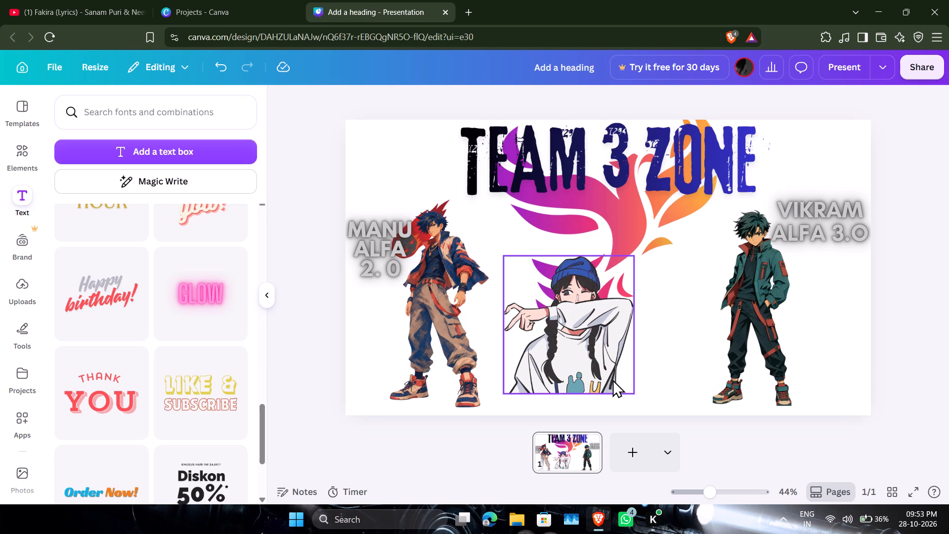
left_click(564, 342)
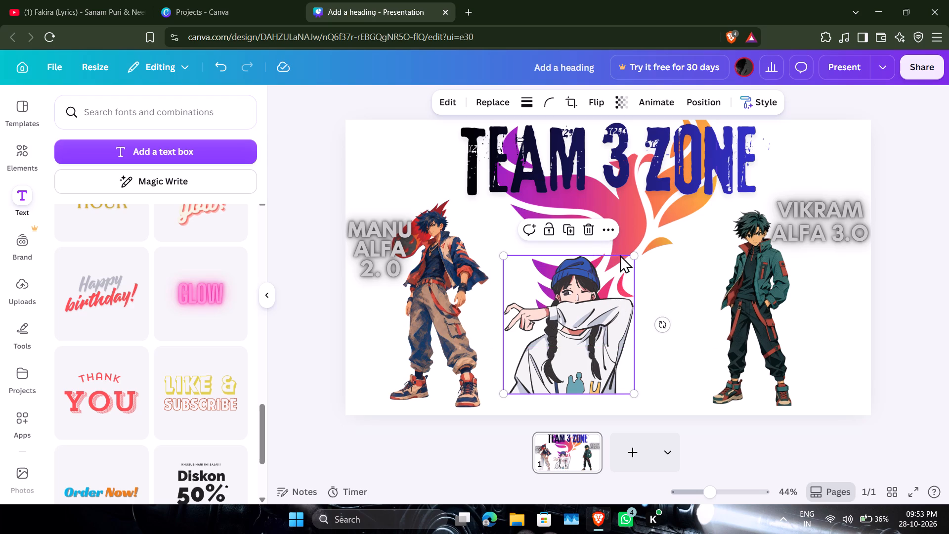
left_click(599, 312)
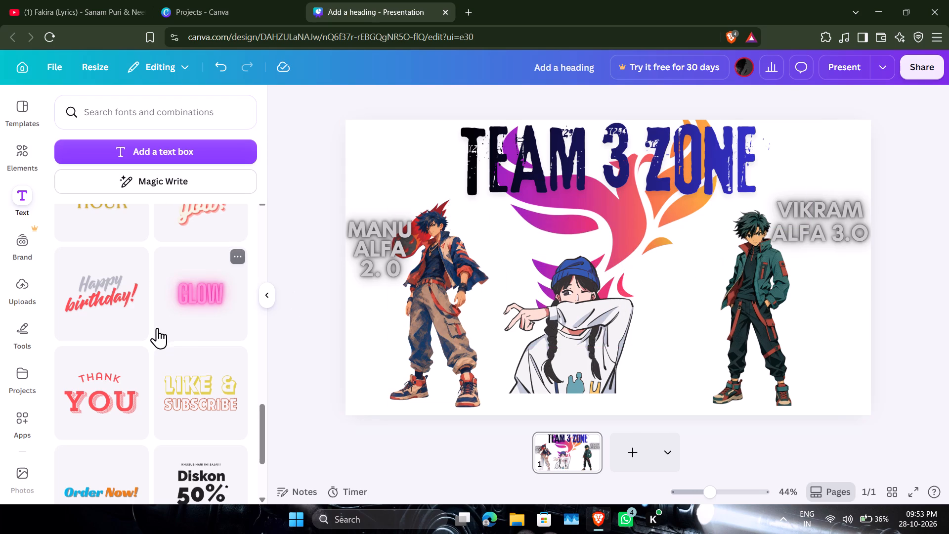
Add the pink "GLOW" text style to the page and replace its wording with "MOTKI ALFA 1.1".
left_click(188, 315)
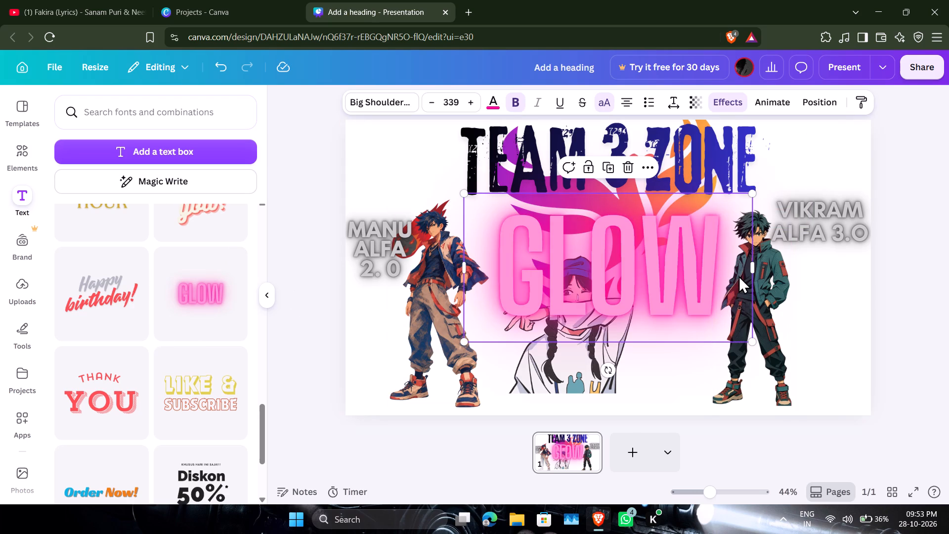
left_click(738, 275)
key("BackSpace")
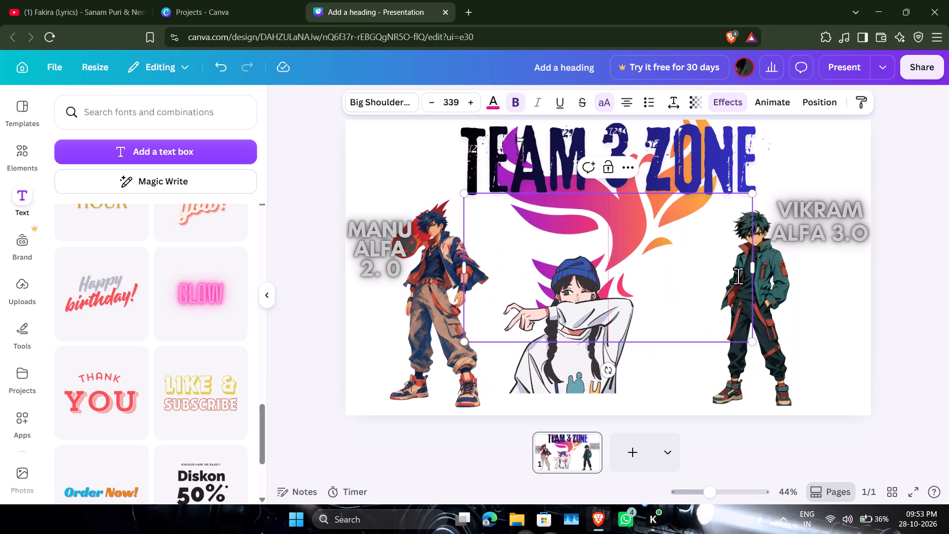
type("MO")
type("TKI")
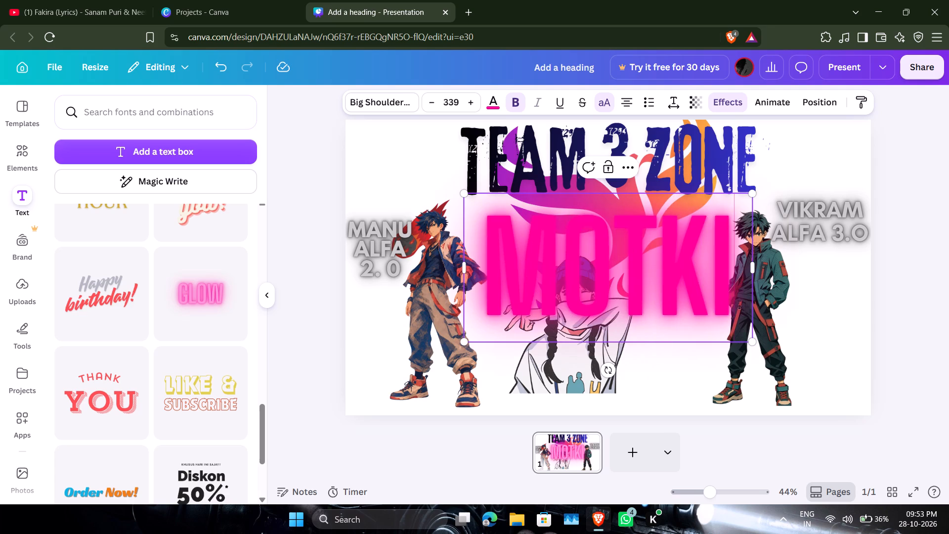
key("space")
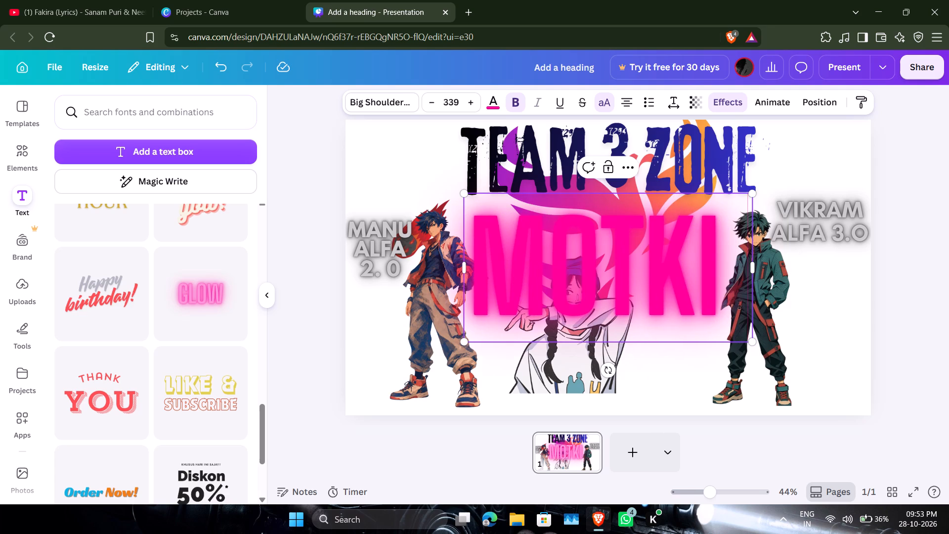
type("ALFA")
key("space")
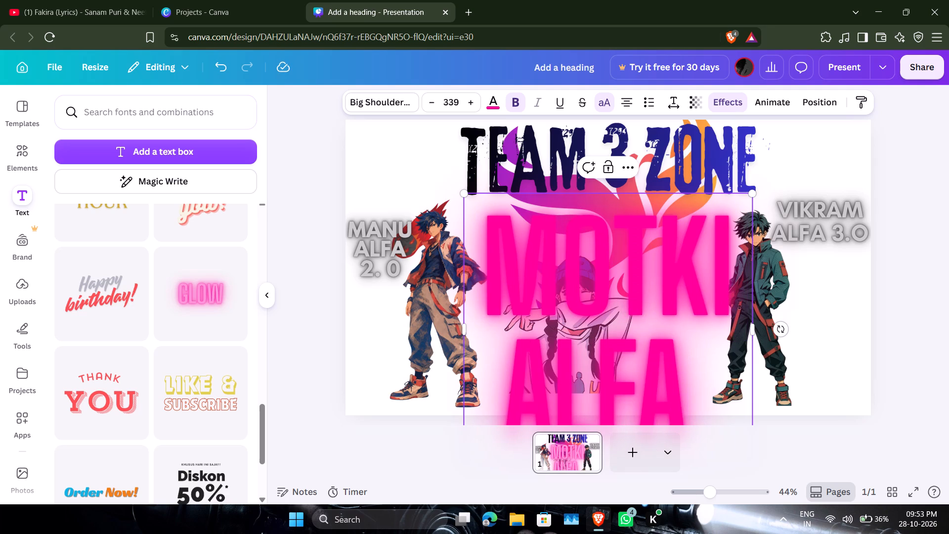
key("1")
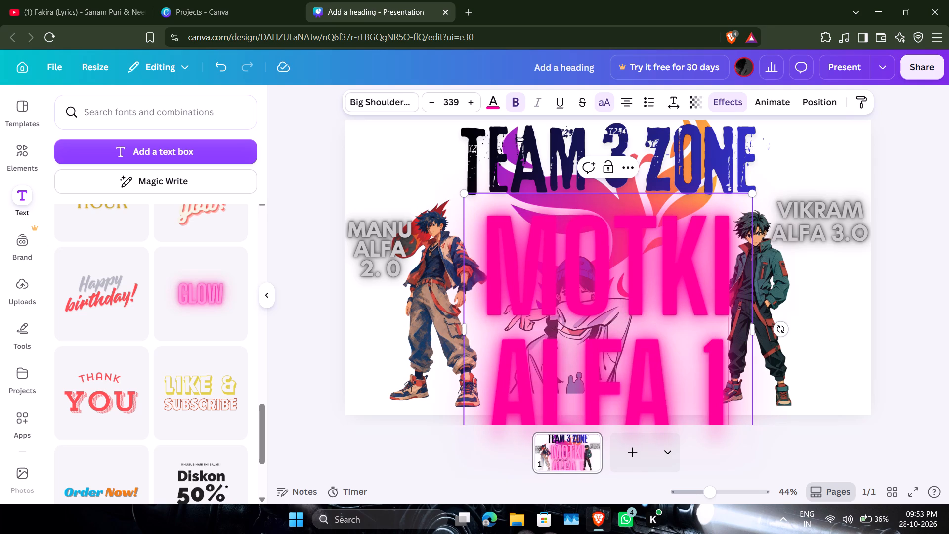
type(".1")
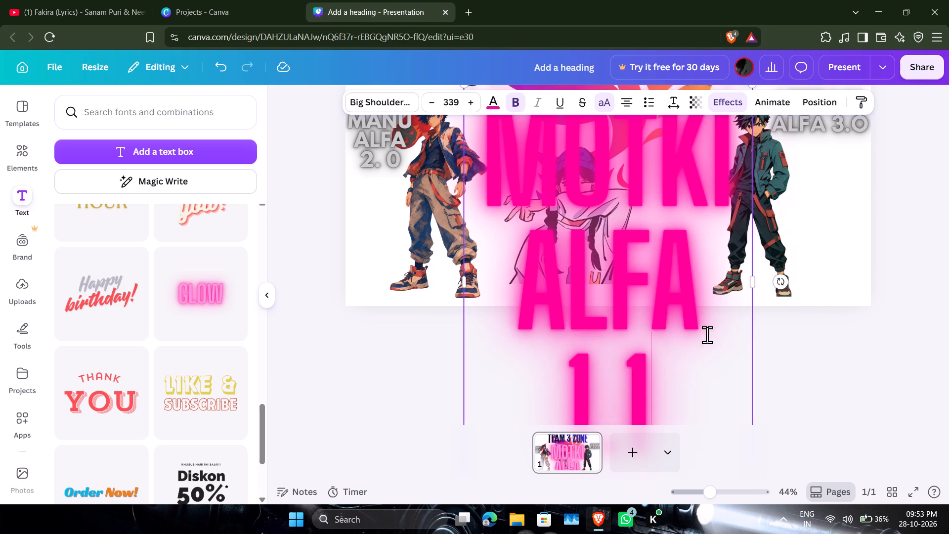
Shrink the pink "MOTKI ALFA 1.1" text to font size 55.4 and place it above the girl's head.
left_click(824, 341)
left_click_drag(648, 354, 512, 85)
left_click_drag(614, 321, 432, 193)
left_click_drag(413, 133, 642, 390)
left_click_drag(722, 408, 612, 251)
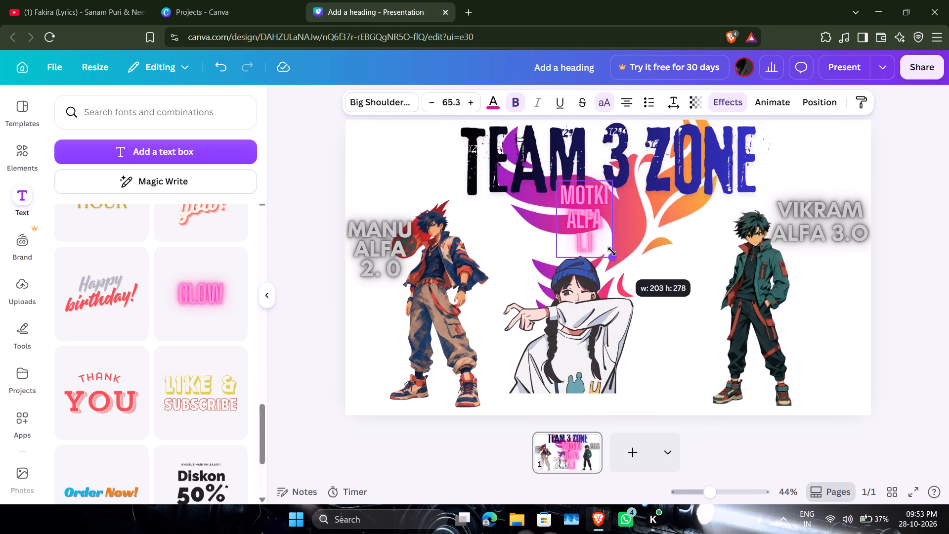
left_click_drag(612, 251, 610, 244)
Reshape the pink text box so "MOTKI ALFA" fits on one line with "1.1" below, and enlarge it to font size 74.4.
left_click_drag(609, 215, 733, 225)
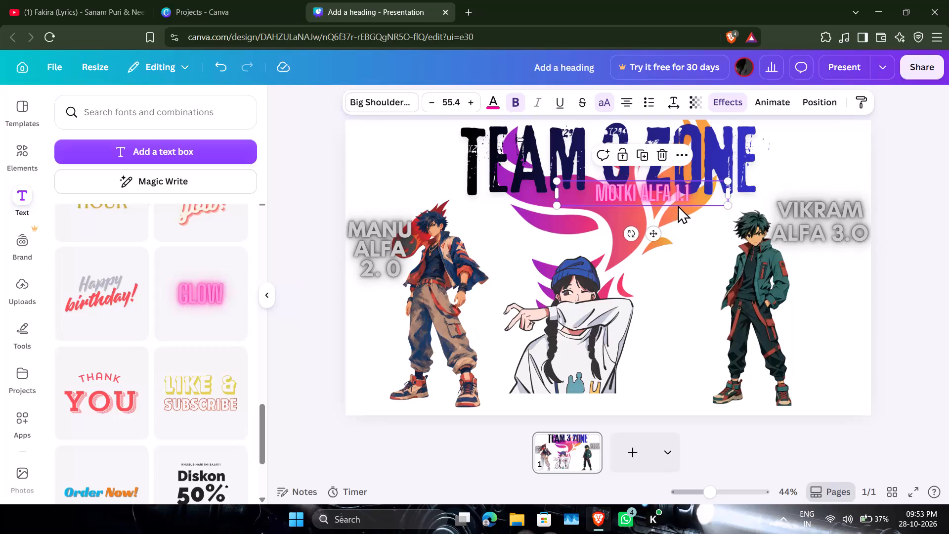
left_click_drag(727, 205, 735, 241)
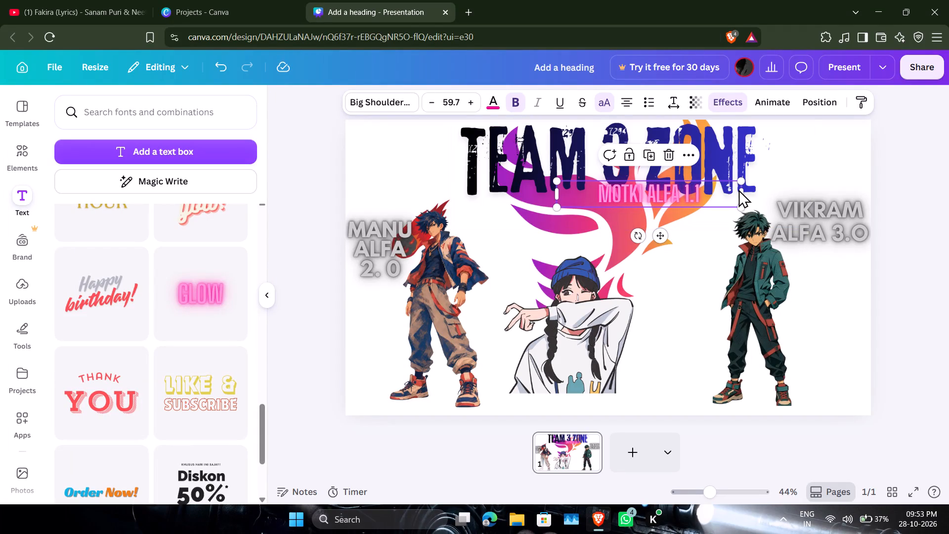
left_click_drag(745, 196, 658, 212)
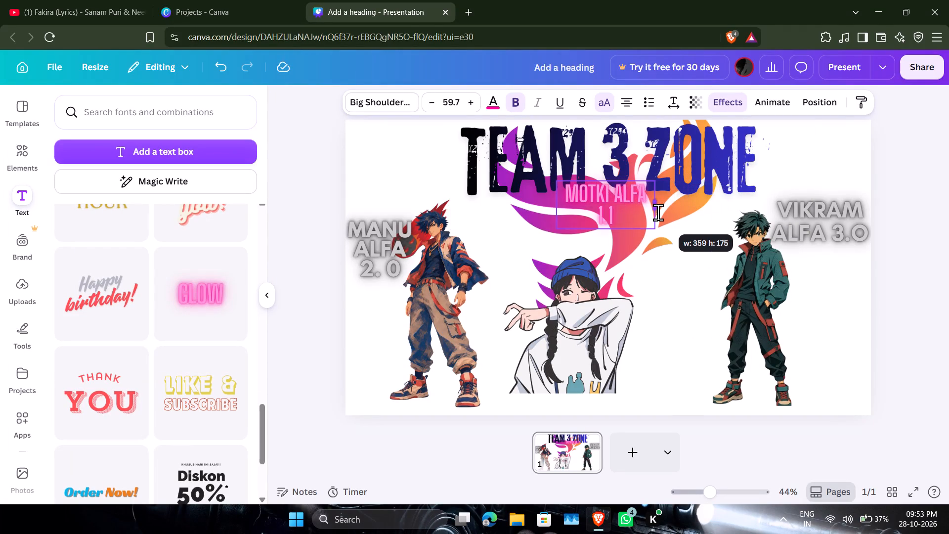
left_click_drag(658, 212, 651, 214)
left_click_drag(650, 234, 667, 256)
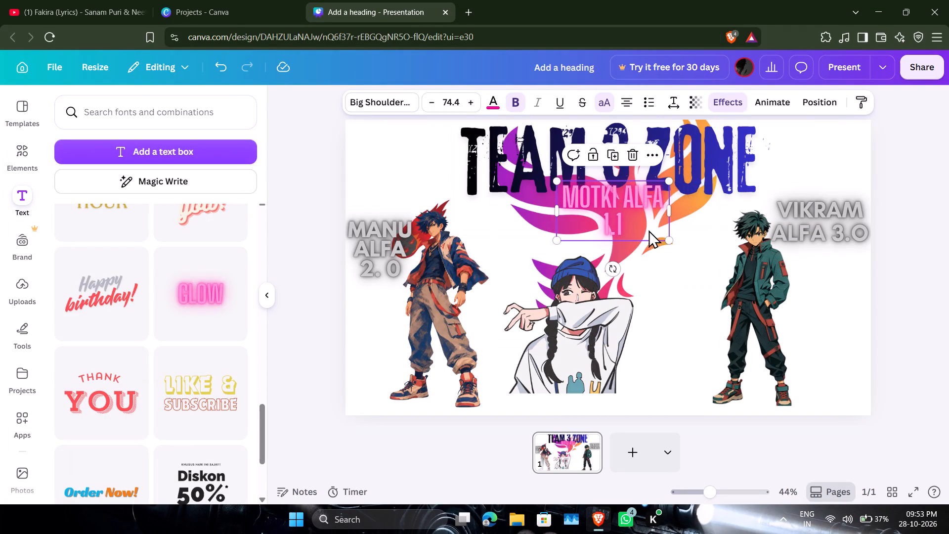
Try the pink "MOTKI ALFA 1.1" text in several spots and place it between the girl and the green-jacketed character.
left_click_drag(628, 209, 687, 380)
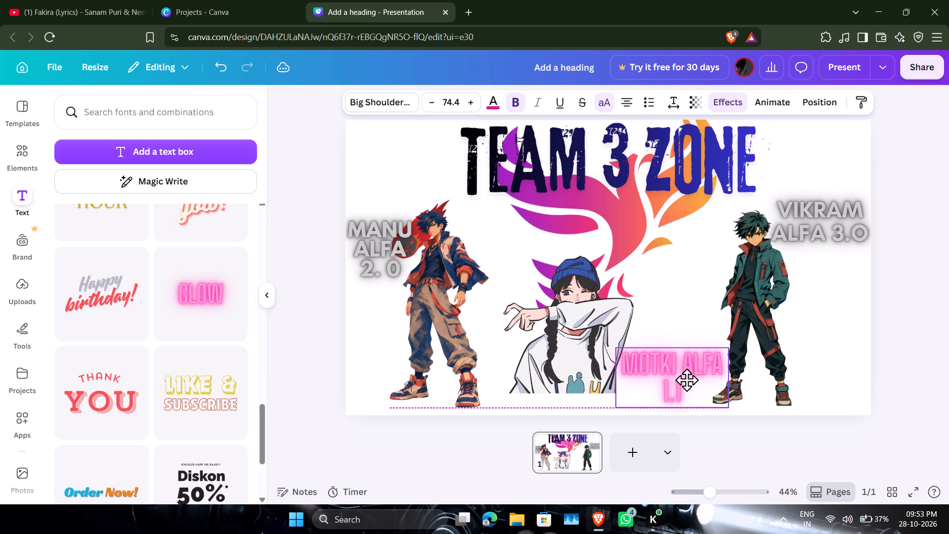
left_click_drag(687, 380, 572, 267)
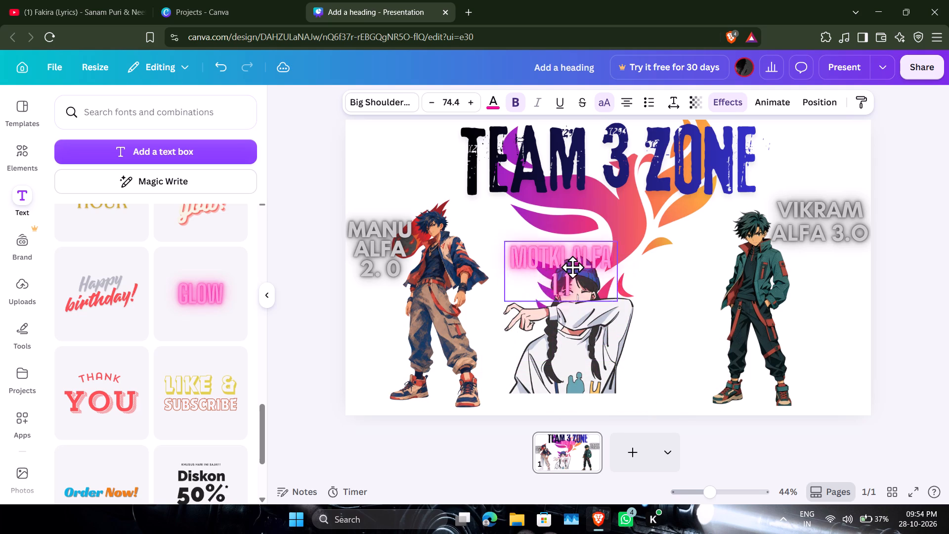
left_click_drag(572, 267, 674, 292)
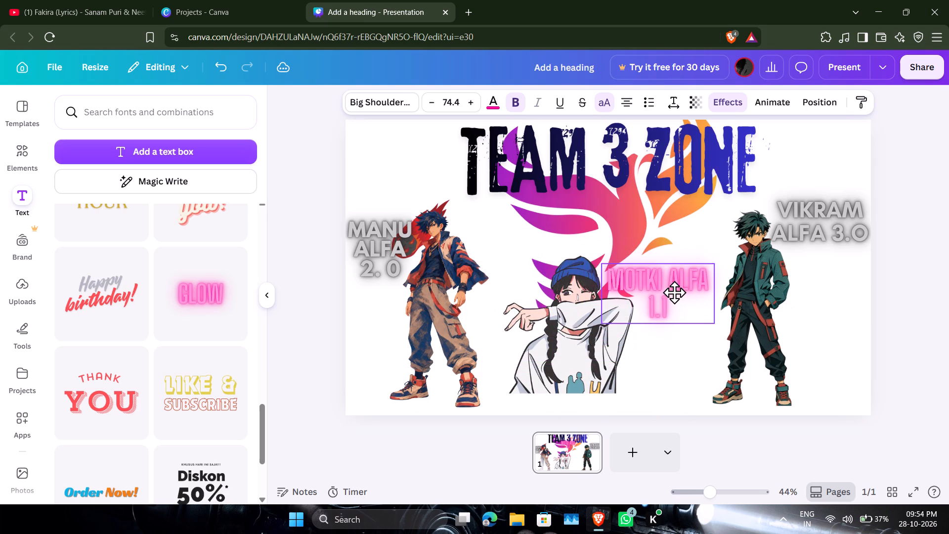
left_click_drag(674, 292, 676, 290)
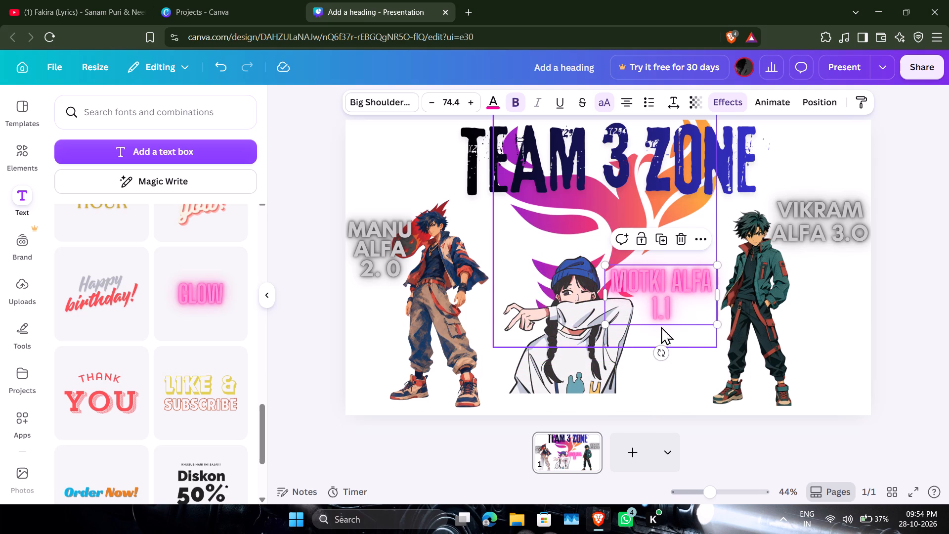
Change the font of the pink "MOTKI ALFA 1.1" text to DM Sans.
left_click(403, 108)
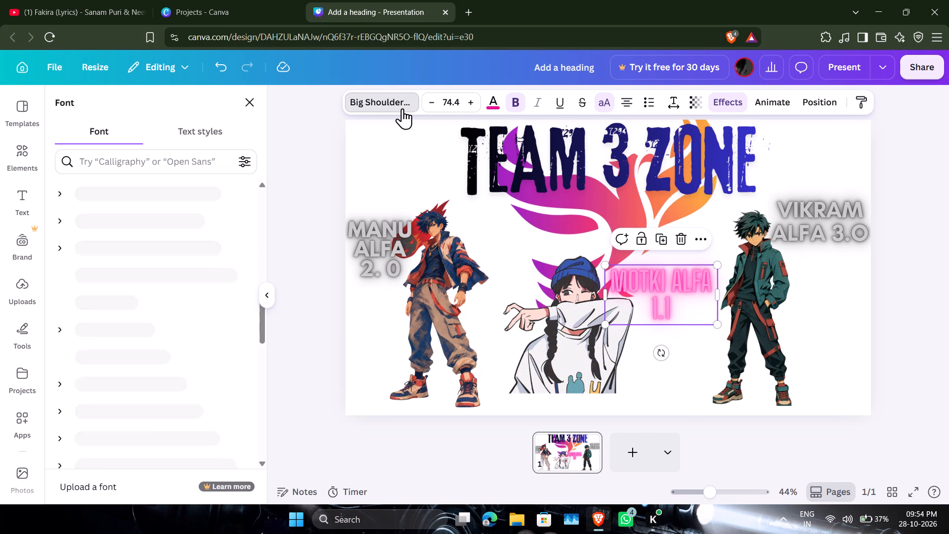
left_click(151, 369)
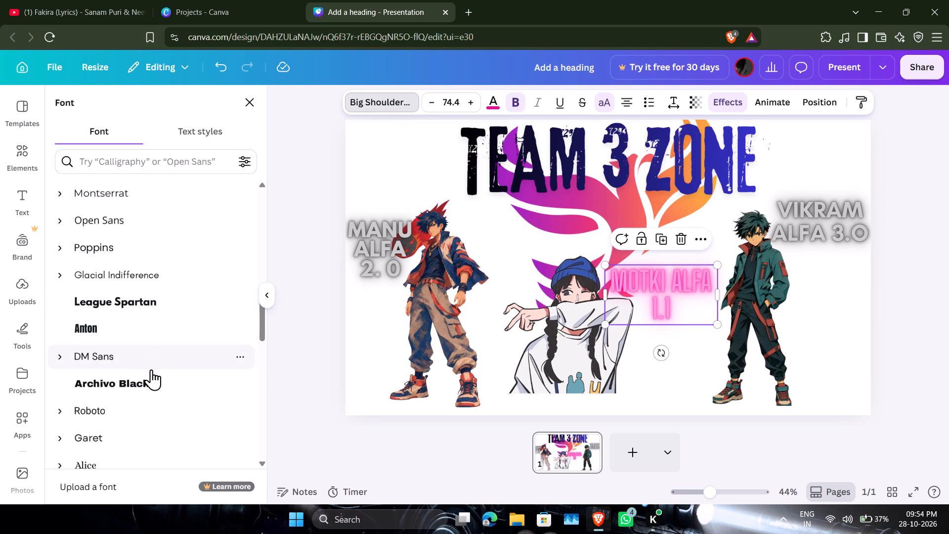
left_click(151, 369)
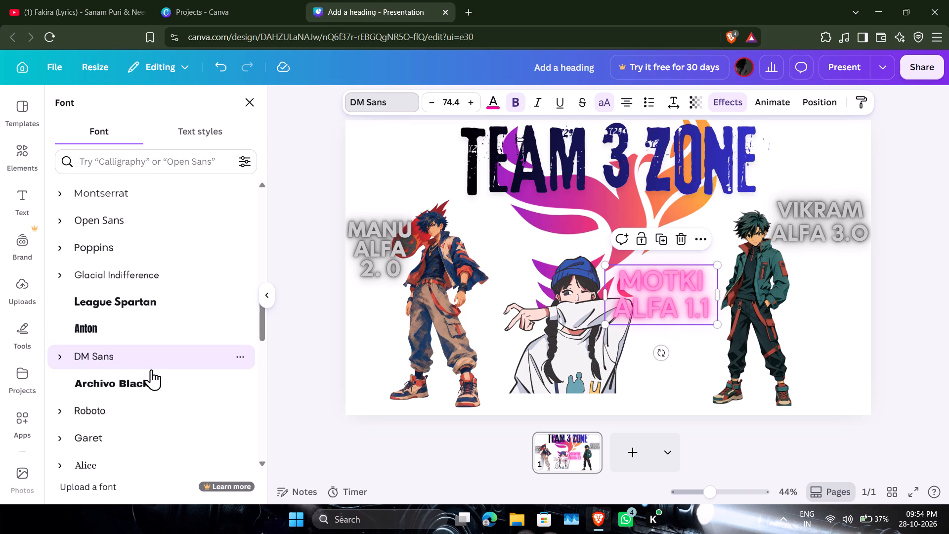
Shrink the pink "MOTKI ALFA 1.1" text to font size 68.9 and shift it towards the green-jacketed character.
left_click(662, 307)
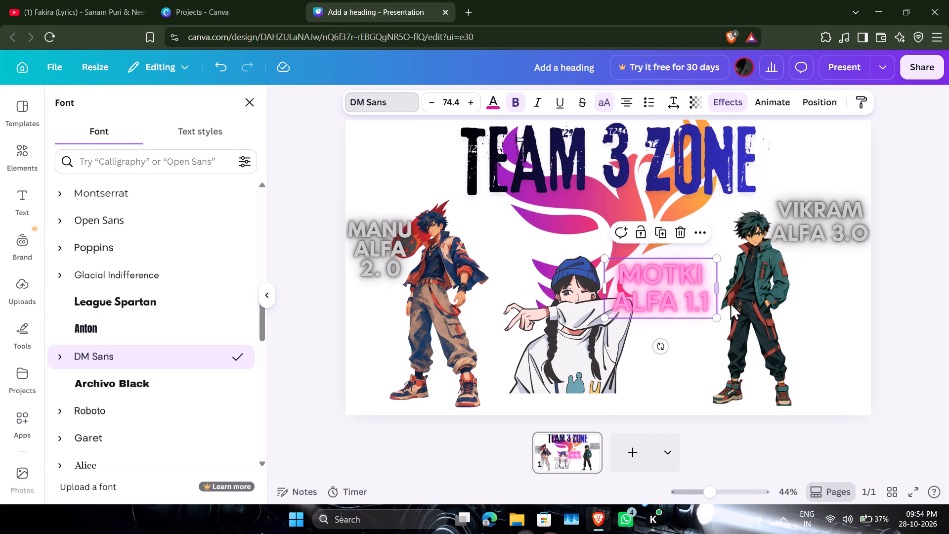
left_click_drag(721, 320, 712, 316)
left_click_drag(660, 299, 662, 298)
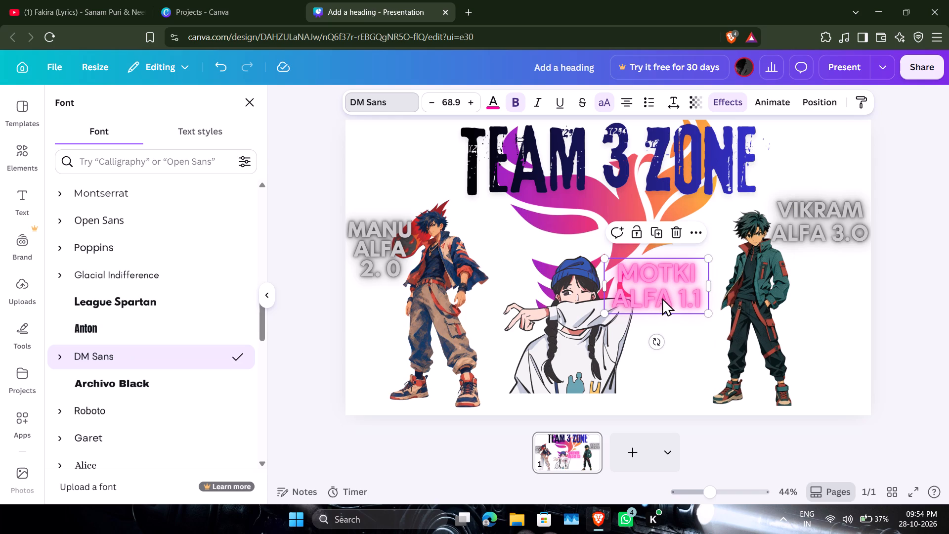
left_click_drag(662, 298, 667, 296)
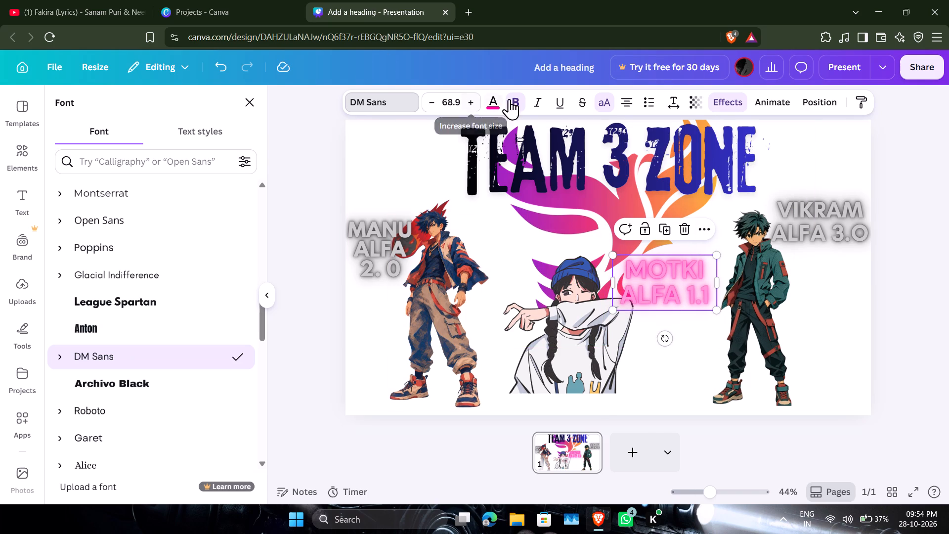
Send the pink "MOTKI ALFA 1.1" text backward in the layer order, behind the girl and the phoenix graphic.
left_click(699, 232)
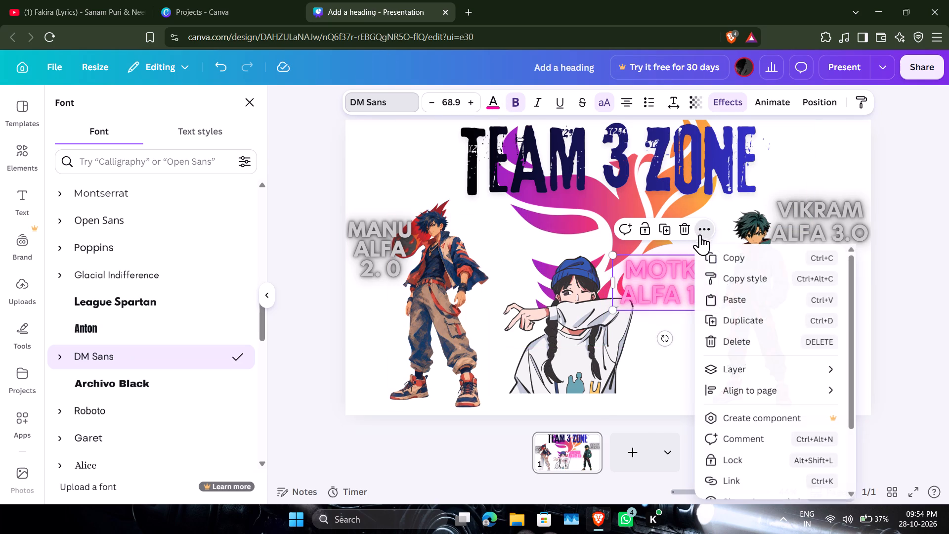
left_click(733, 378)
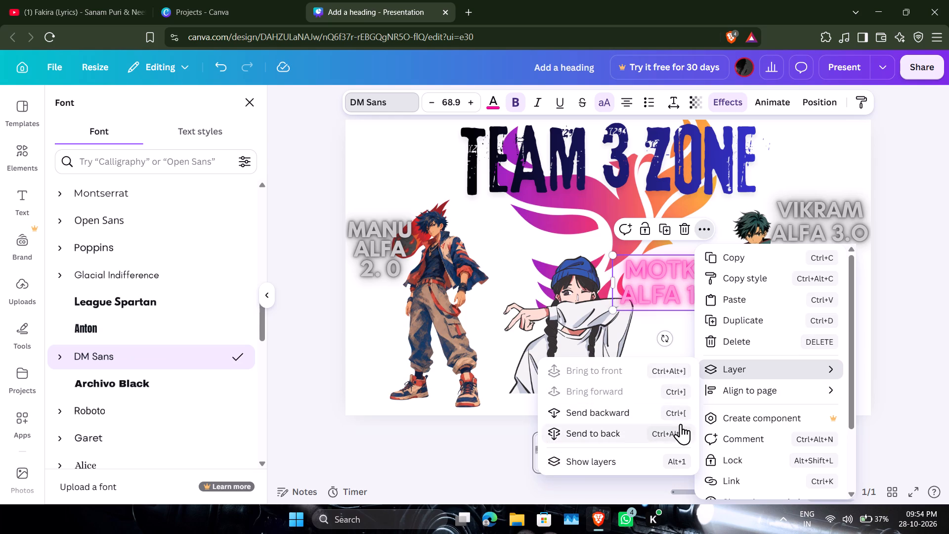
double_click(681, 418)
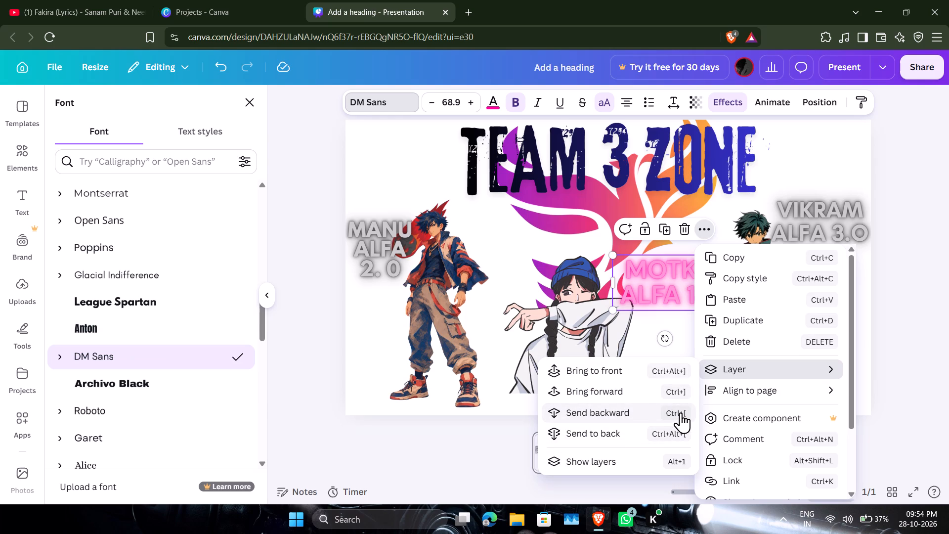
double_click(681, 412)
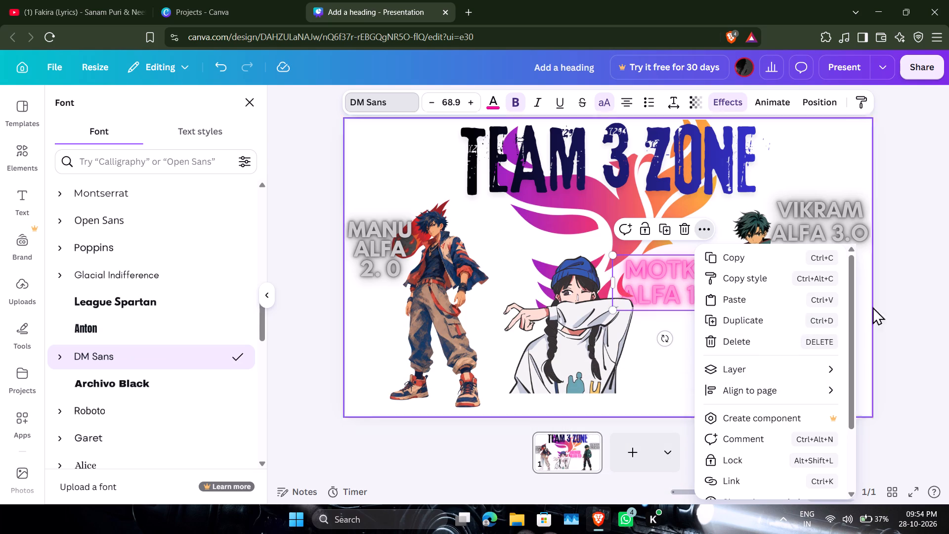
left_click(898, 302)
Reposition the pink "MOTKI ALFA 1.1" text beside the girl's hat, in the gap before the green-jacketed character.
left_click_drag(654, 288, 672, 277)
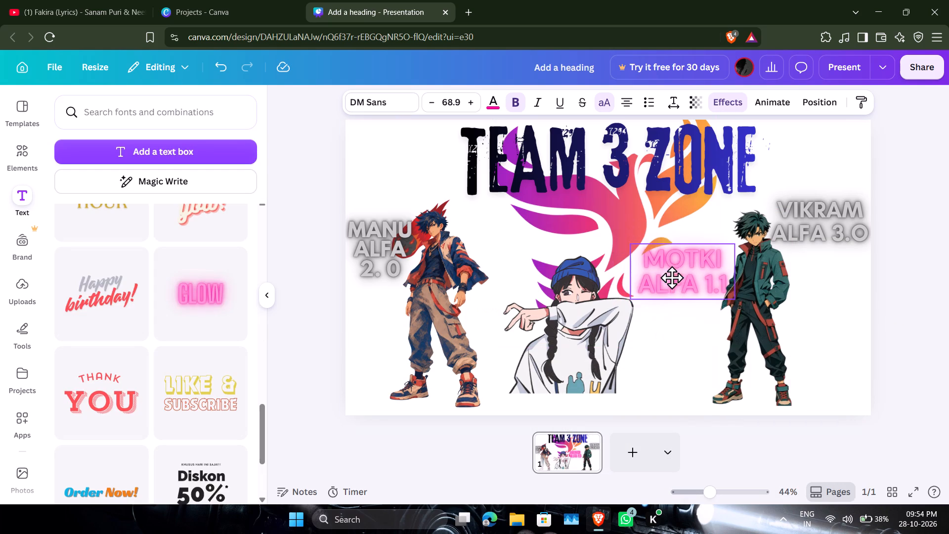
left_click_drag(672, 277, 659, 289)
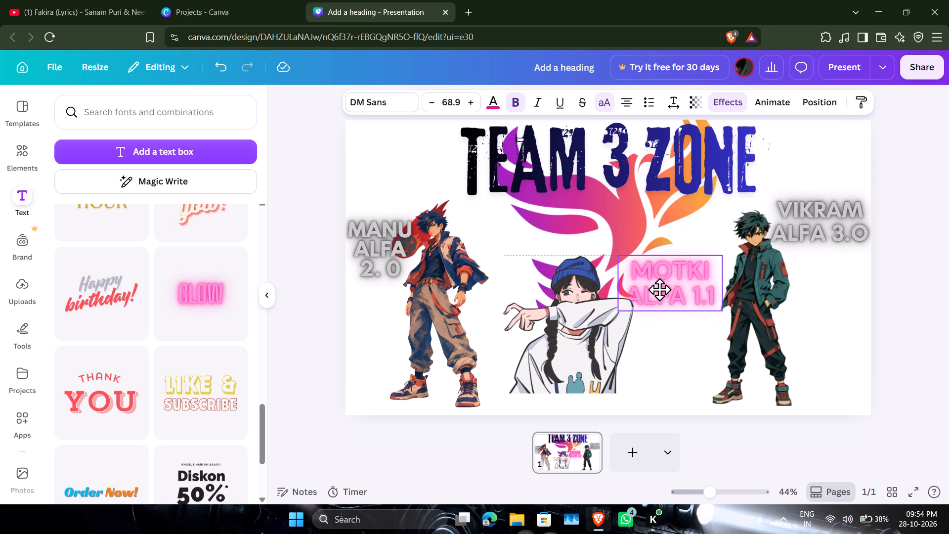
left_click_drag(659, 289, 660, 287)
left_click(809, 278)
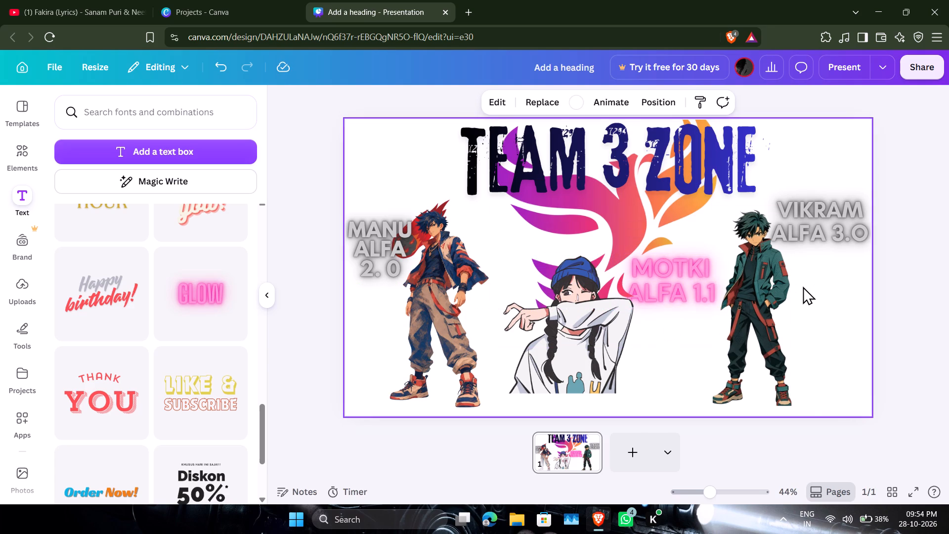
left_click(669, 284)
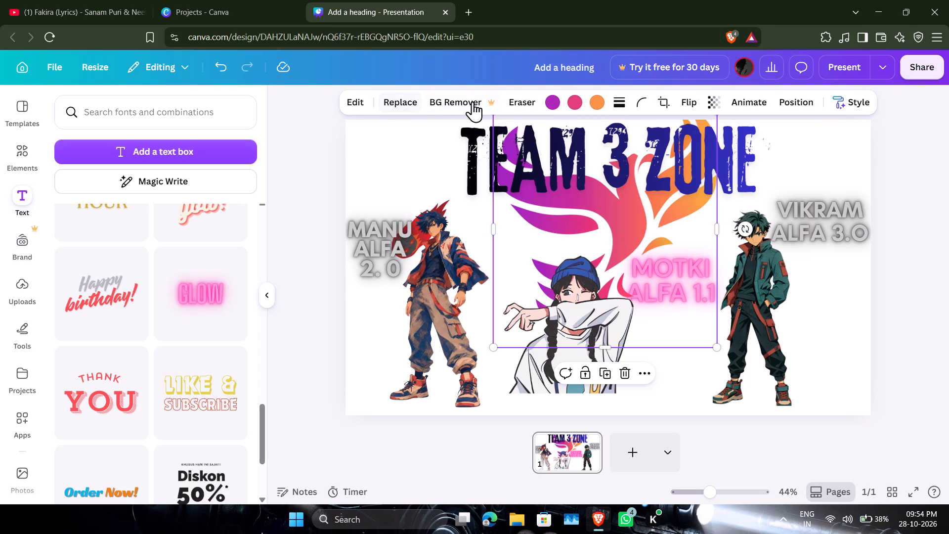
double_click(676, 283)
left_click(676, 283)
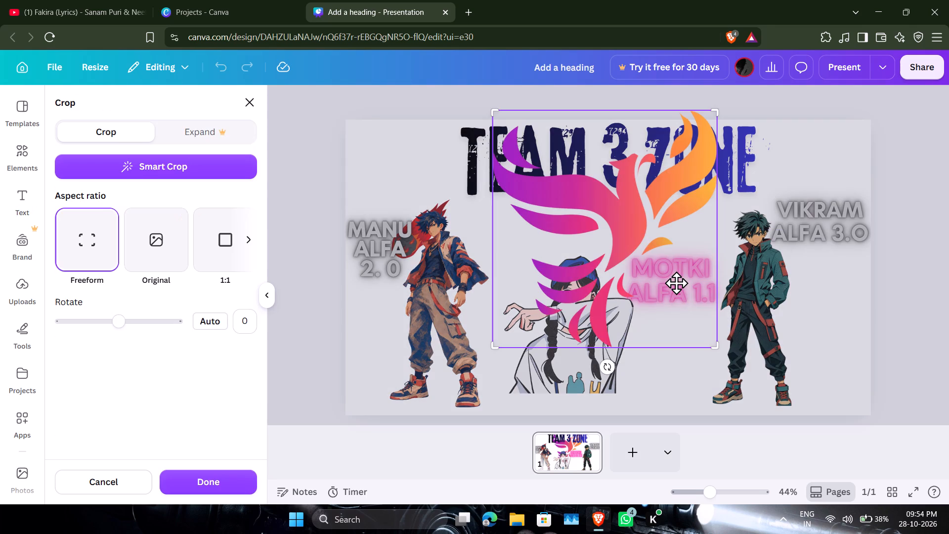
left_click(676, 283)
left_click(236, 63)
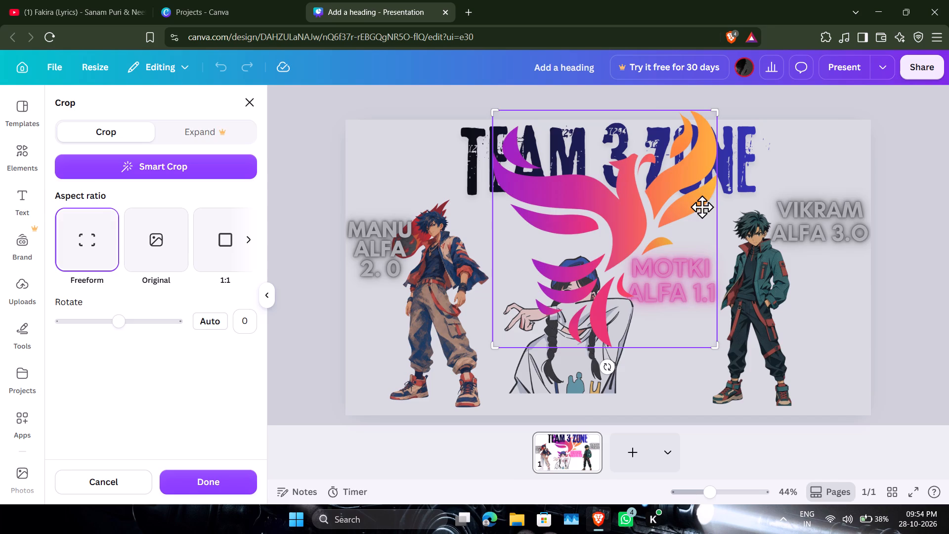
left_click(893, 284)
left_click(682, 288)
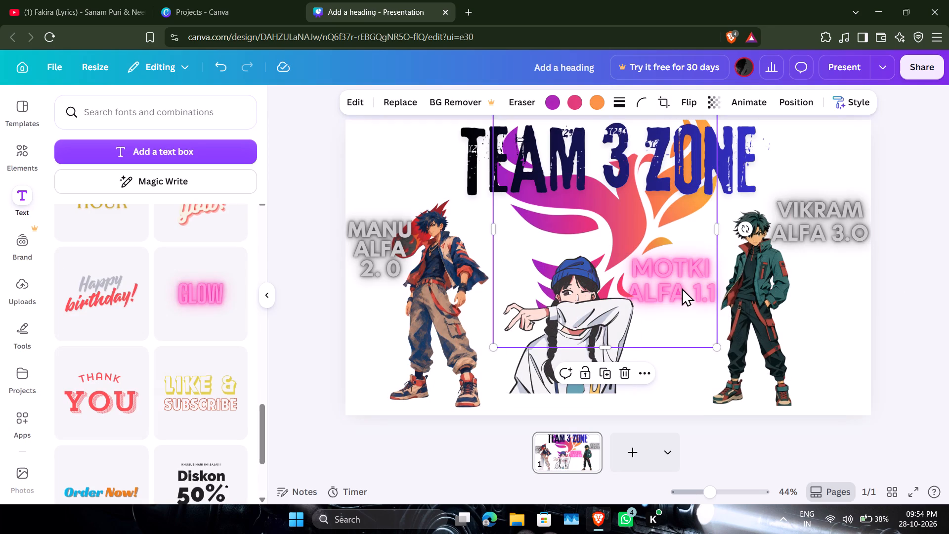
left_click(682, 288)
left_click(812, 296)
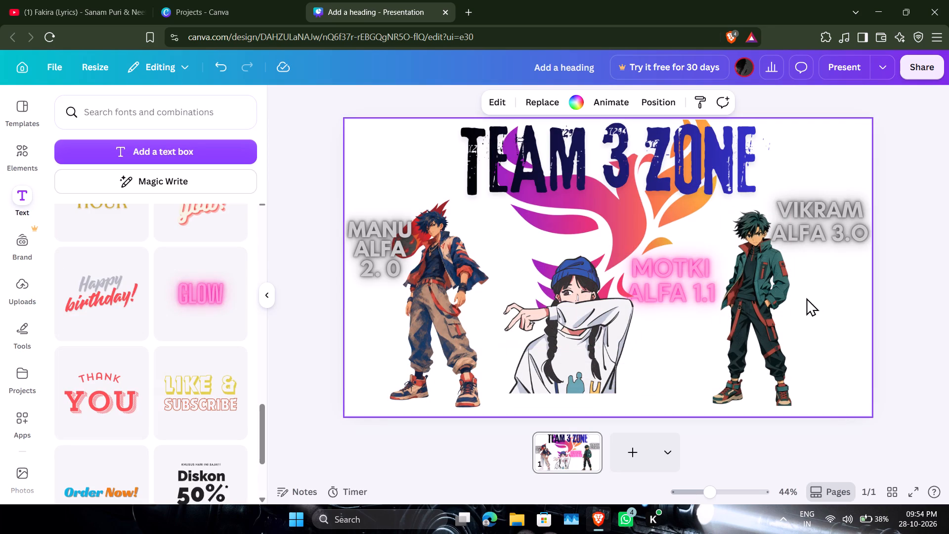
Recolour the pink part of the phoenix graphic with the default solid violet.
left_click(658, 293)
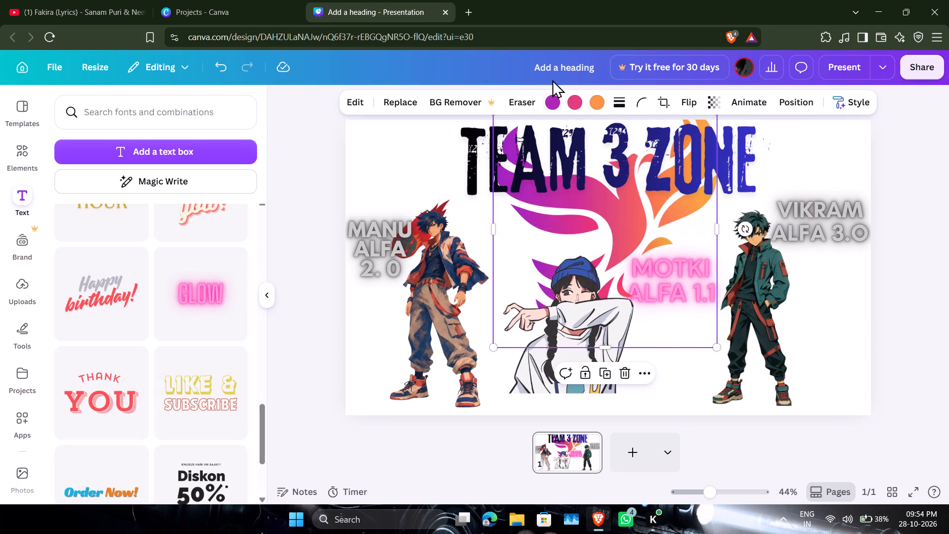
left_click(580, 104)
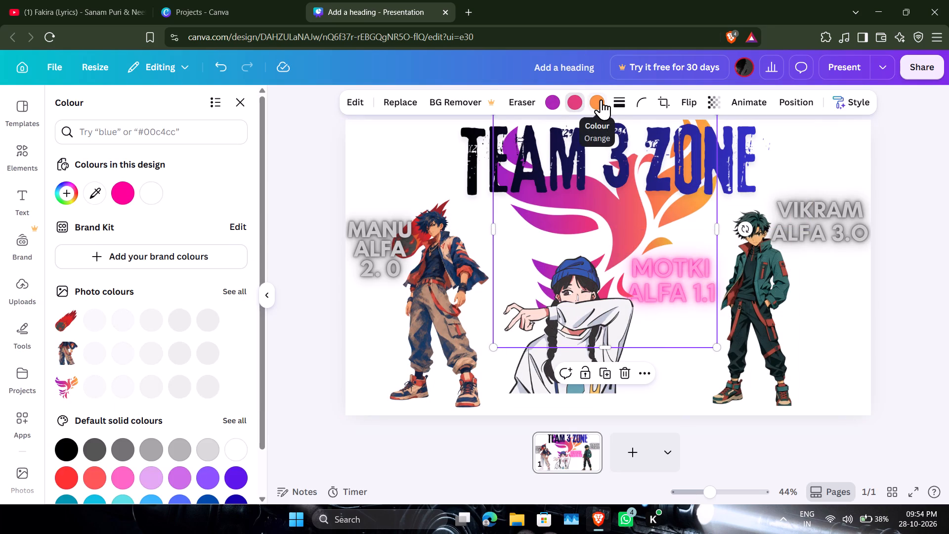
left_click(234, 469)
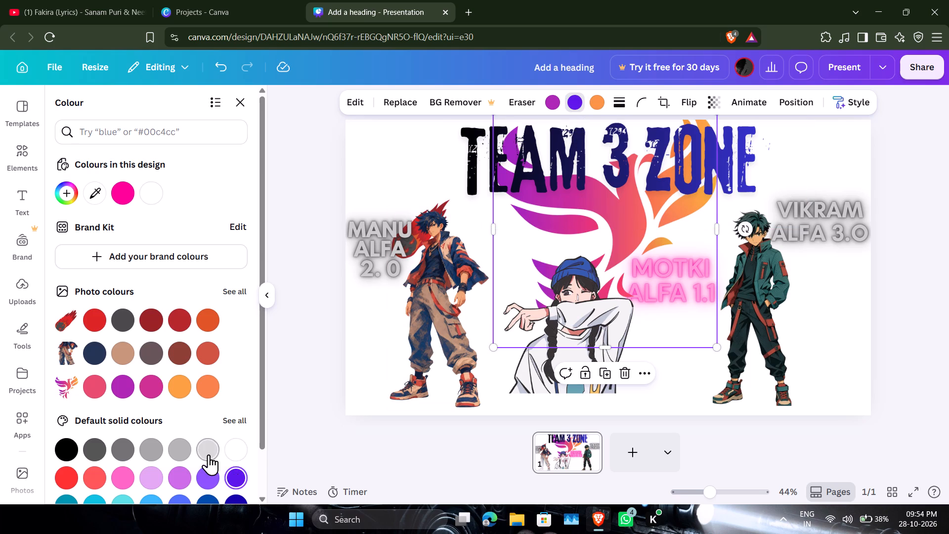
scroll(209, 454, "down", 5)
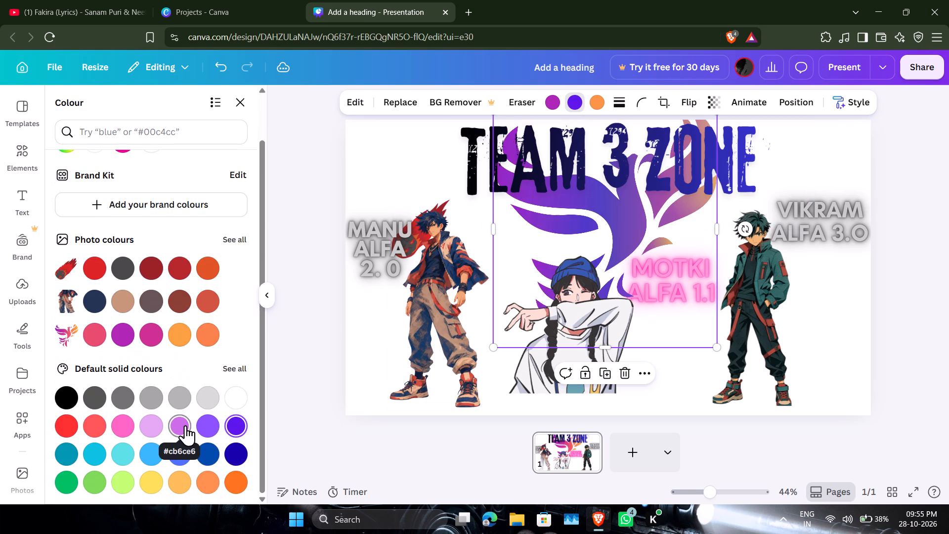
scroll(199, 410, "down", 2)
scroll(199, 410, "up", 2)
scroll(199, 410, "down", 8)
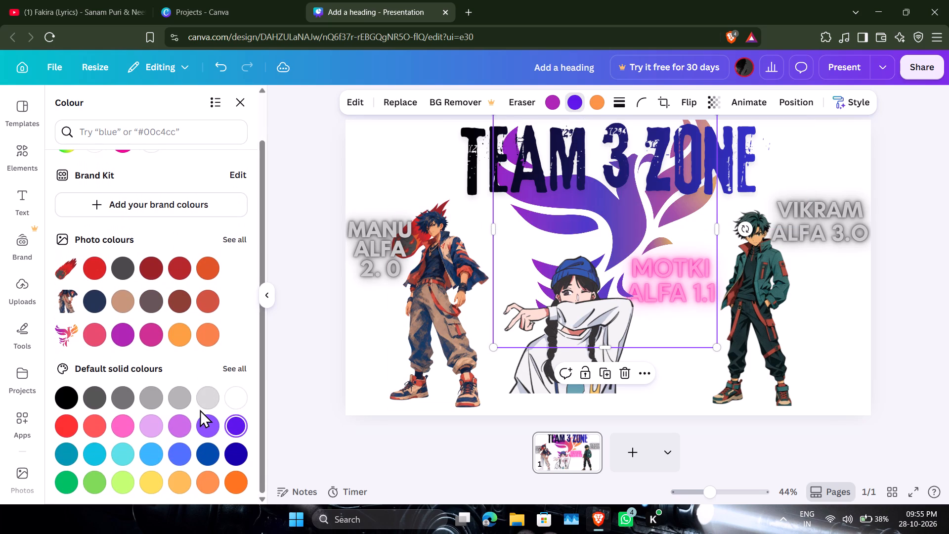
scroll(200, 409, "up", 3)
left_click(844, 364)
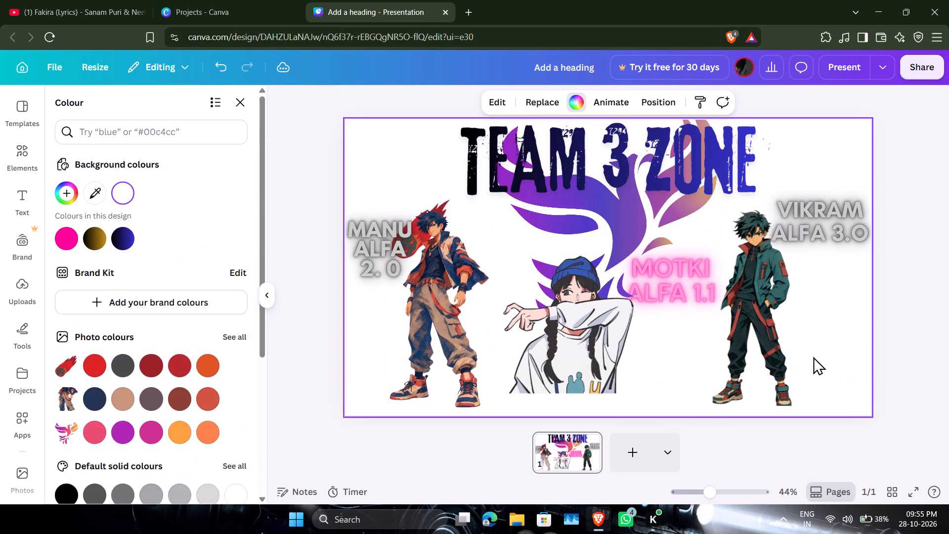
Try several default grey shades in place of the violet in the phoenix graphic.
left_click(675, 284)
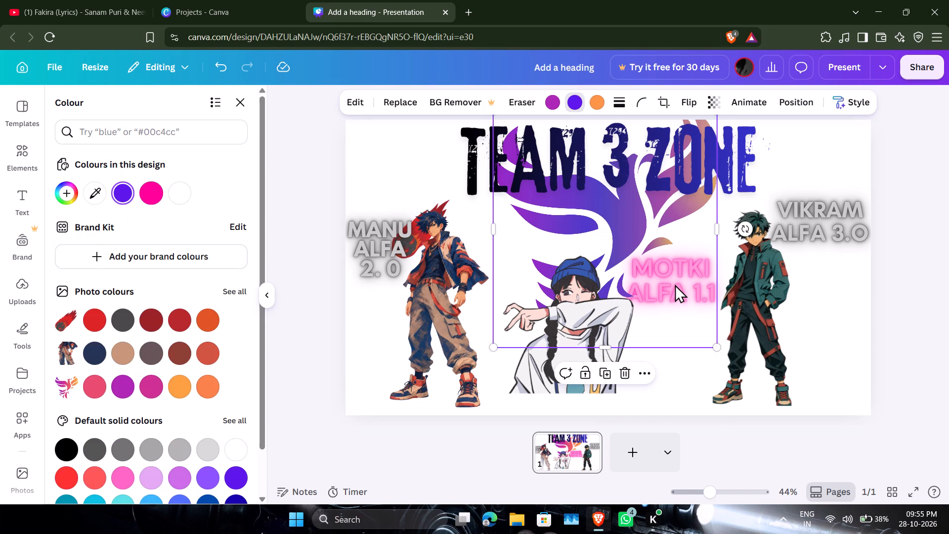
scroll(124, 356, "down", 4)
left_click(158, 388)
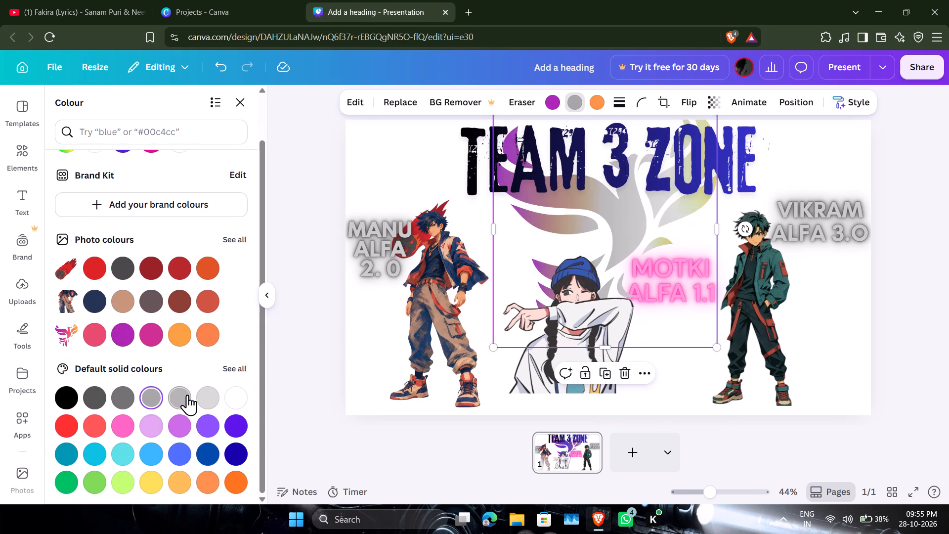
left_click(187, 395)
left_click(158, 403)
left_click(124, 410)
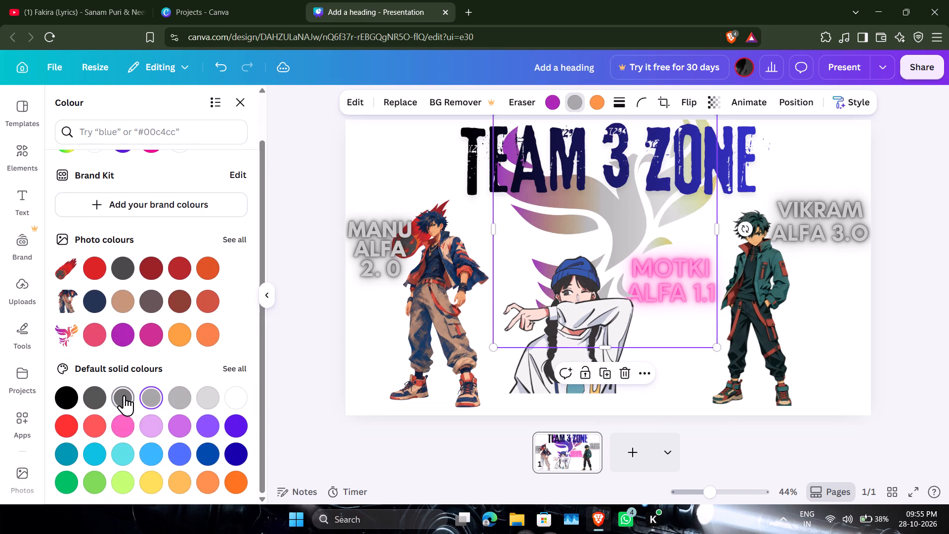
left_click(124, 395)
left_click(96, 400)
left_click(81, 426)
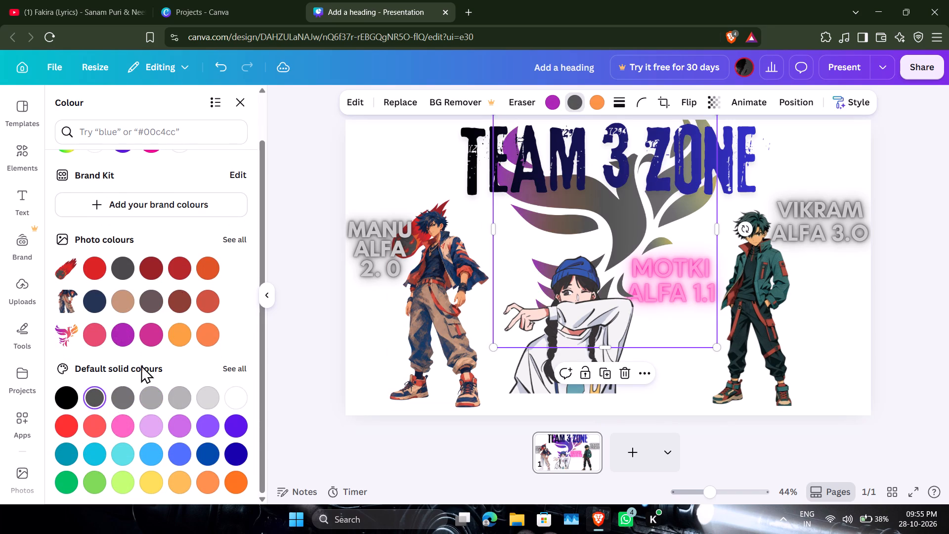
Undo the grey and violet recolouring of the phoenix graphic and the last repositioning of the "MOTKI ALFA 1.1" text.
left_click(223, 69)
left_click(223, 69)
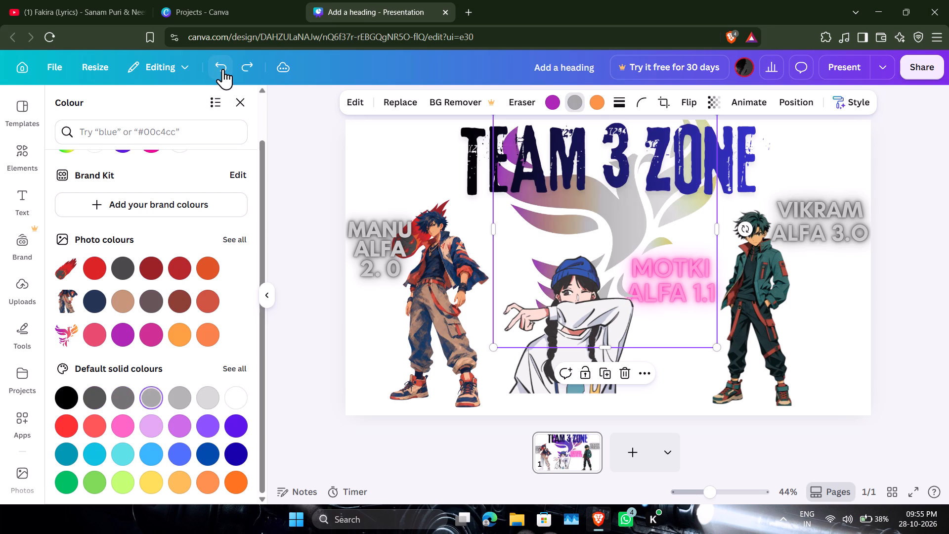
left_click(223, 69)
left_click(223, 69)
left_click(223, 69)
left_click(223, 69)
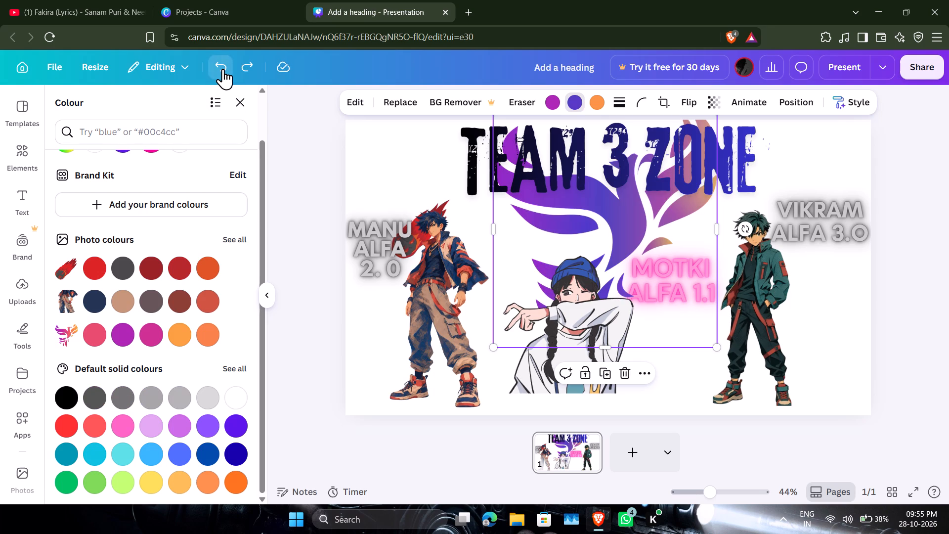
left_click(223, 69)
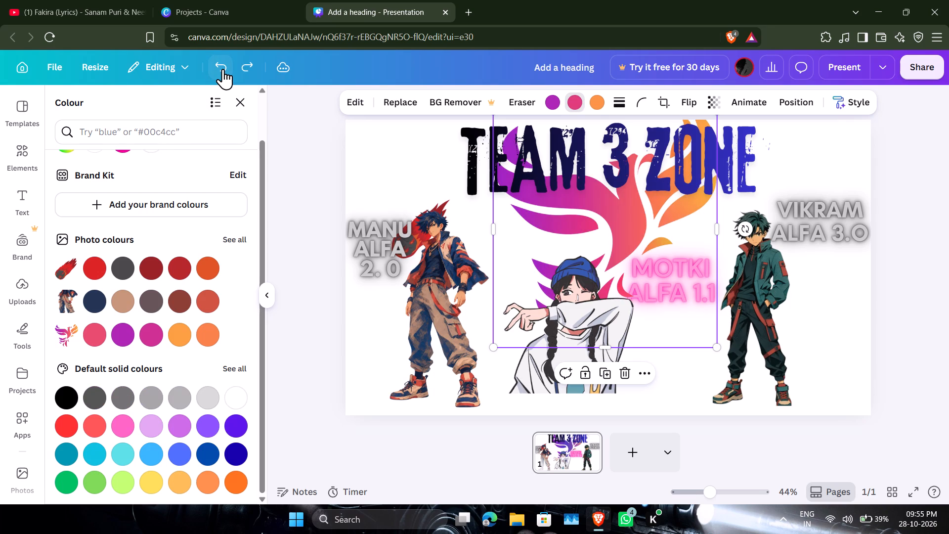
left_click(223, 69)
left_click(223, 69)
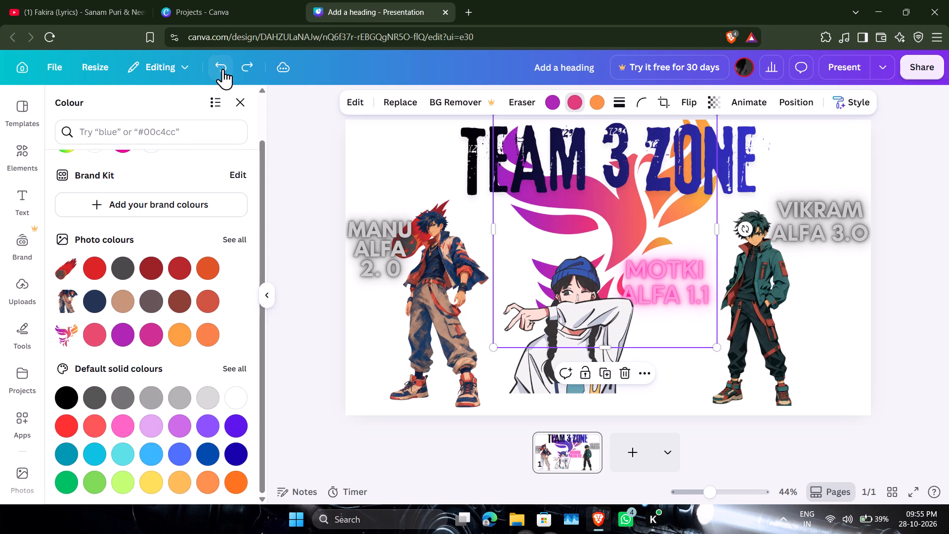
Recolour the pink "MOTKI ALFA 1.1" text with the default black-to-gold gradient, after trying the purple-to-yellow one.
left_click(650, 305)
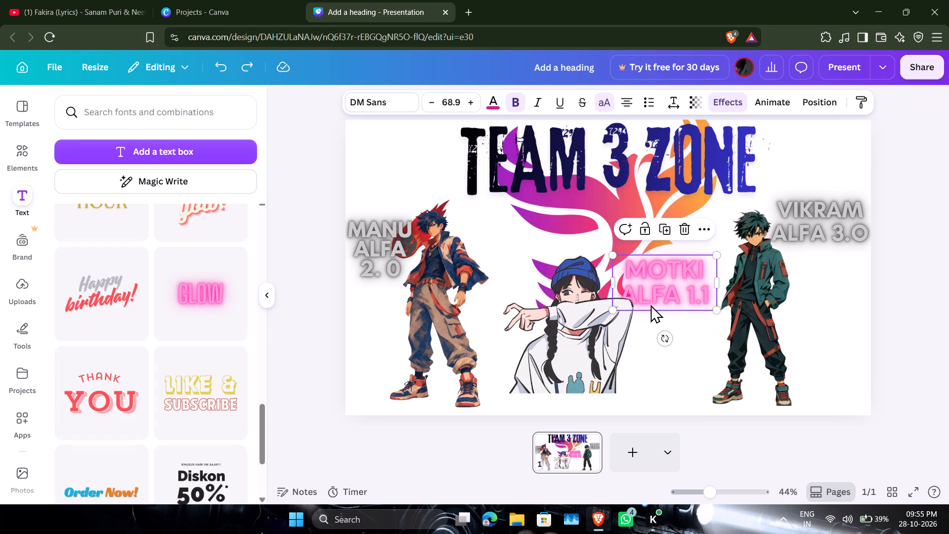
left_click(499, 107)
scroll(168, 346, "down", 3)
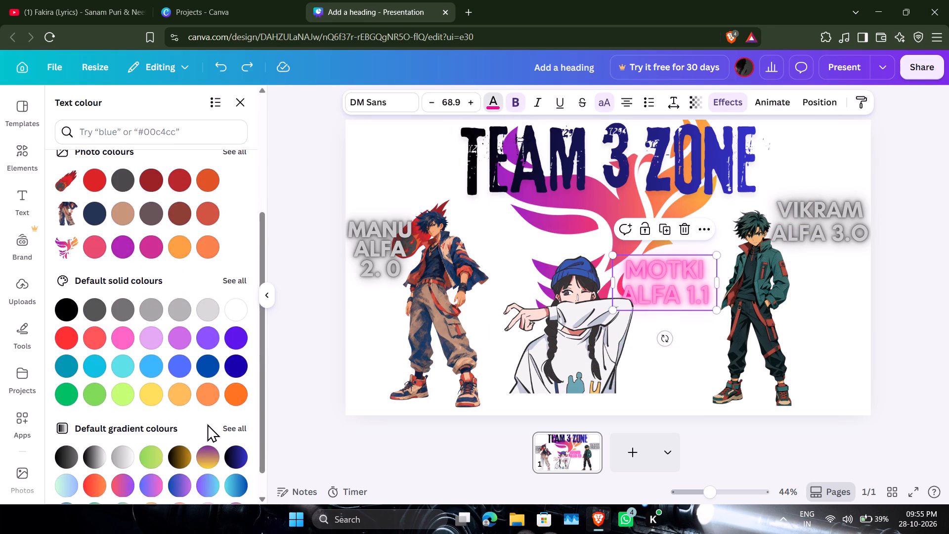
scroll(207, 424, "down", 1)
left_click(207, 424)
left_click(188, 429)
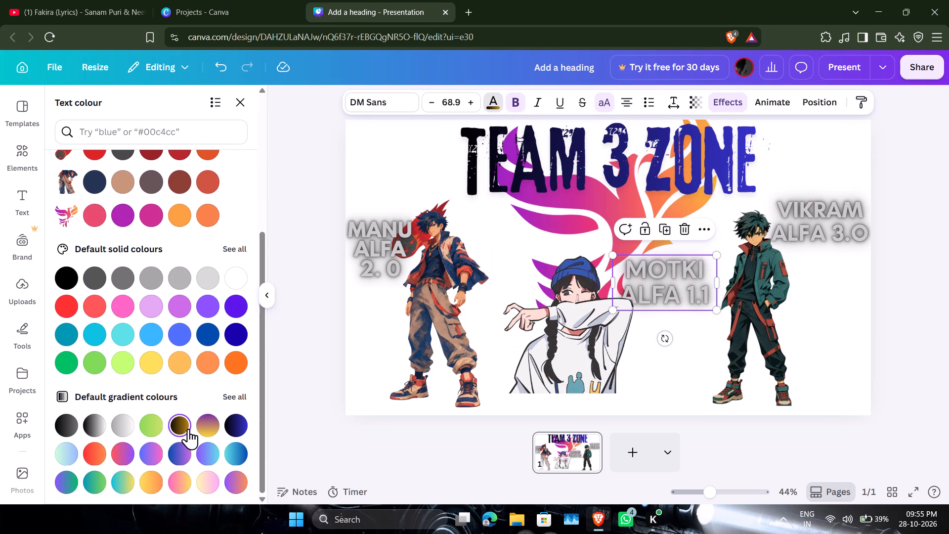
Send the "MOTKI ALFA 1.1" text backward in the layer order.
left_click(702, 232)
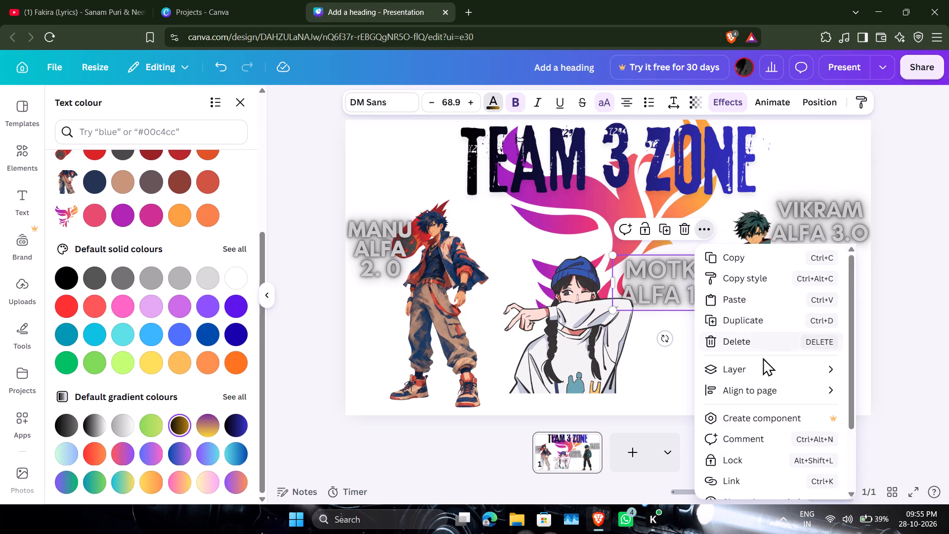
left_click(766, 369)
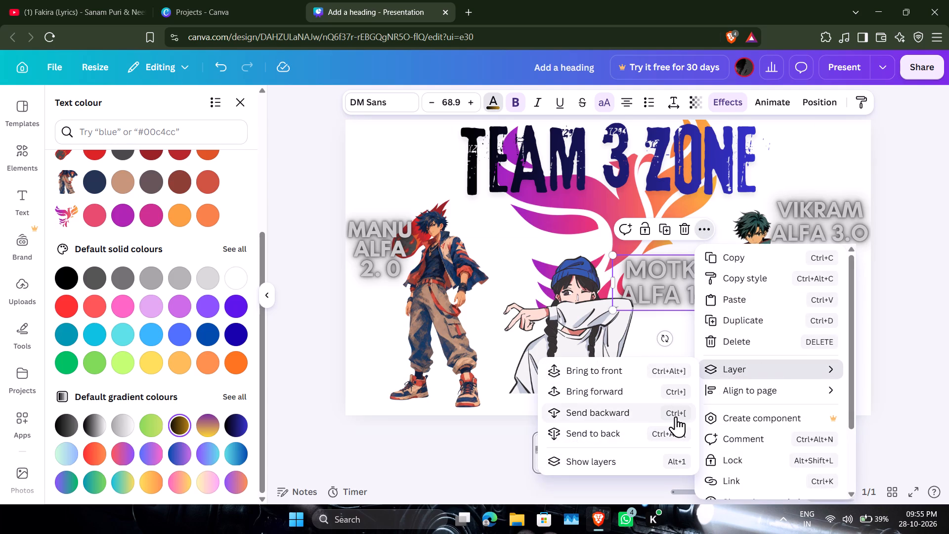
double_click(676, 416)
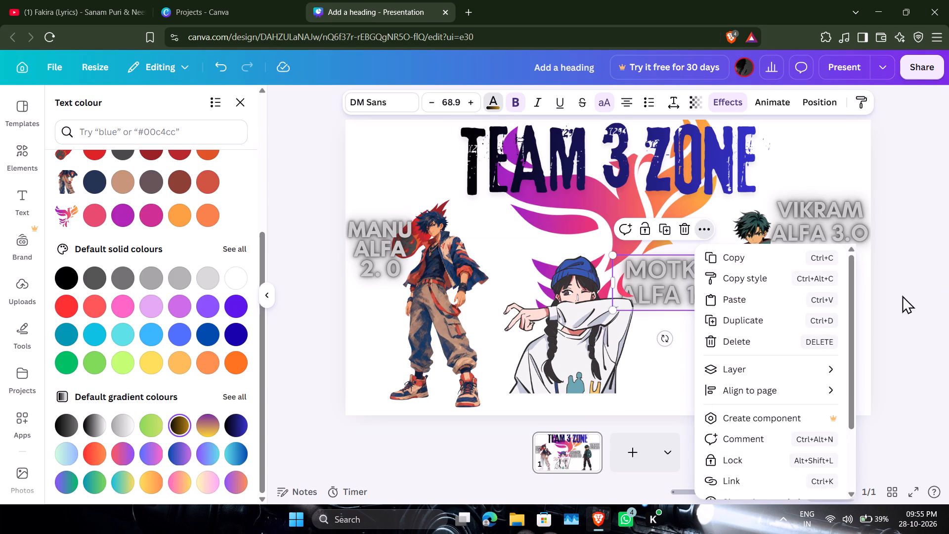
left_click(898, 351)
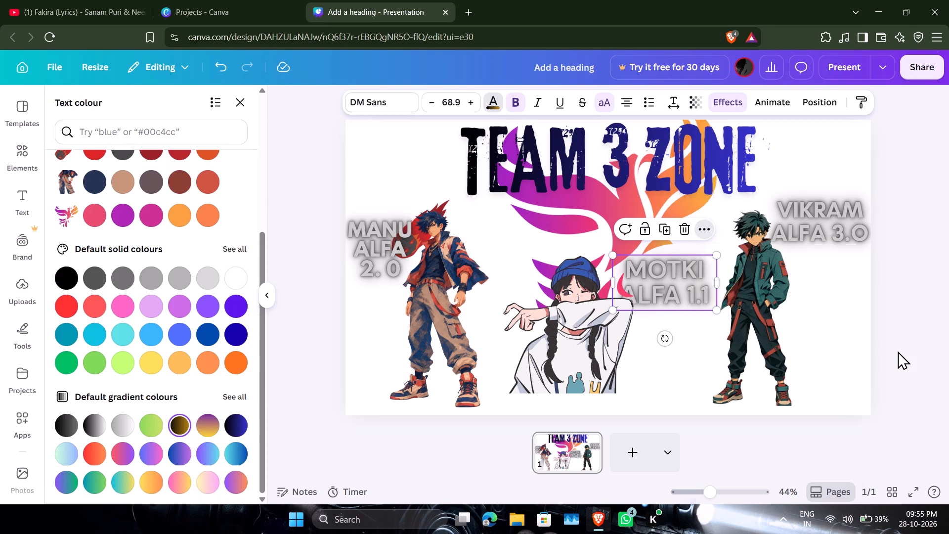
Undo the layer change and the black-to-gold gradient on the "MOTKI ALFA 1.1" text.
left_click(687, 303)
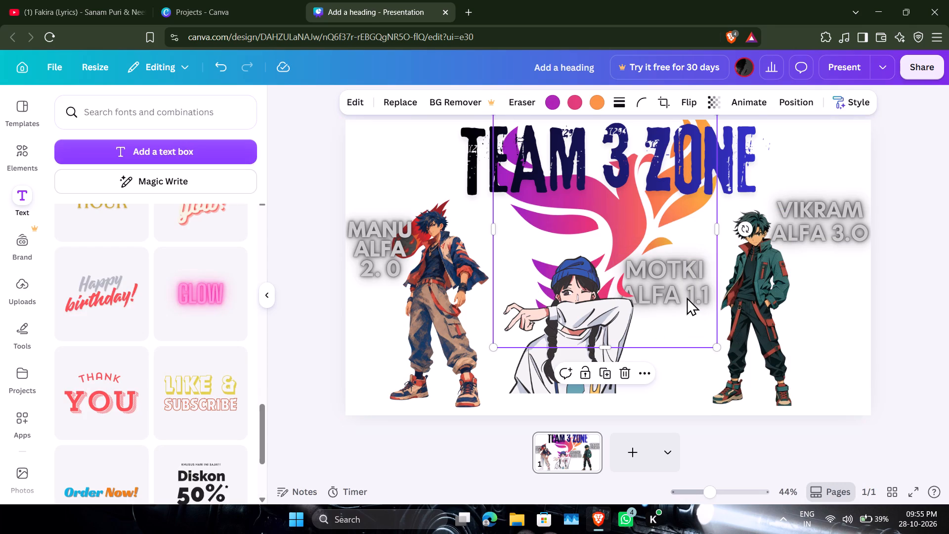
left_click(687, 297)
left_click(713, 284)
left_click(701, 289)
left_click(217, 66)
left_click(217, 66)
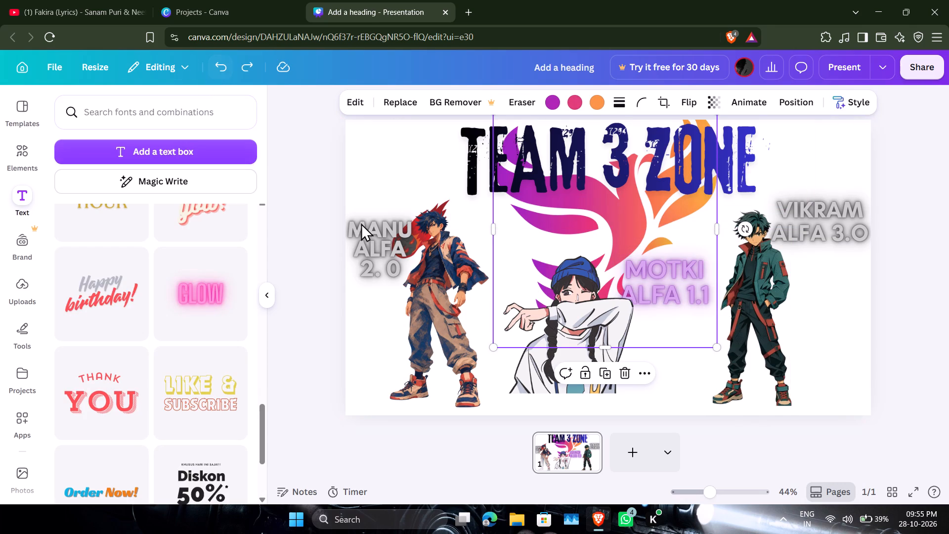
Move the "MOTKI ALFA 1.1" text slightly down towards the green-jacketed character and shrink it to font size 61.5.
left_click(651, 281)
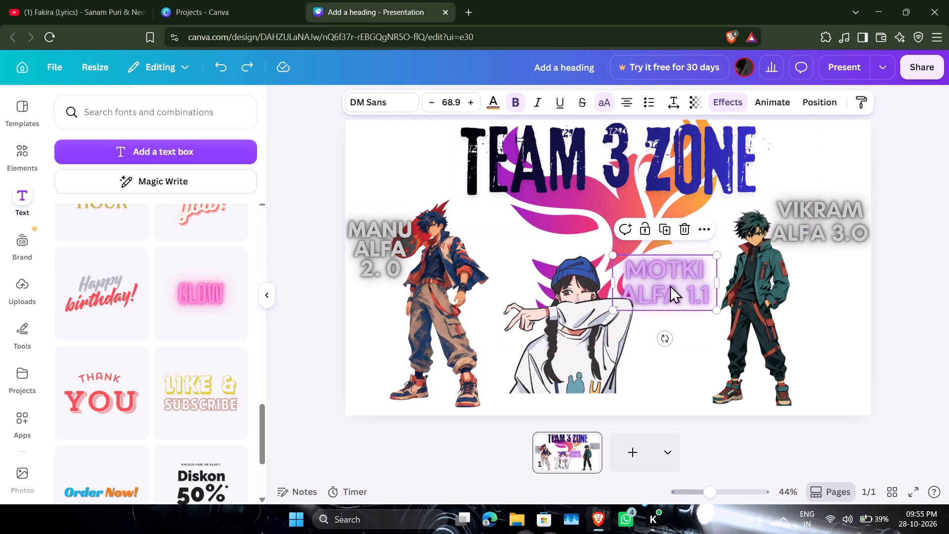
left_click_drag(673, 287, 684, 302)
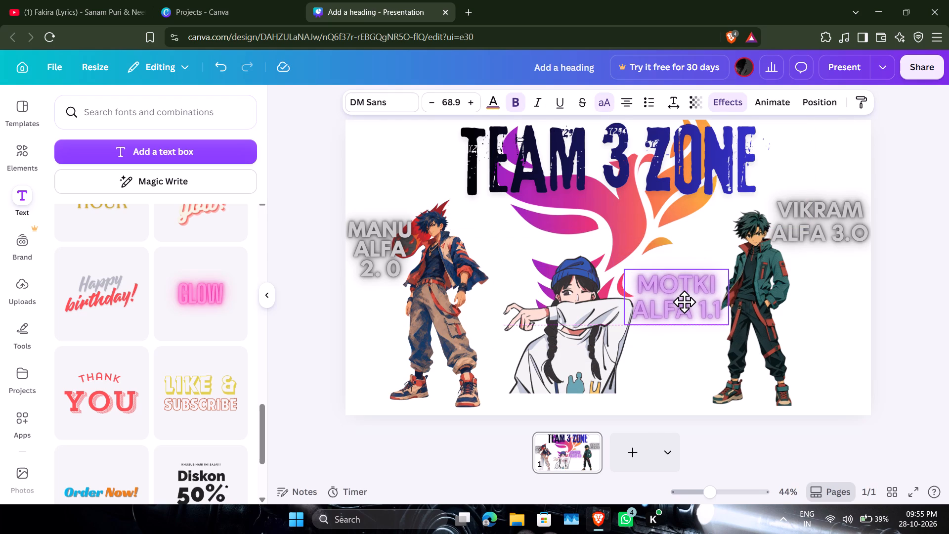
left_click_drag(684, 302, 684, 299)
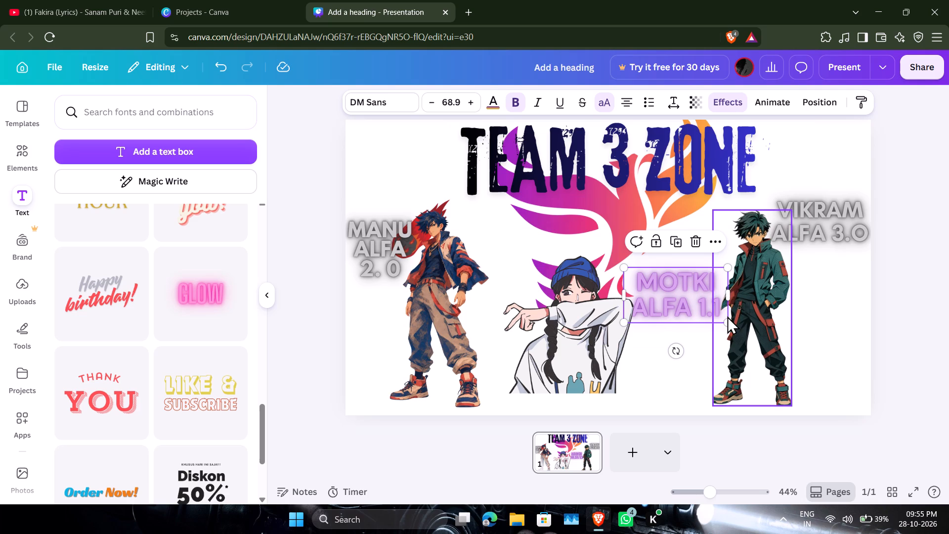
left_click_drag(727, 320, 715, 316)
Recolour the "MOTKI ALFA 1.1" text with the default black-to-gold gradient.
left_click(649, 294)
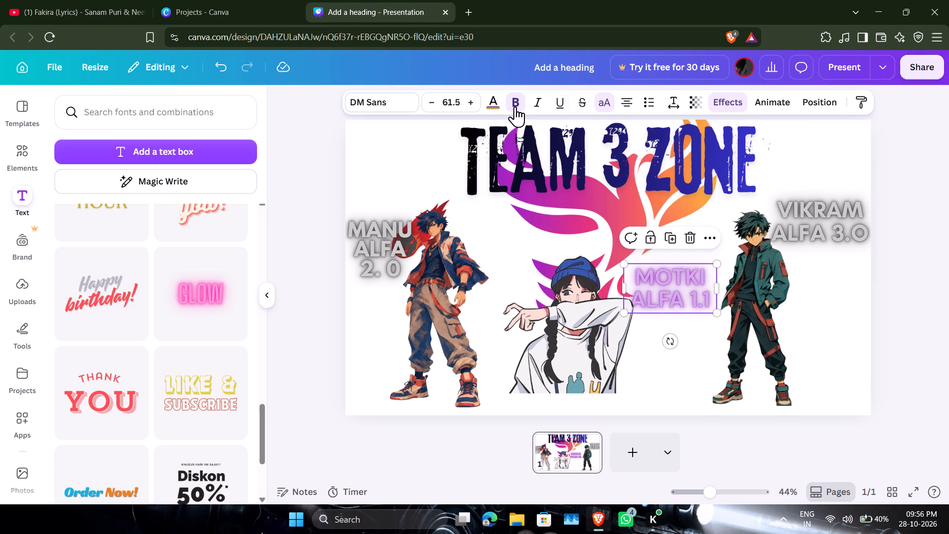
left_click(490, 106)
scroll(134, 387, "down", 3)
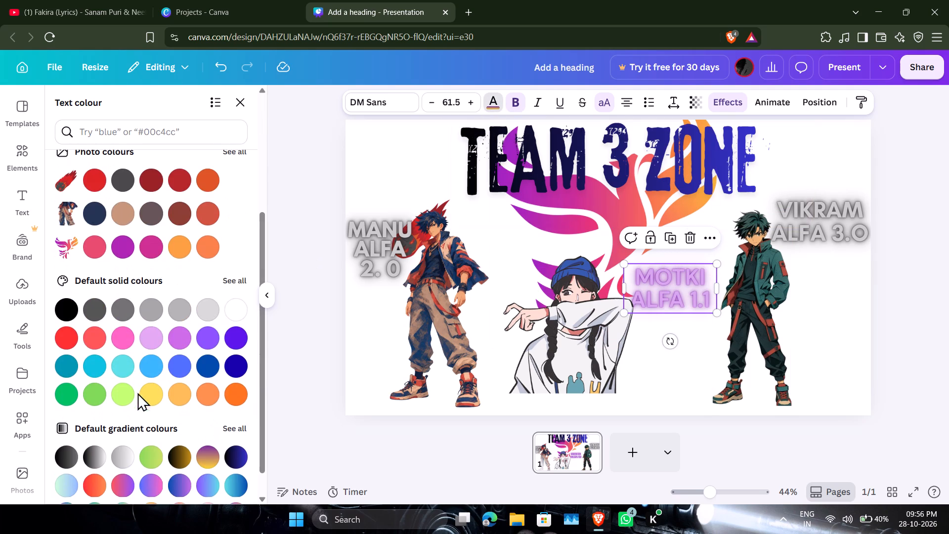
left_click(178, 459)
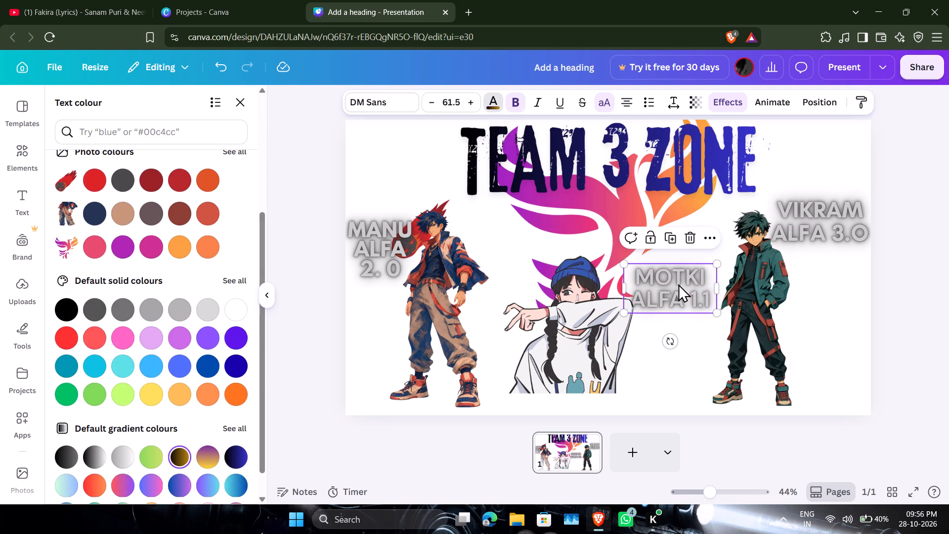
Send the "MOTKI ALFA 1.1" text backward until it is the rearmost layer, and deselect it.
left_click(706, 244)
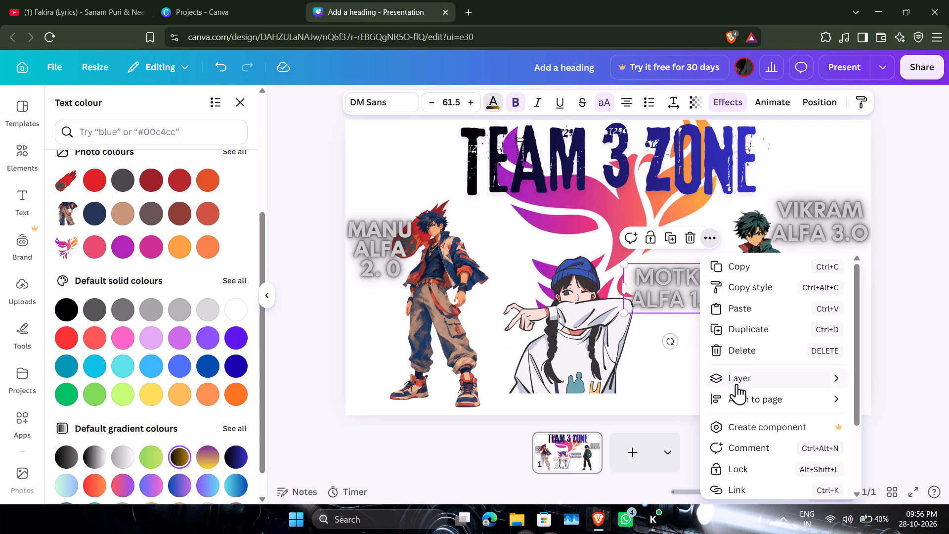
left_click(736, 384)
left_click(754, 376)
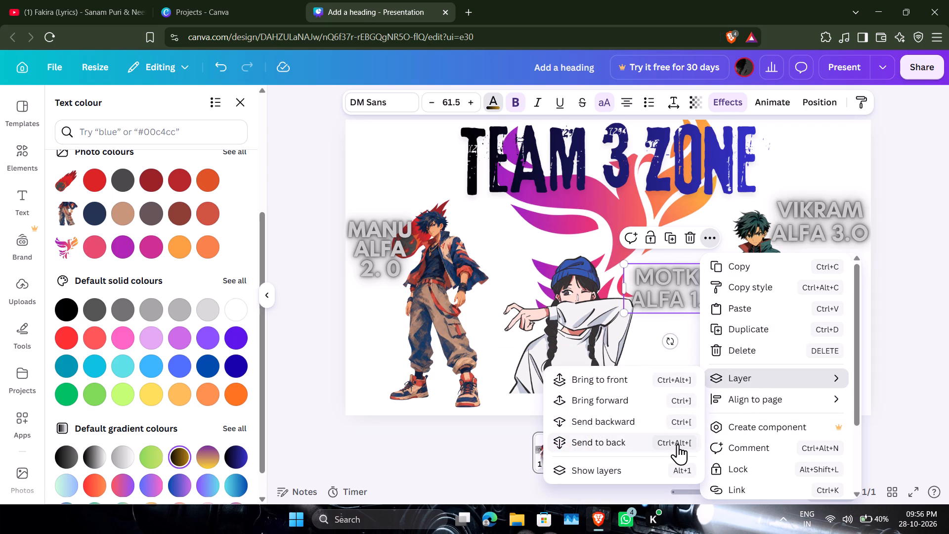
left_click(681, 426)
left_click(681, 426)
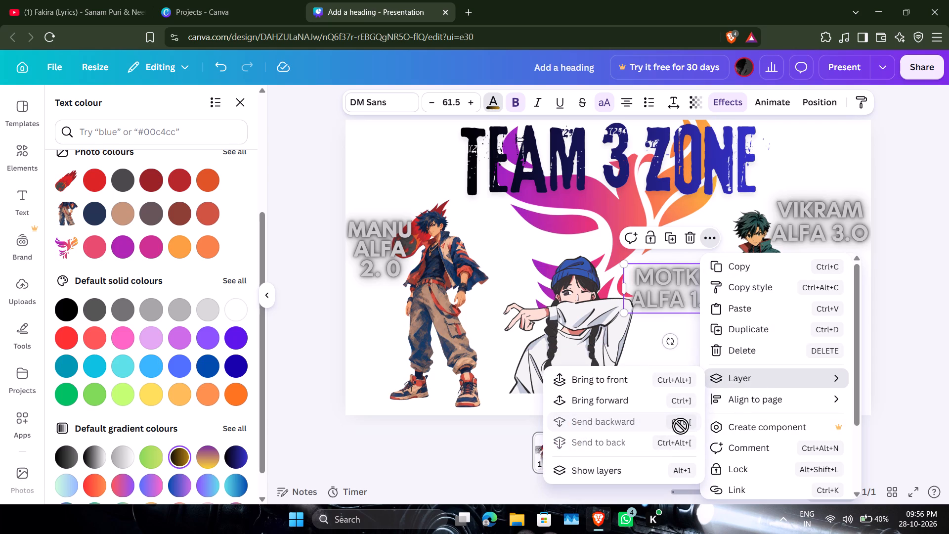
left_click(681, 426)
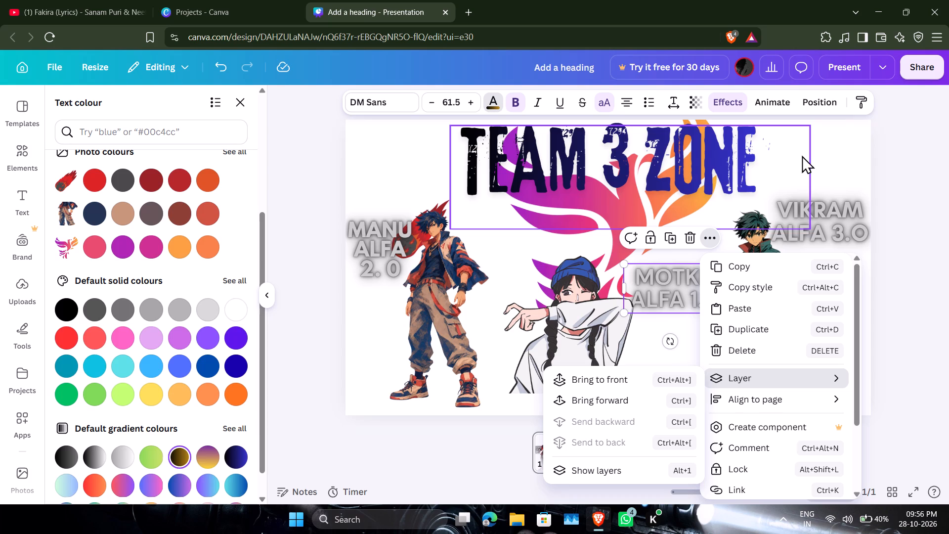
left_click(820, 156)
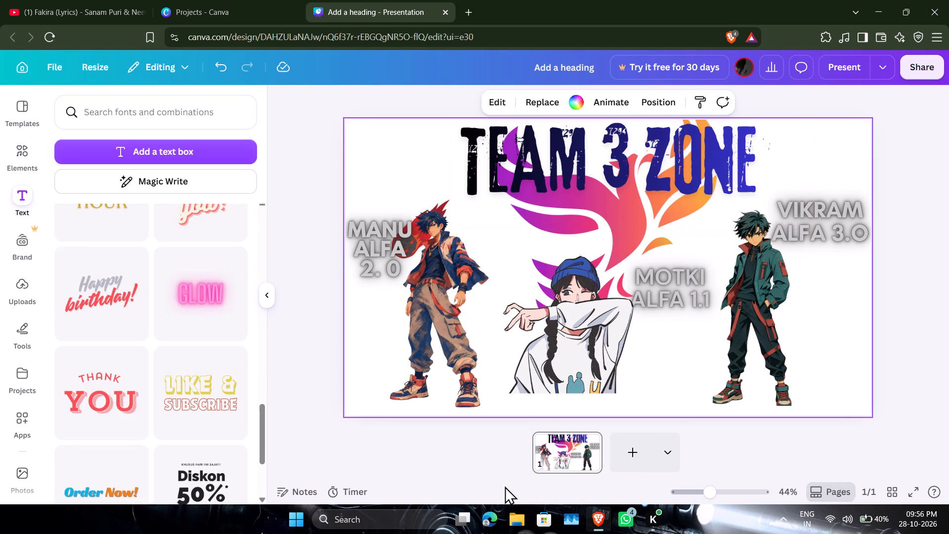
Clear the "egale" query from the elements search and delete the recent search history.
left_click(10, 152)
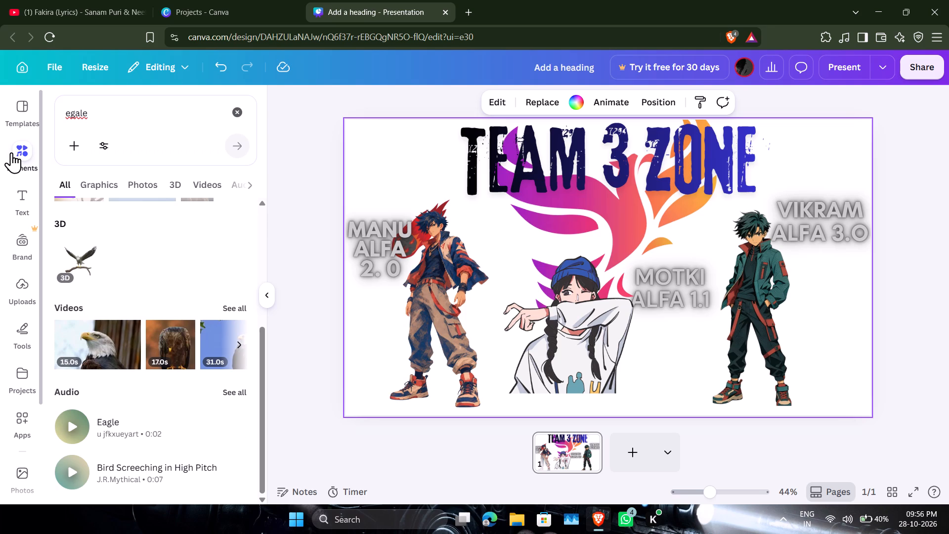
left_click(234, 116)
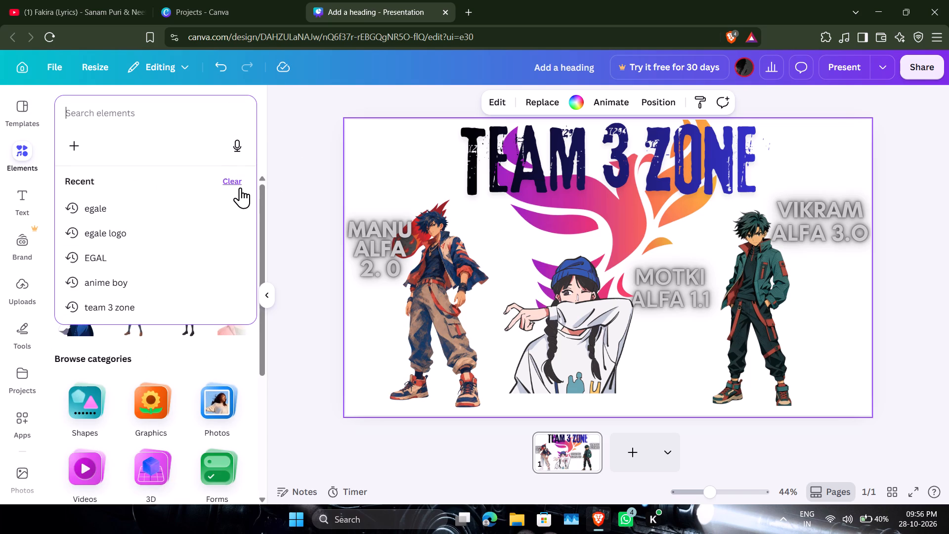
left_click(240, 187)
Place the peach double-swirl graphic from the recently used elements across the girl in the middle of the page.
scroll(158, 250, "down", 1)
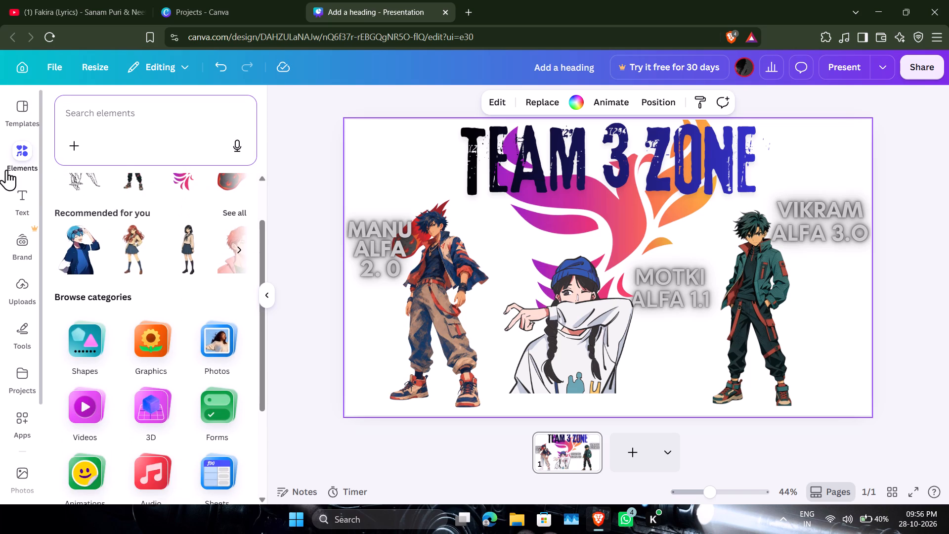
scroll(164, 265, "up", 5)
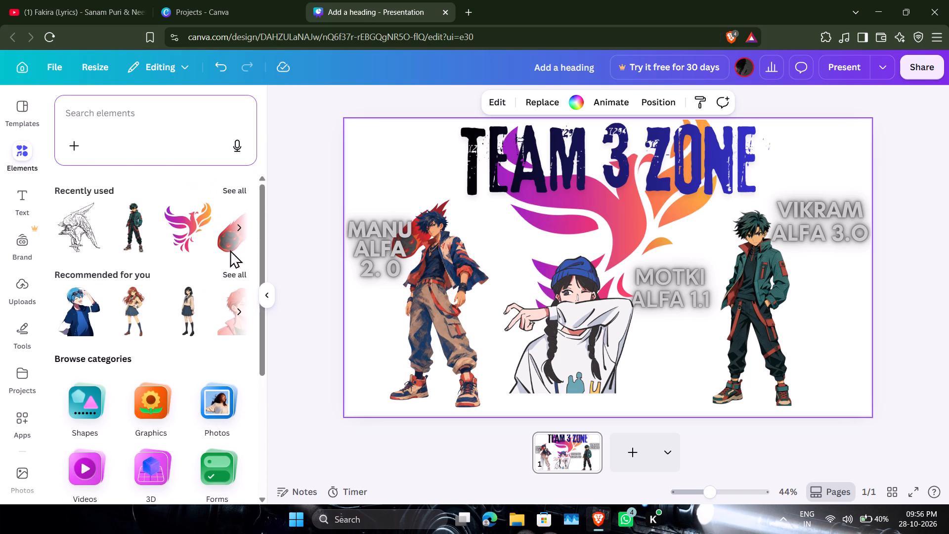
left_click(224, 189)
scroll(124, 301, "down", 3)
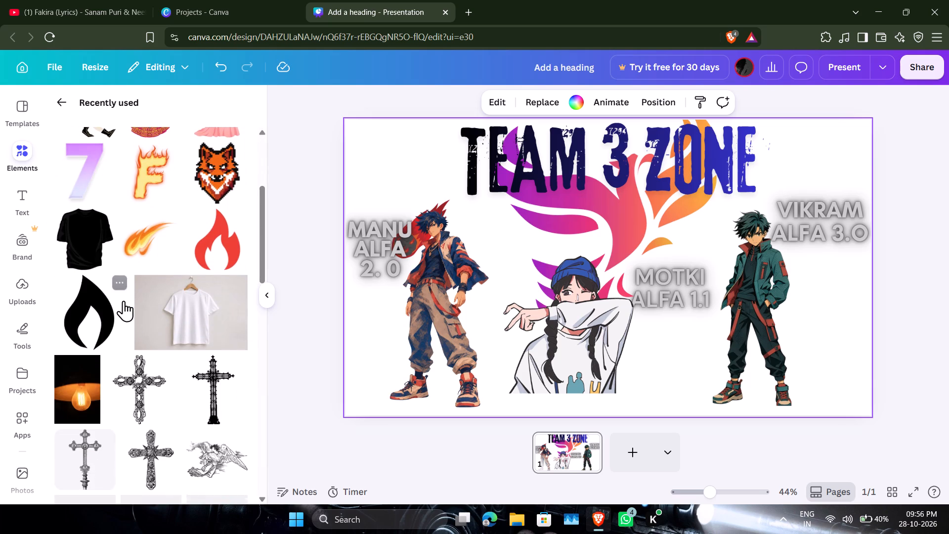
scroll(124, 301, "up", 1)
scroll(124, 301, "down", 4)
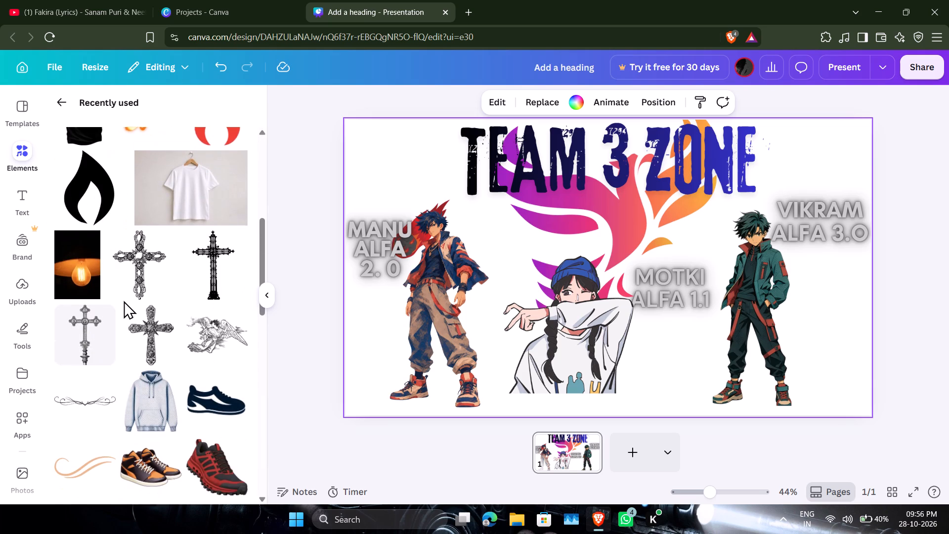
scroll(124, 301, "down", 2)
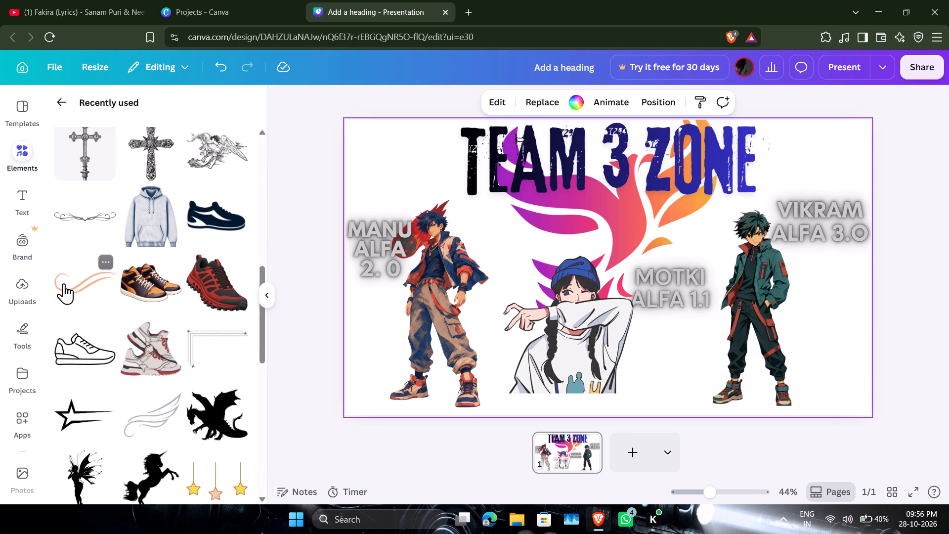
left_click_drag(64, 283, 449, 281)
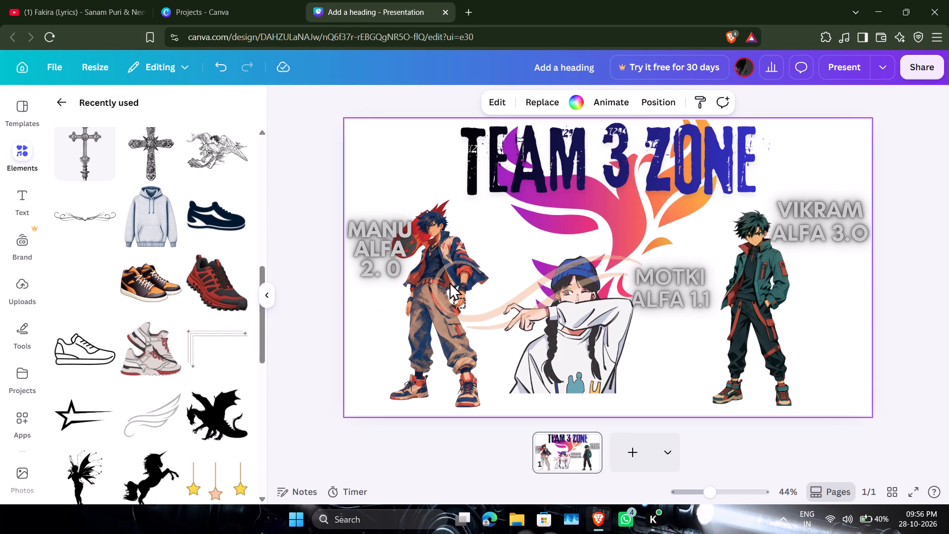
left_click_drag(449, 281, 478, 291)
Send the peach double-swirl graphic backward until it sits behind the girl in the middle, and deselect it.
left_click(620, 237)
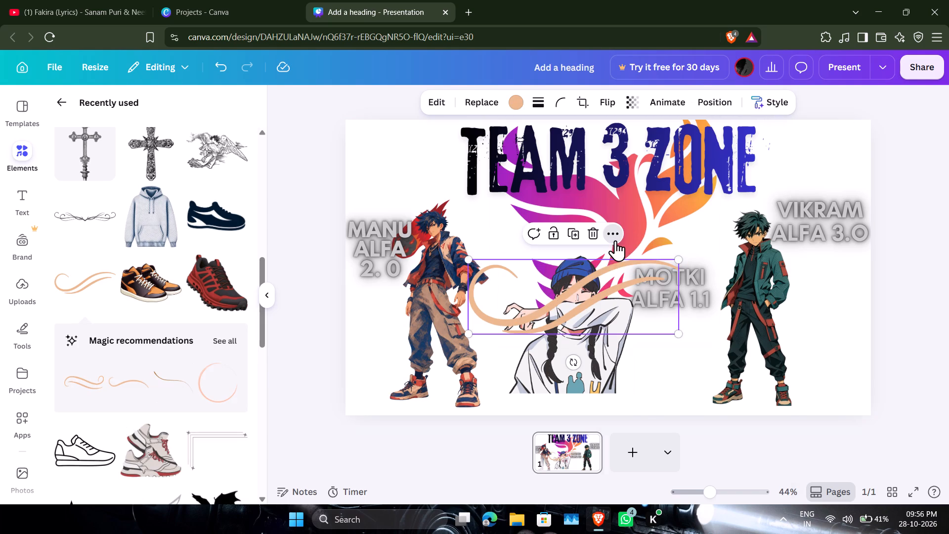
left_click(708, 372)
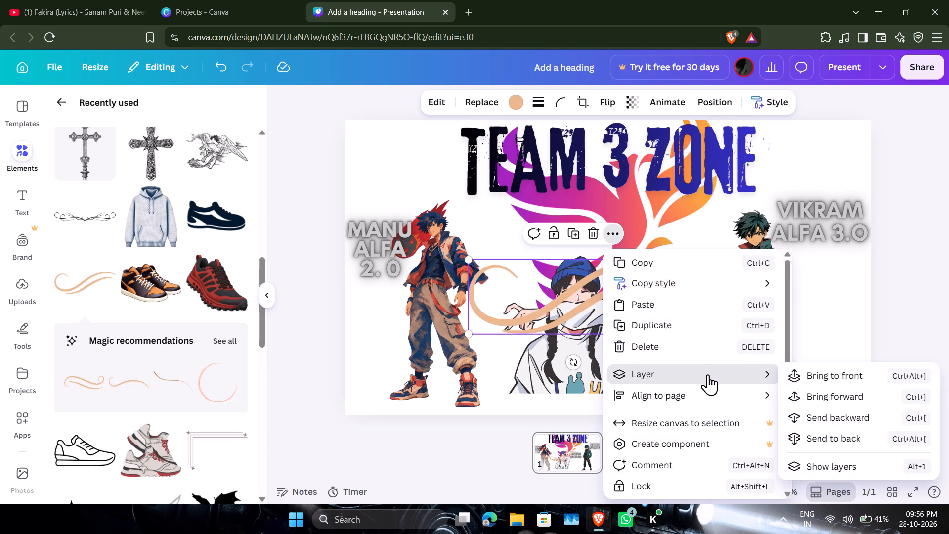
double_click(700, 382)
double_click(803, 417)
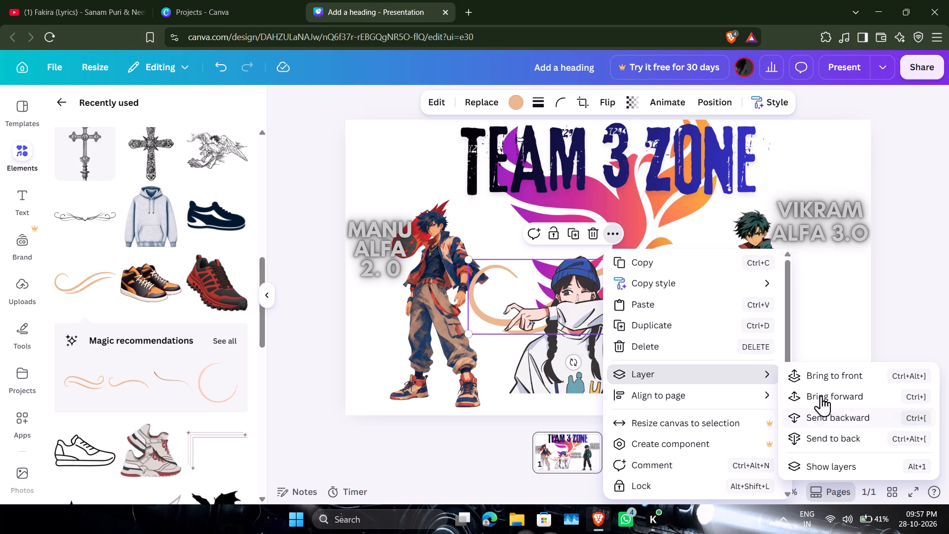
left_click(888, 347)
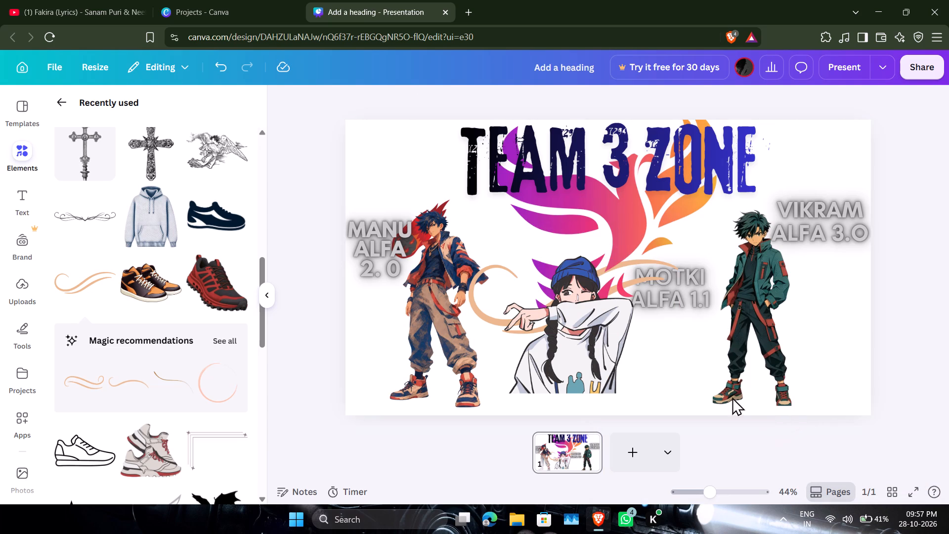
Reselect the peach double-swirl graphic, send it further backward in the layer order twice, and deselect it.
left_click(635, 280)
left_click(488, 312)
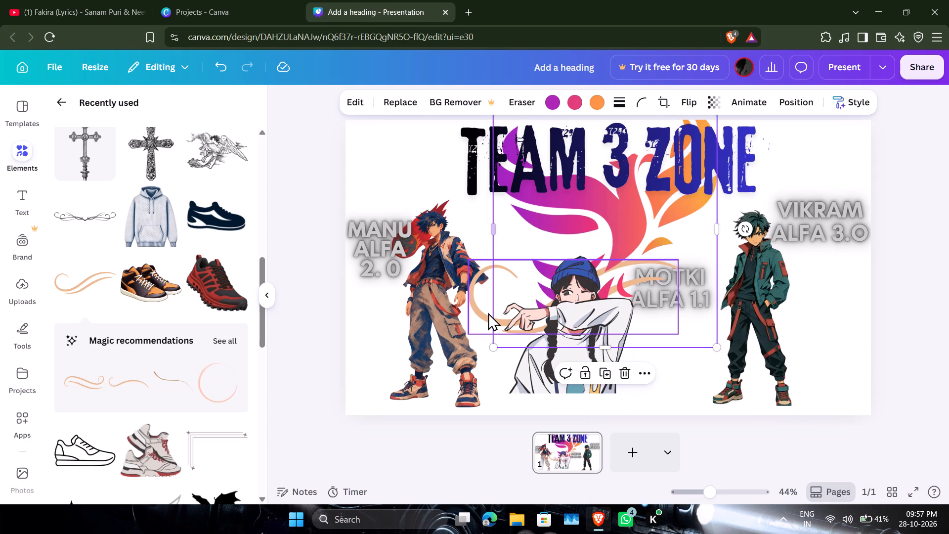
left_click(611, 232)
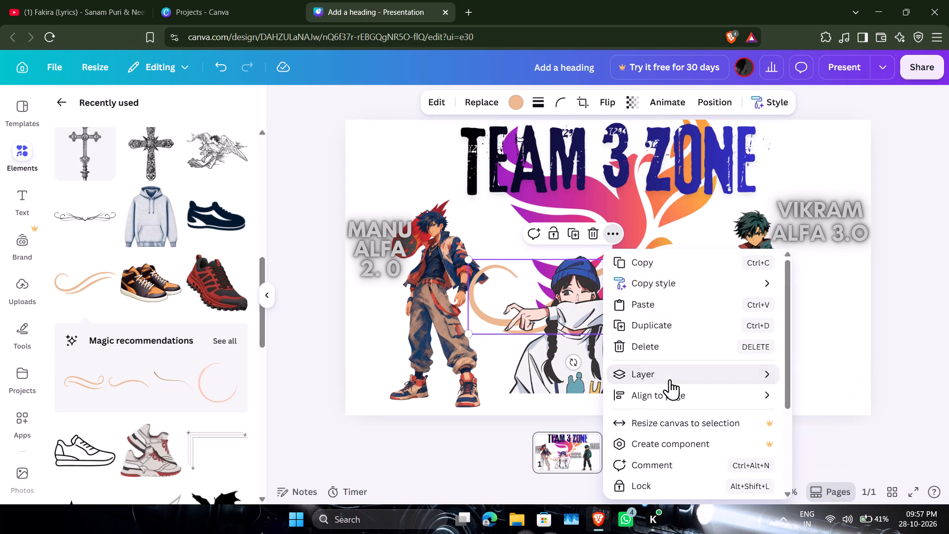
left_click(670, 379)
left_click(819, 412)
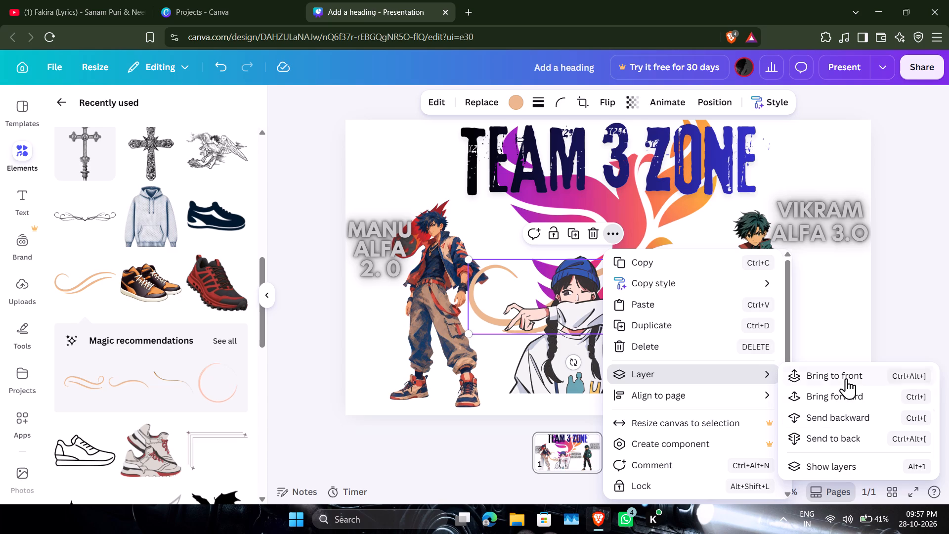
left_click(890, 322)
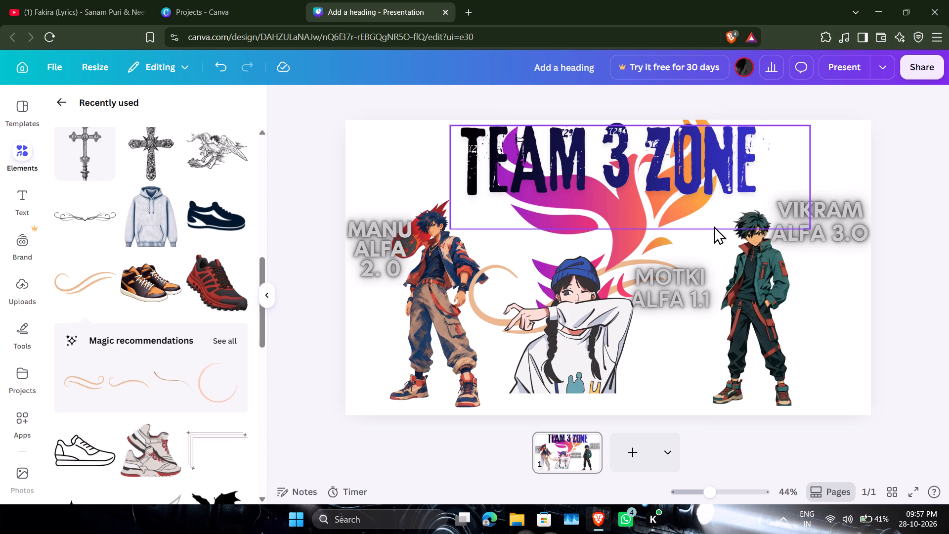
left_click(481, 298)
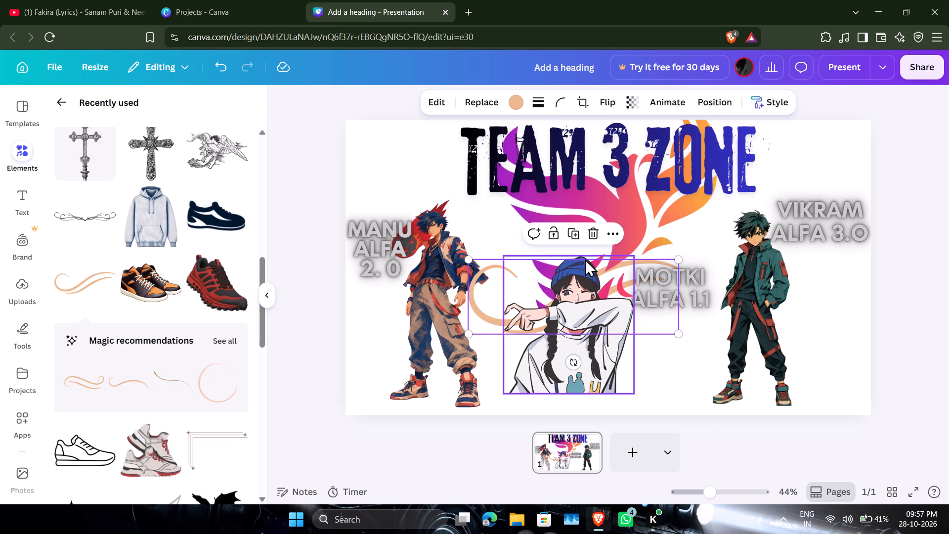
left_click(611, 229)
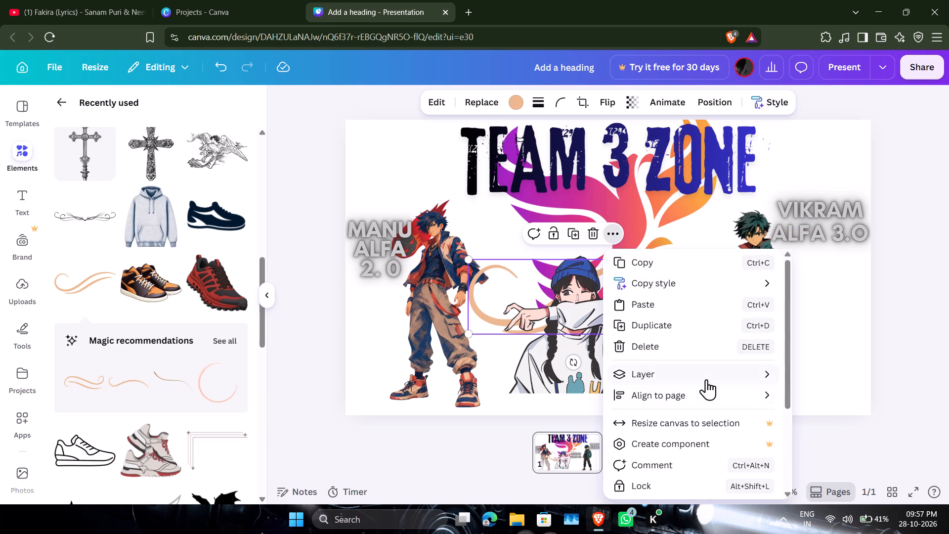
left_click(706, 379)
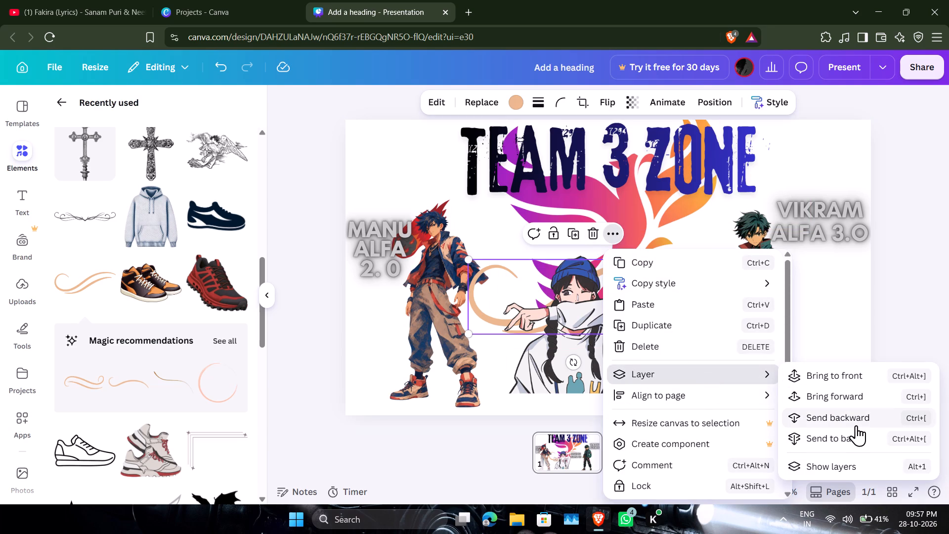
left_click(856, 425)
left_click(938, 347)
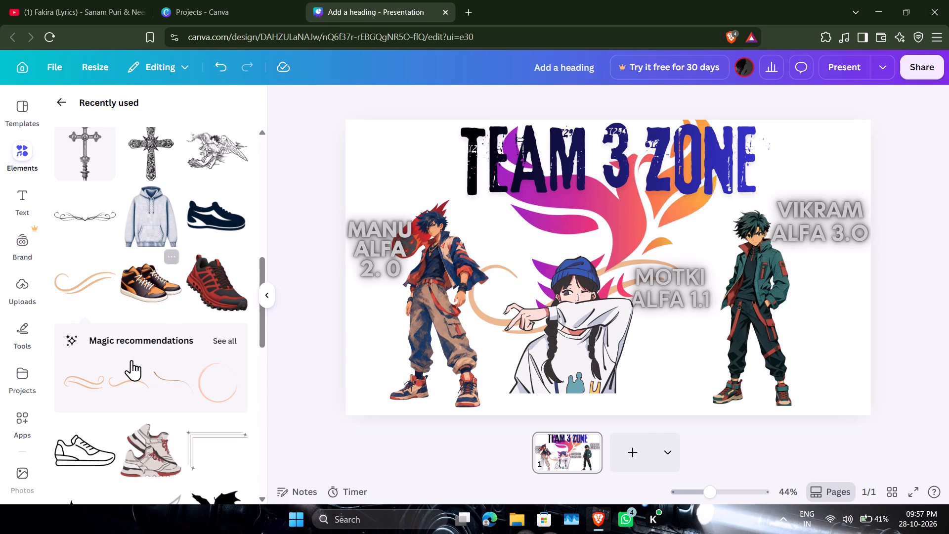
Add a default text box to the middle of the page.
scroll(130, 360, "down", 2)
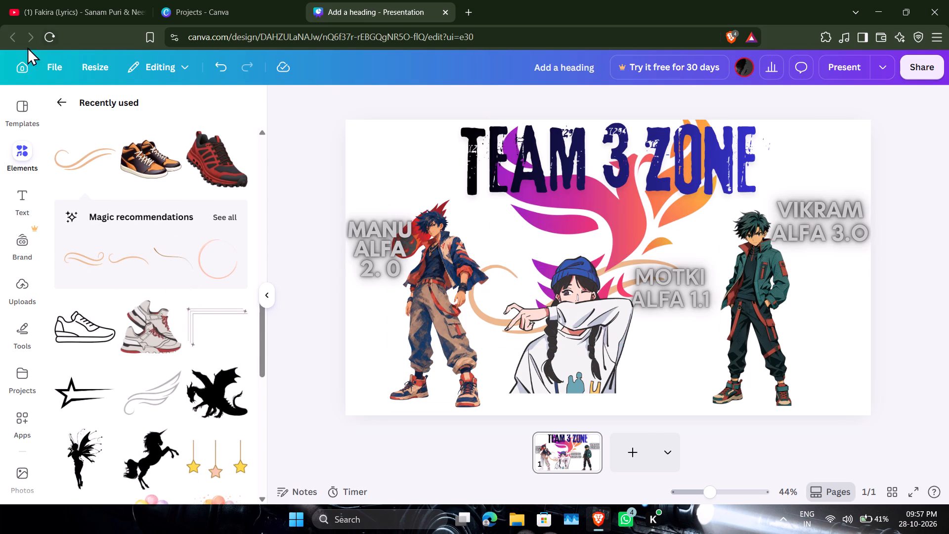
left_click(36, 208)
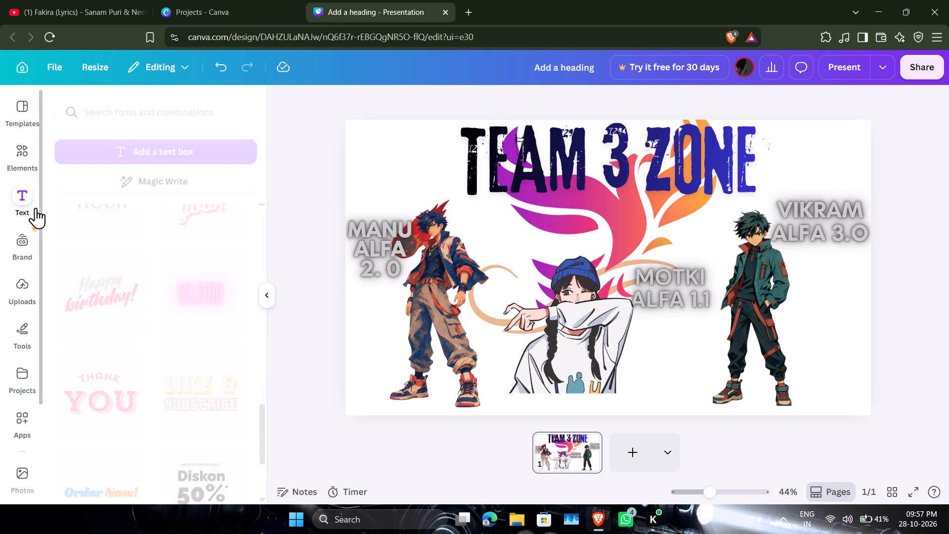
left_click(166, 118)
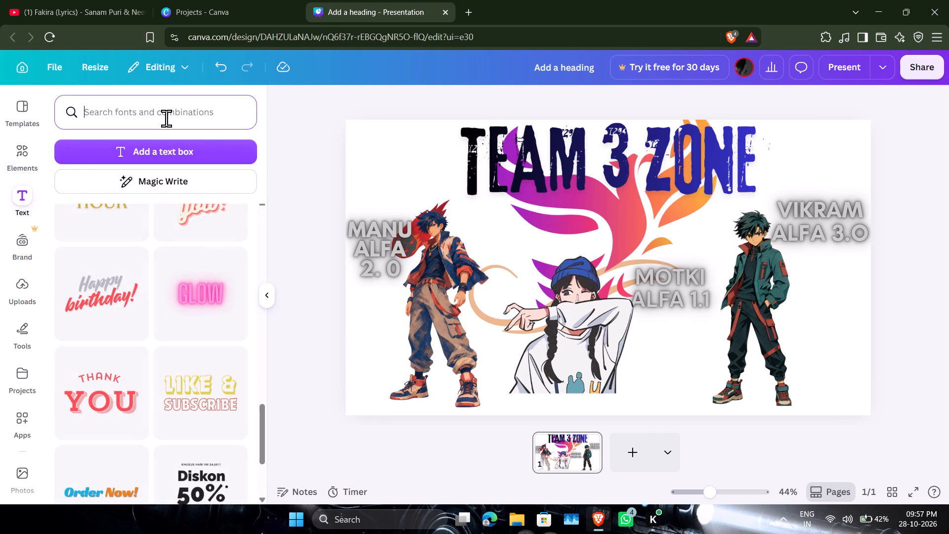
type("GADJ")
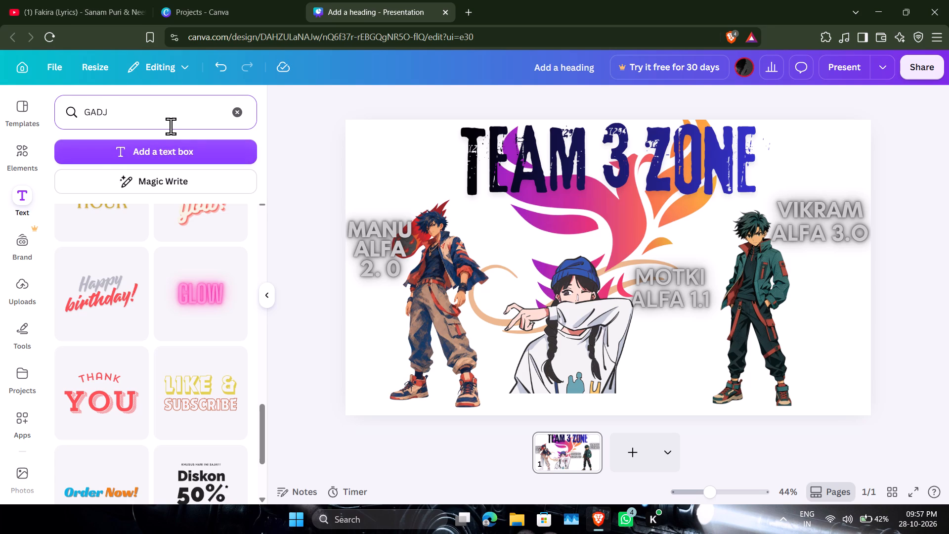
left_click(173, 144)
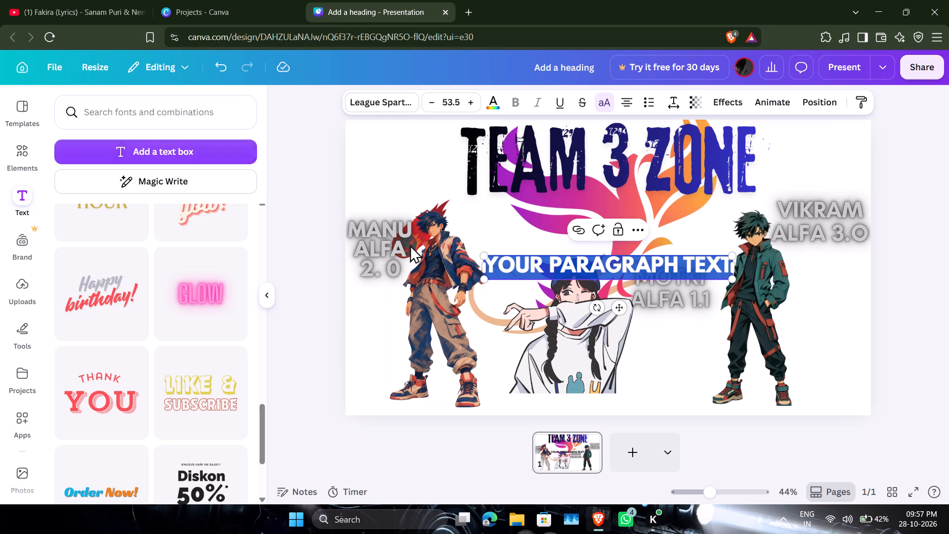
Replace the new text box's placeholder text with "GADHA".
left_click(671, 272)
left_click(705, 262)
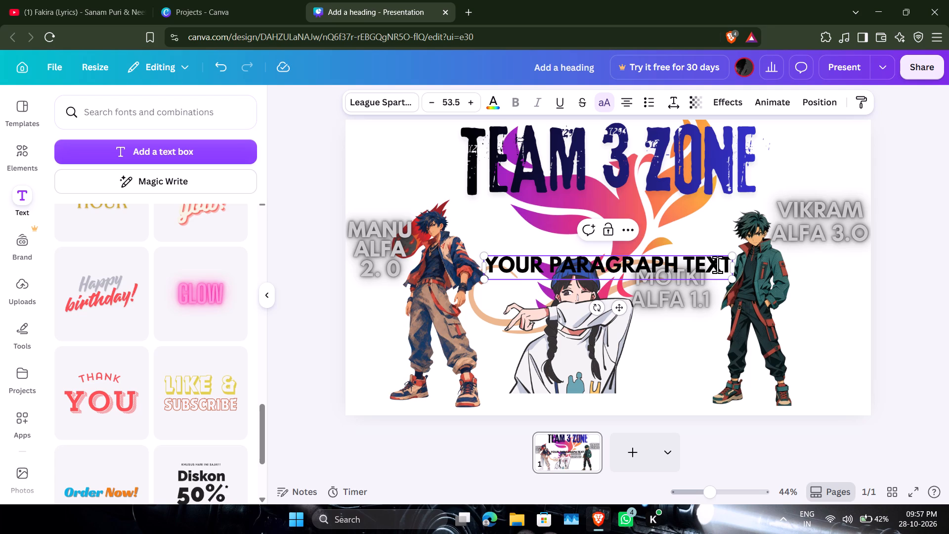
left_click(718, 265)
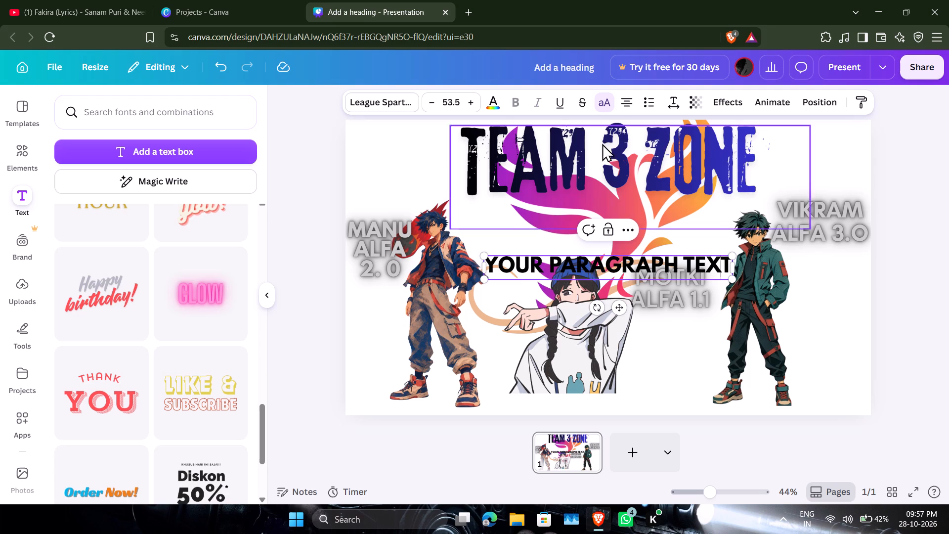
left_click(198, 0)
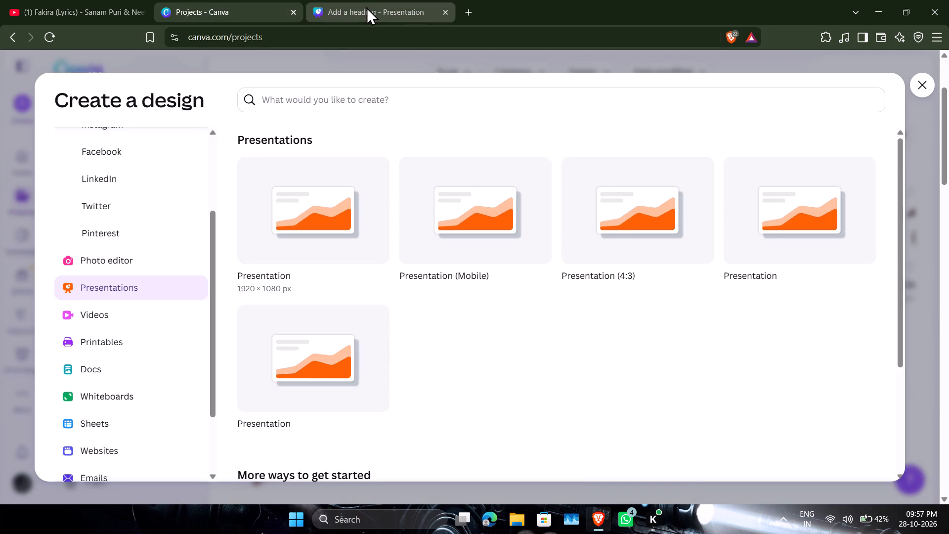
left_click(366, 7)
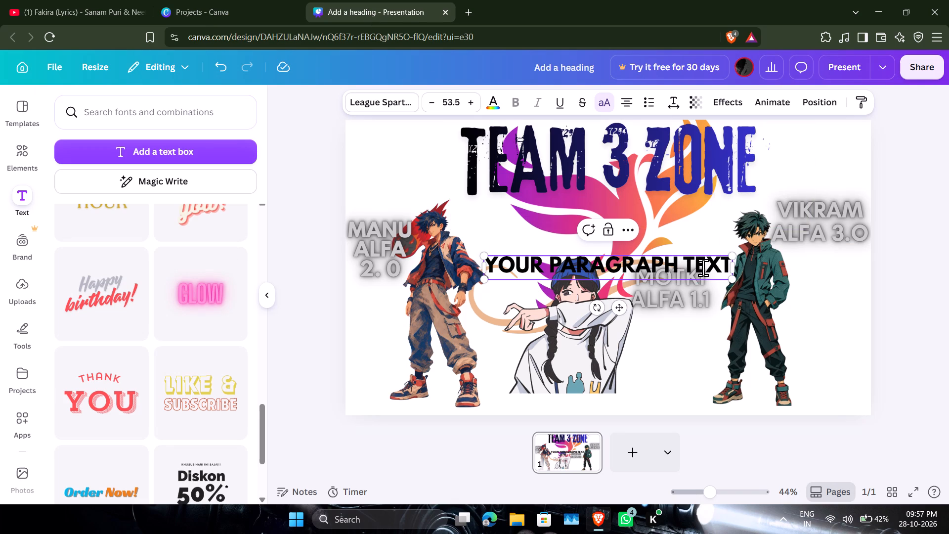
left_click(704, 267)
left_click(723, 261)
left_click(728, 263)
key("BackSpace")
key("BackSpace")
key("BackSpace")
key("BackSpace")
key("BackSpace")
key("BackSpace")
key("BackSpace")
key("BackSpace")
key("BackSpace")
key("BackSpace")
key("BackSpace")
key("BackSpace")
key("BackSpace")
key("BackSpace")
key("BackSpace")
key("BackSpace")
key("BackSpace")
key("BackSpace")
key("BackSpace")
key("BackSpace")
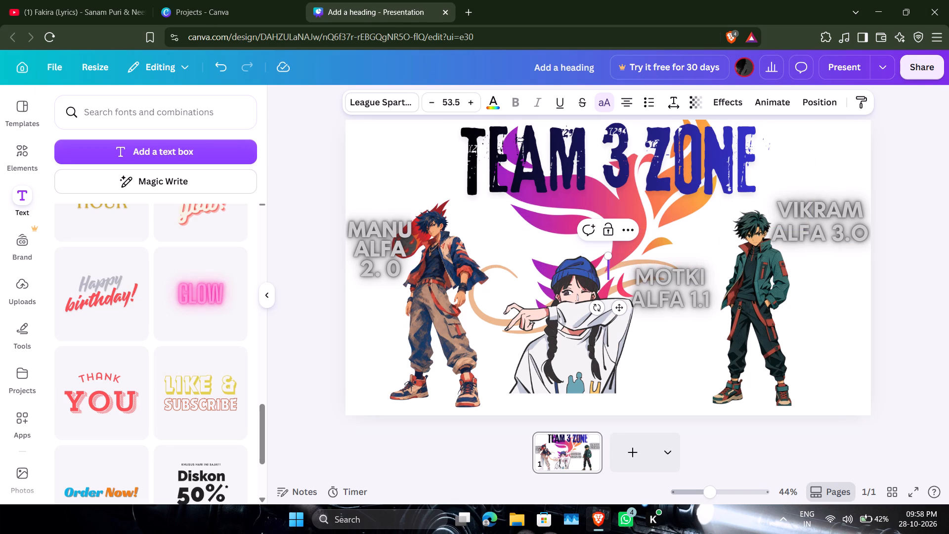
type("GADHA")
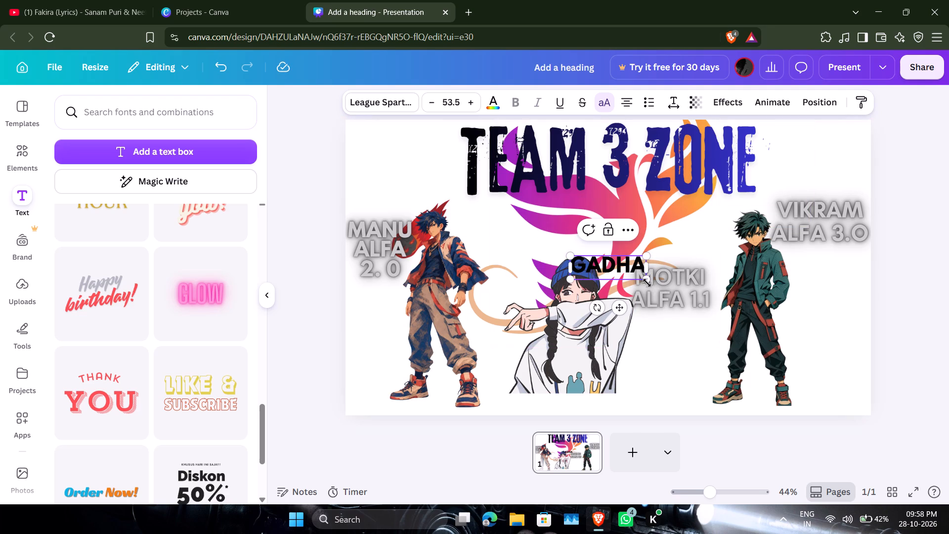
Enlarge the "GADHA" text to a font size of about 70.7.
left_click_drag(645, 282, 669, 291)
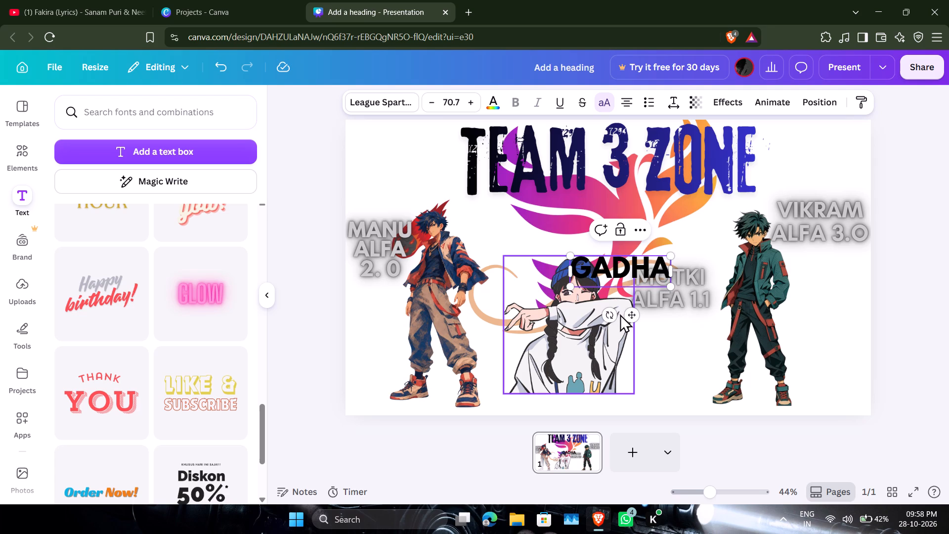
Reposition the girl character slightly lower in the middle of the page, and deselect it.
left_click_drag(615, 303, 531, 267)
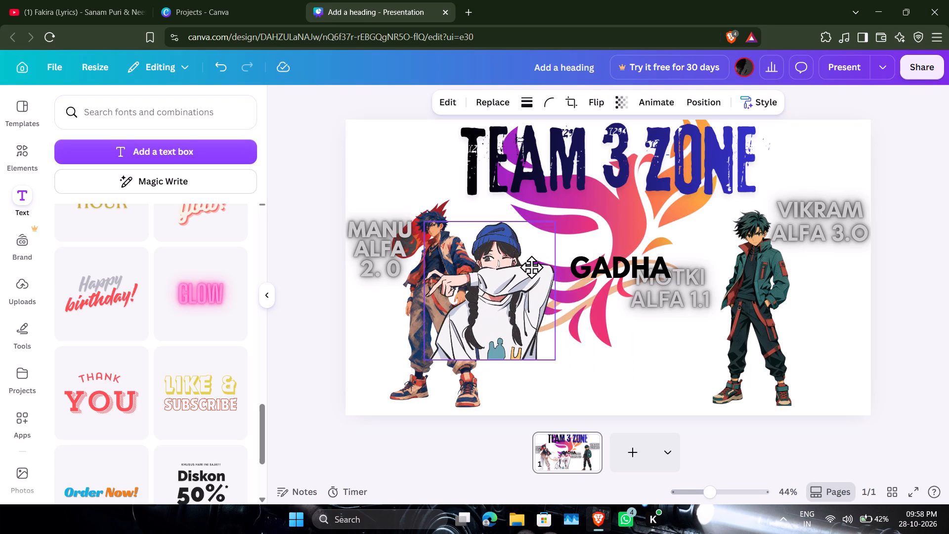
left_click_drag(531, 267, 610, 312)
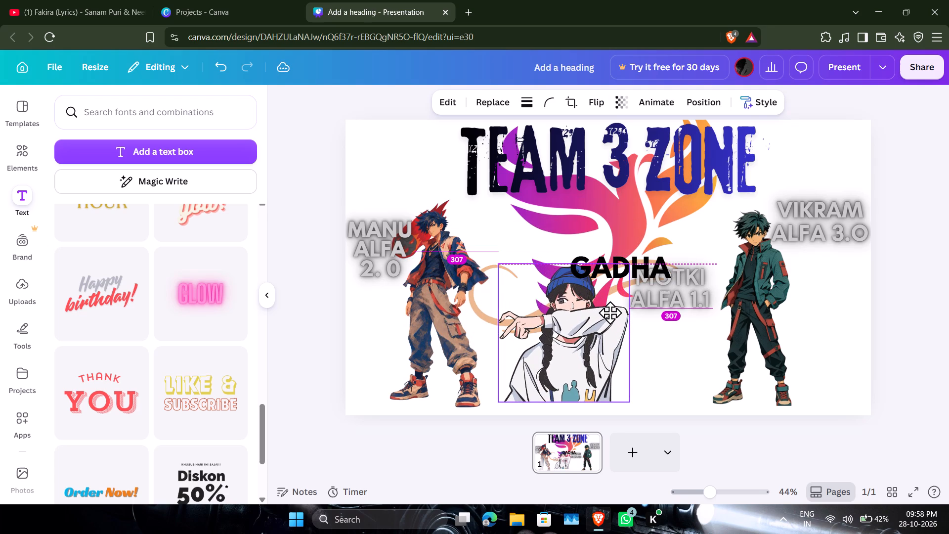
left_click_drag(610, 312, 614, 312)
left_click(805, 337)
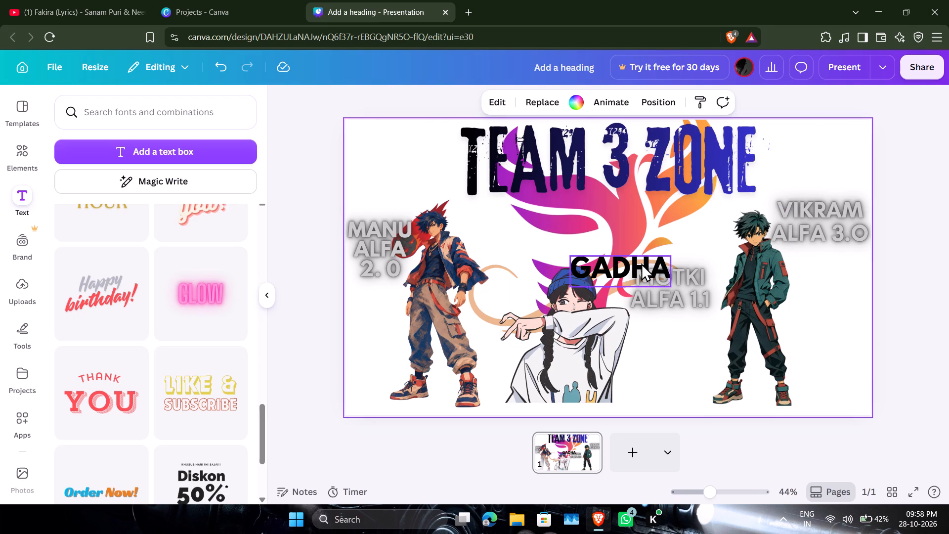
Move the "GADHA" text directly beneath the "MANU ALFA 2.0" text and shrink it to a font size of about 34.9.
left_click(641, 263)
left_click_drag(641, 263, 422, 191)
left_click_drag(451, 213, 418, 210)
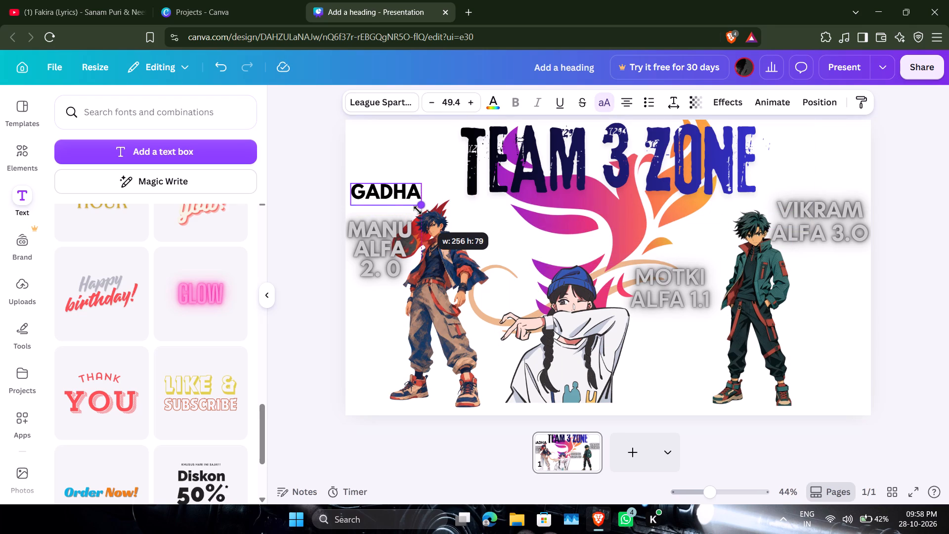
left_click_drag(418, 210, 398, 210)
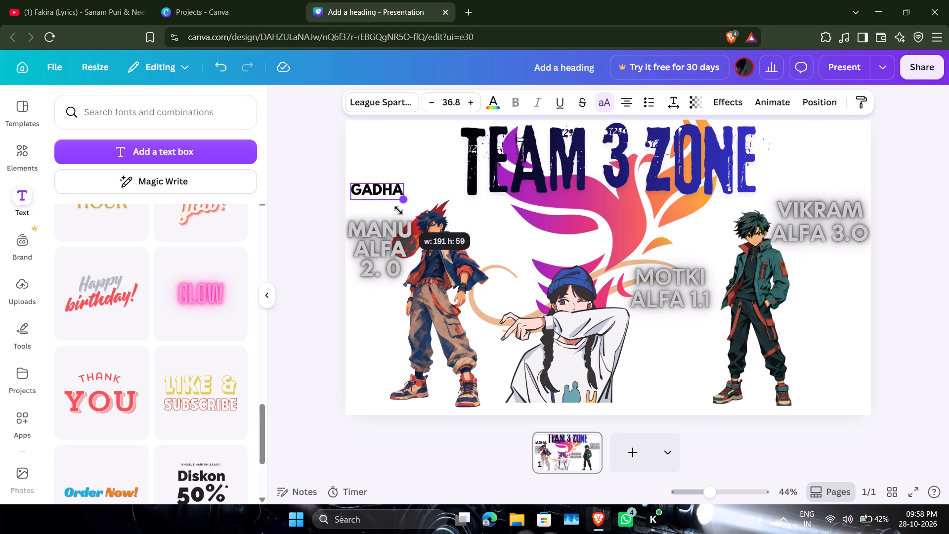
left_click_drag(398, 210, 396, 210)
left_click_drag(369, 187, 372, 290)
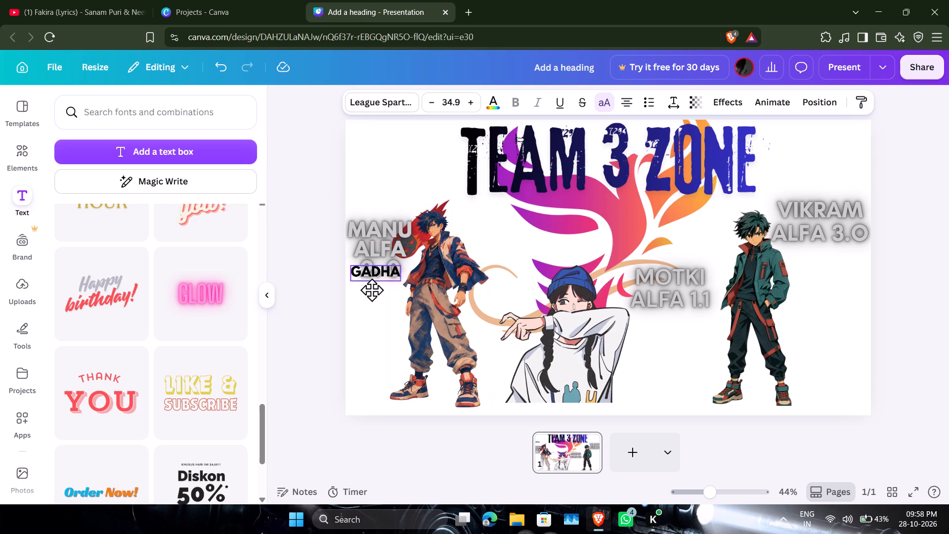
left_click_drag(372, 290, 371, 285)
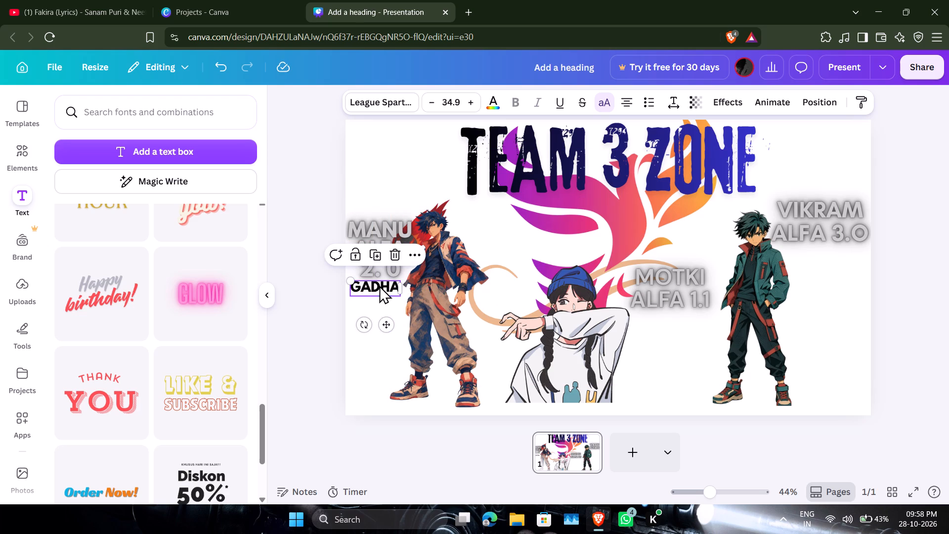
Open the "GADHA" text for editing with the cursor placed before its first letter.
left_click(379, 285)
left_click(357, 285)
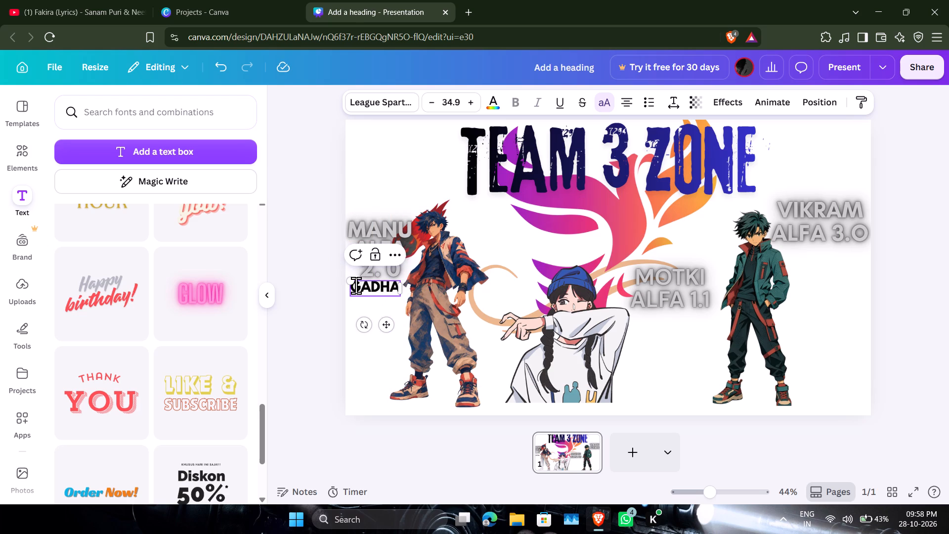
left_click(354, 285)
left_click(350, 286)
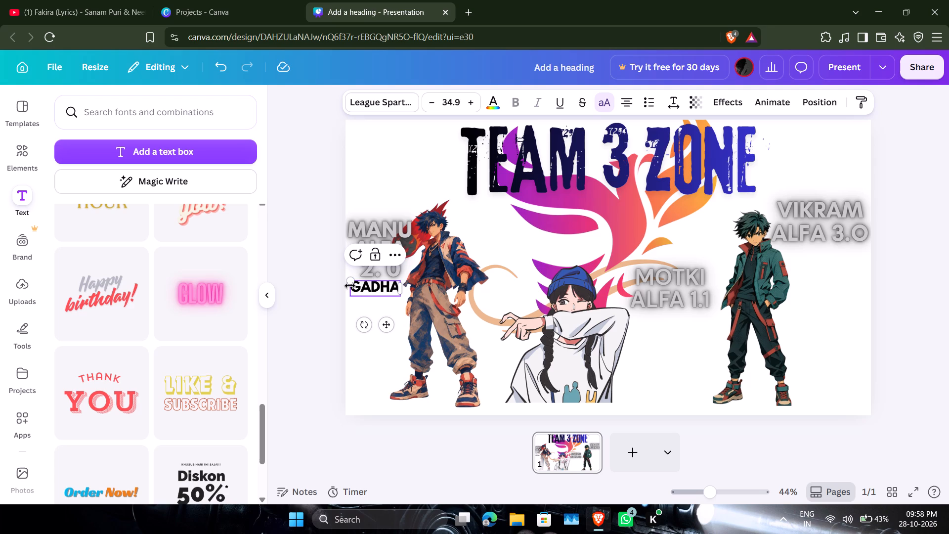
left_click(345, 288)
left_click(352, 287)
key("ctrl+bracketleft")
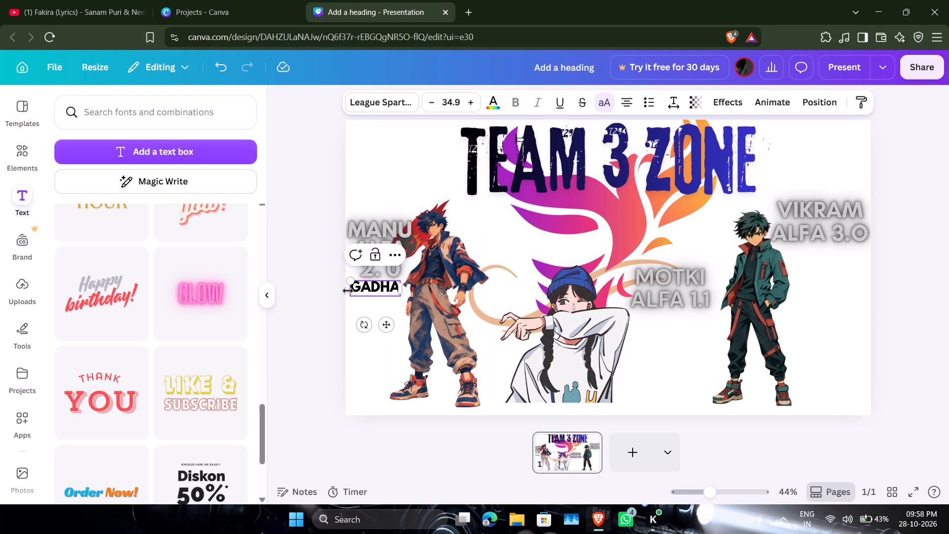
left_click(354, 289)
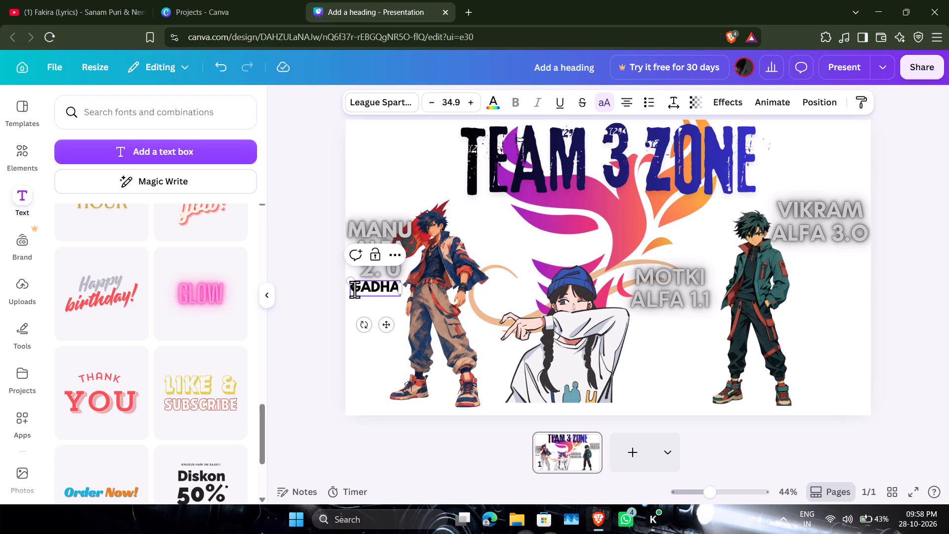
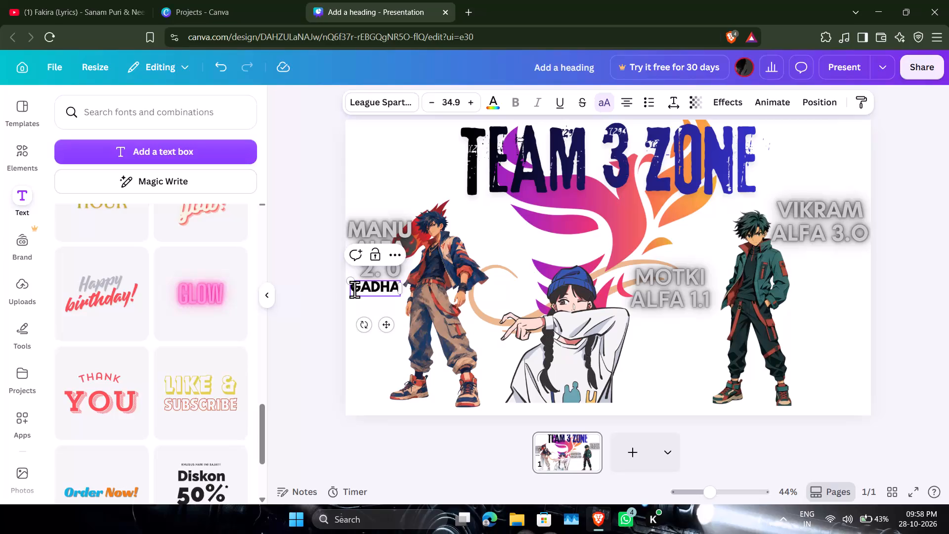
Enclose the "GADHA" text in square brackets and widen its text box so "[GADHA]" fits on one line.
key("ctrl+bracketleft")
key("bracketleft")
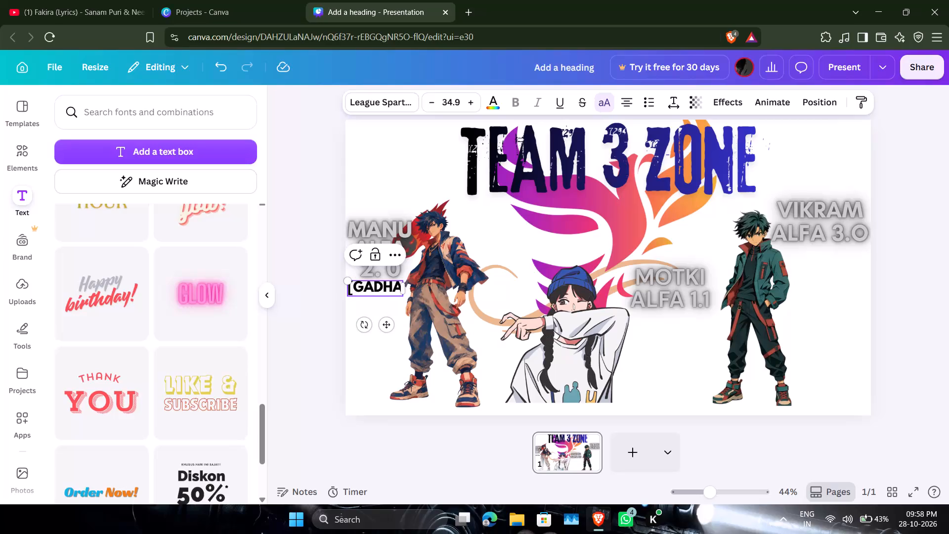
left_click(401, 285)
key("bracketright")
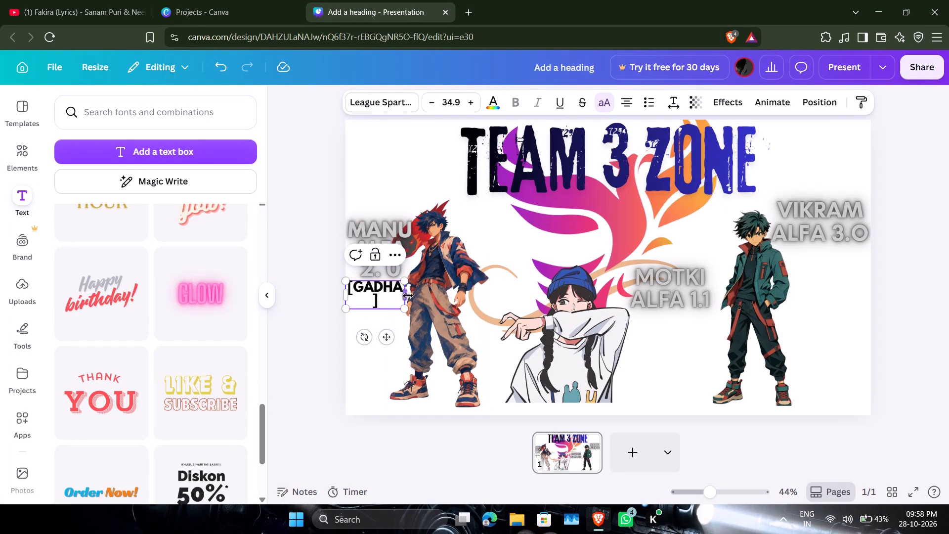
left_click_drag(409, 296, 418, 296)
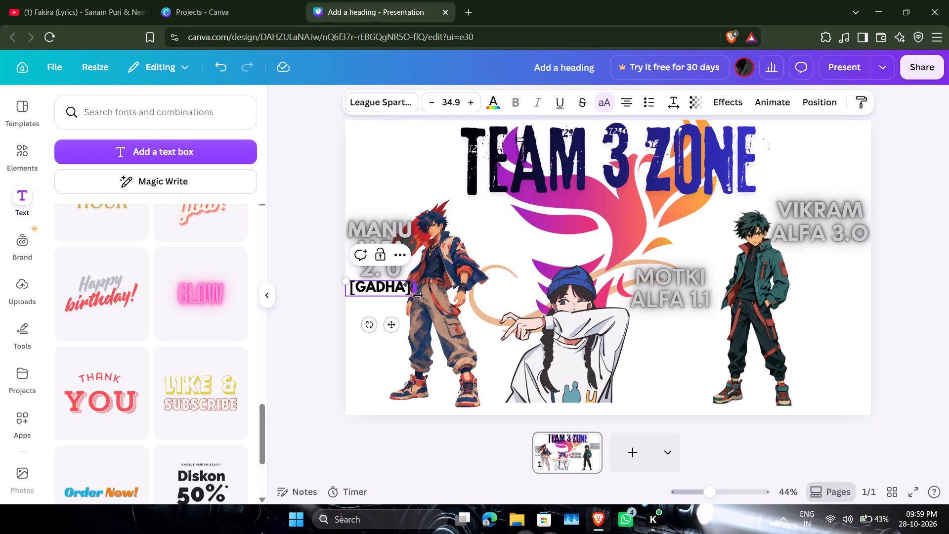
Move the "[GADHA]" text directly above the "MANU ALFA 2.0" text, and deselect it.
left_click_drag(386, 304, 383, 311)
left_click_drag(390, 281, 387, 287)
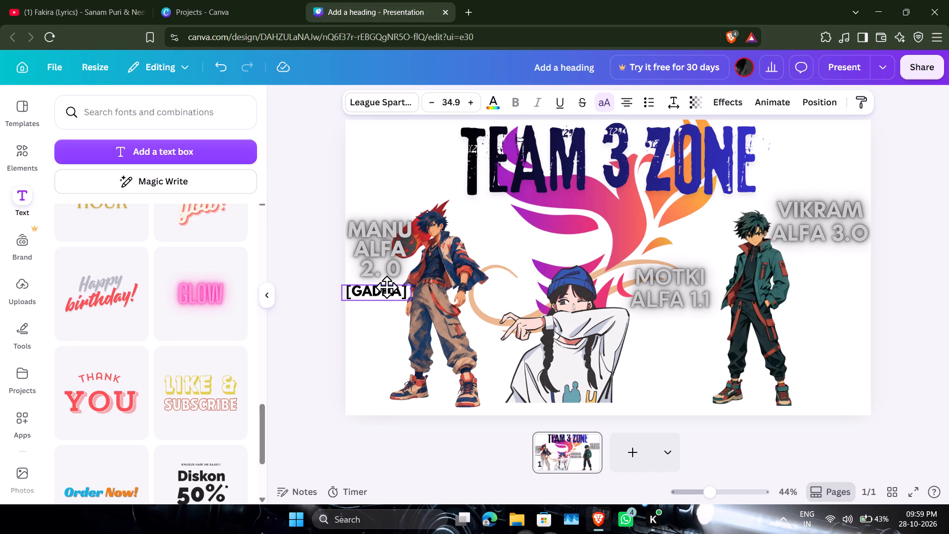
left_click_drag(387, 287, 388, 290)
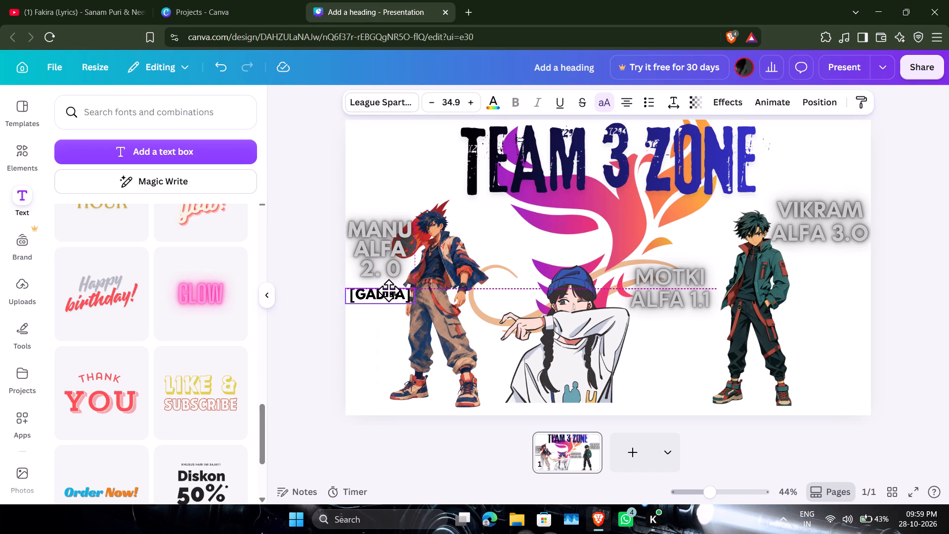
left_click_drag(388, 290, 392, 200)
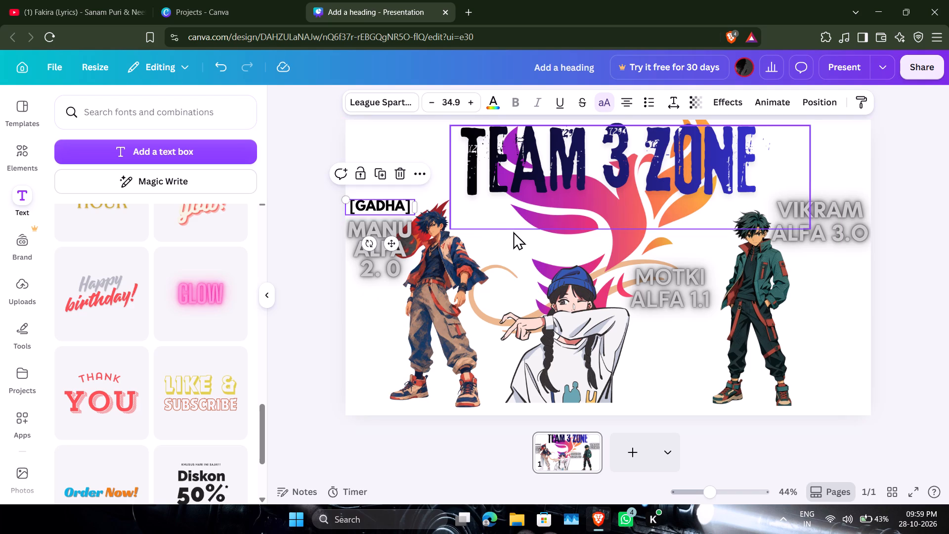
left_click(513, 231)
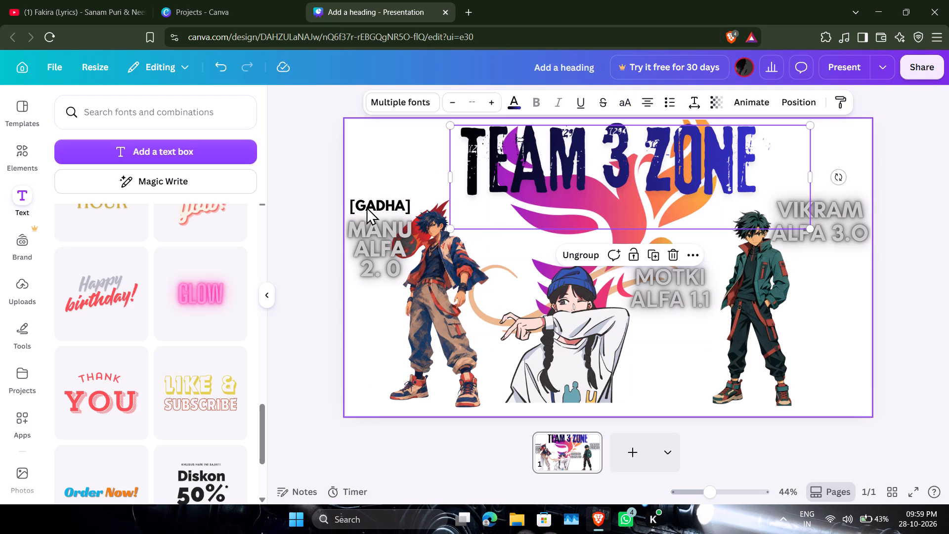
Try several solid colours on the "[GADHA]" text, settling on the black-to-dark-blue default gradient.
left_click(411, 205)
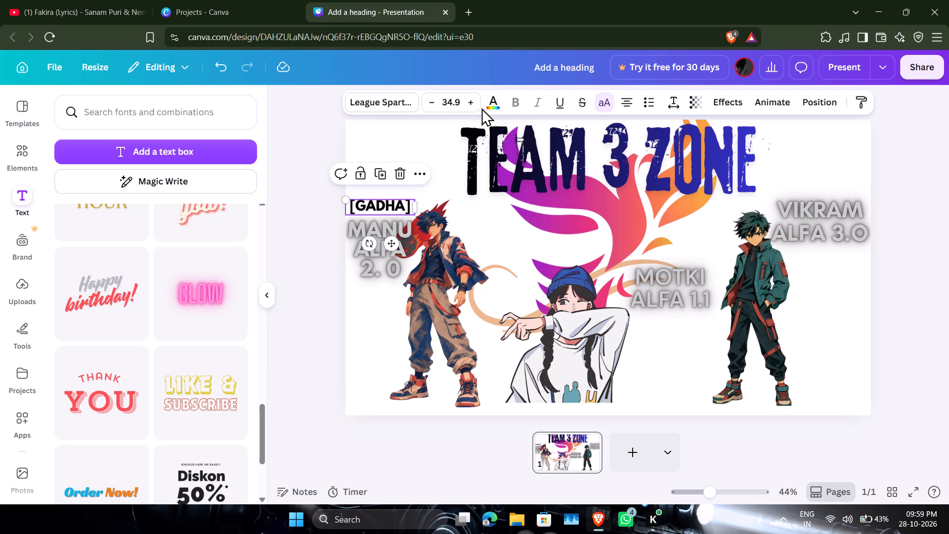
left_click(493, 106)
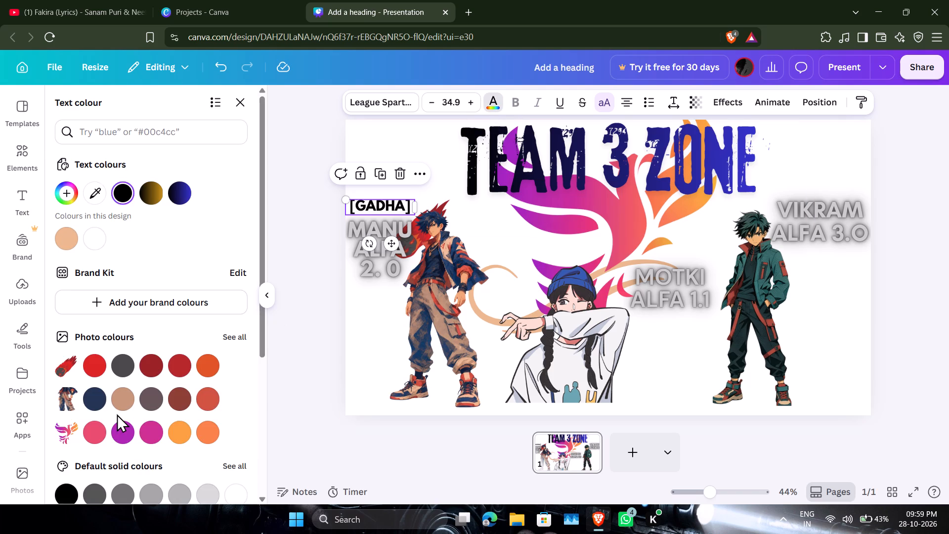
scroll(117, 414, "down", 3)
left_click(129, 343)
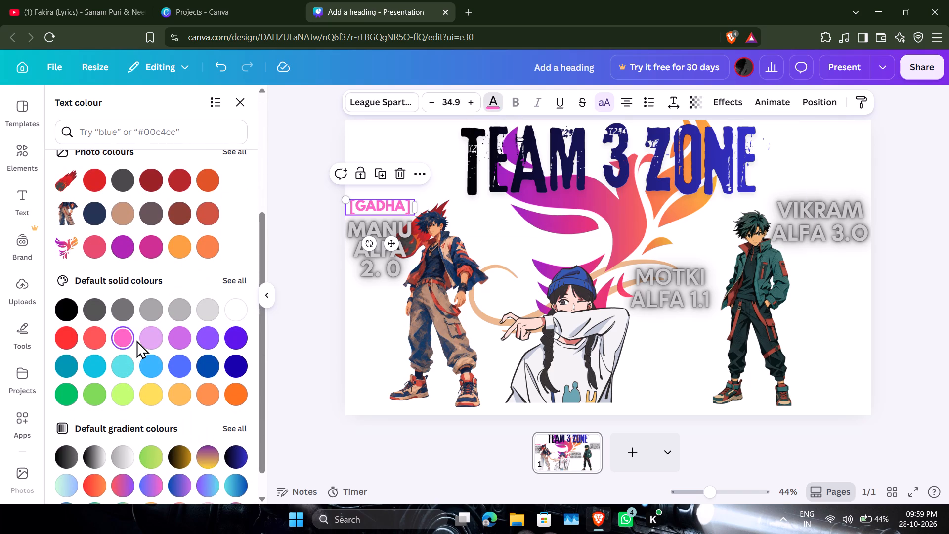
left_click(136, 340)
left_click(163, 340)
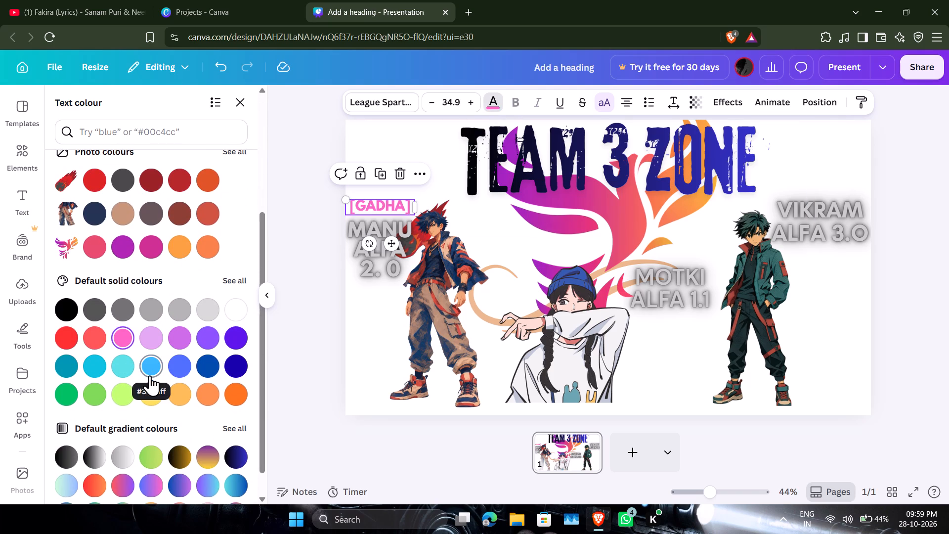
left_click(152, 372)
left_click(173, 367)
left_click(191, 367)
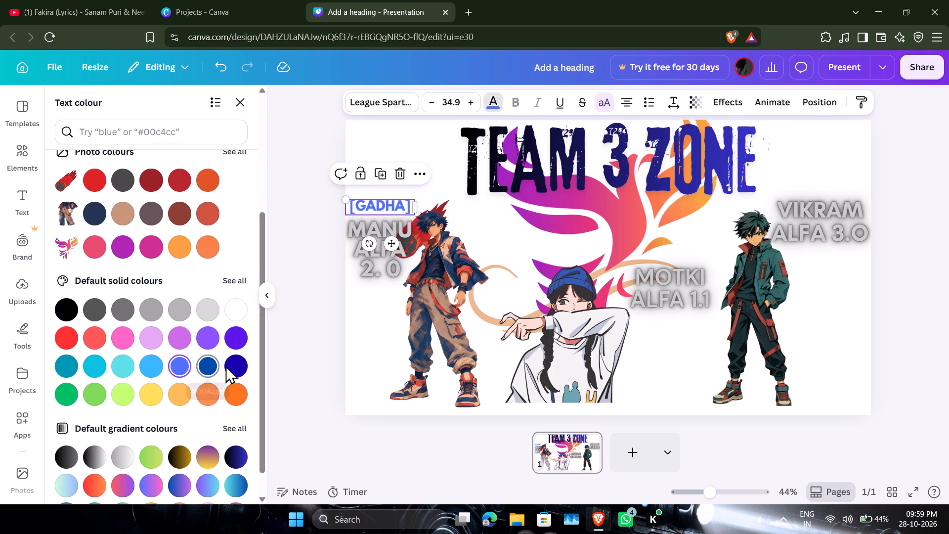
left_click(237, 367)
left_click(235, 344)
scroll(208, 376, "down", 2)
left_click(204, 424)
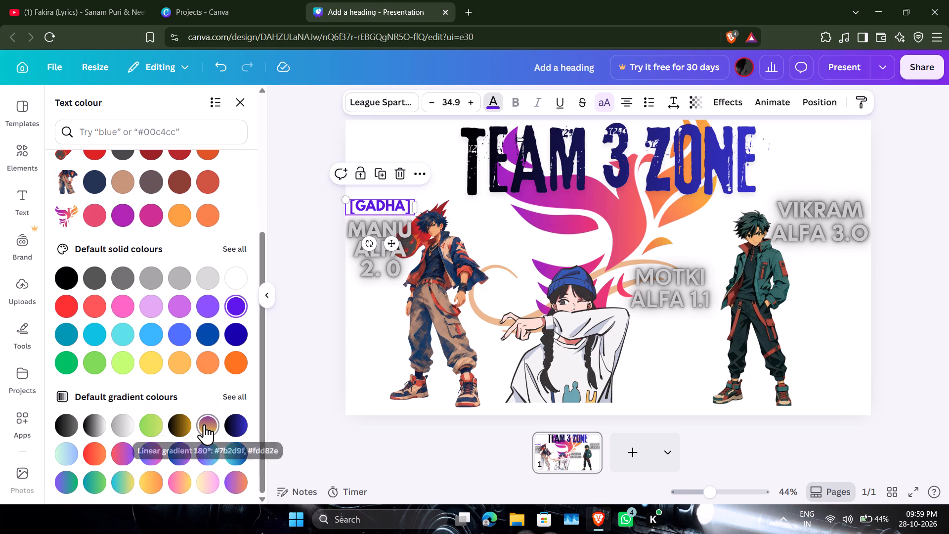
left_click(225, 425)
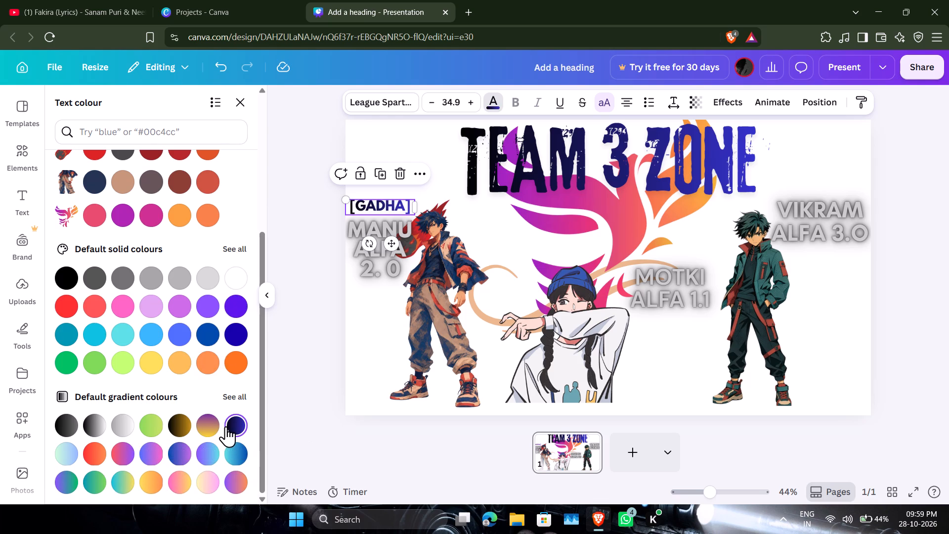
left_click(524, 235)
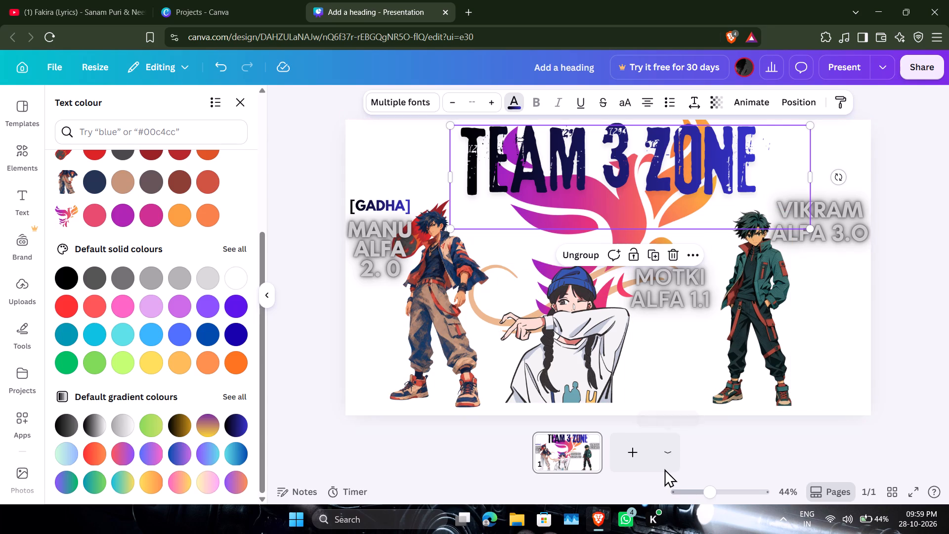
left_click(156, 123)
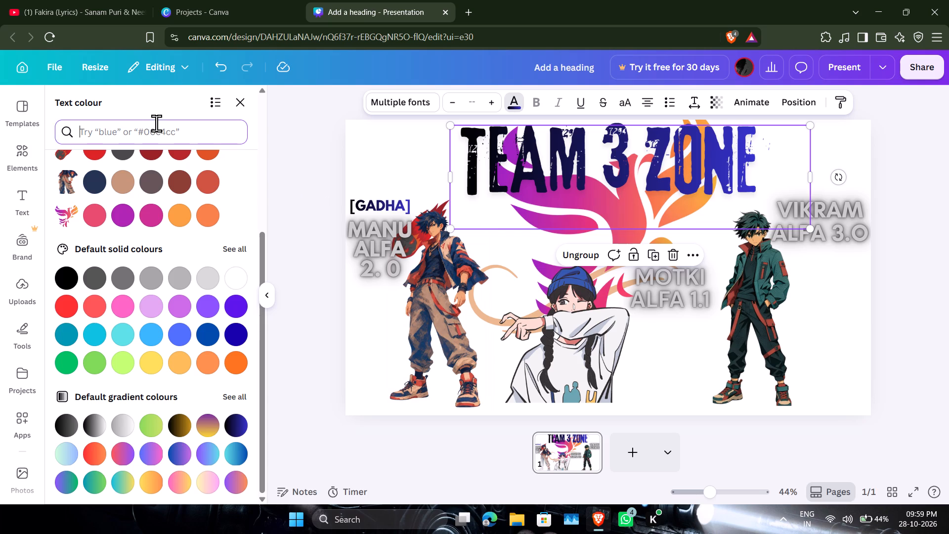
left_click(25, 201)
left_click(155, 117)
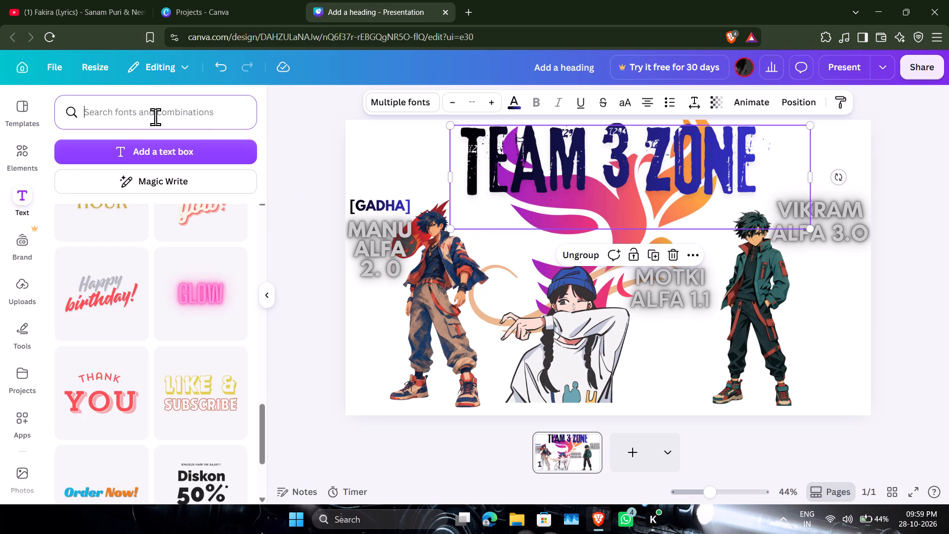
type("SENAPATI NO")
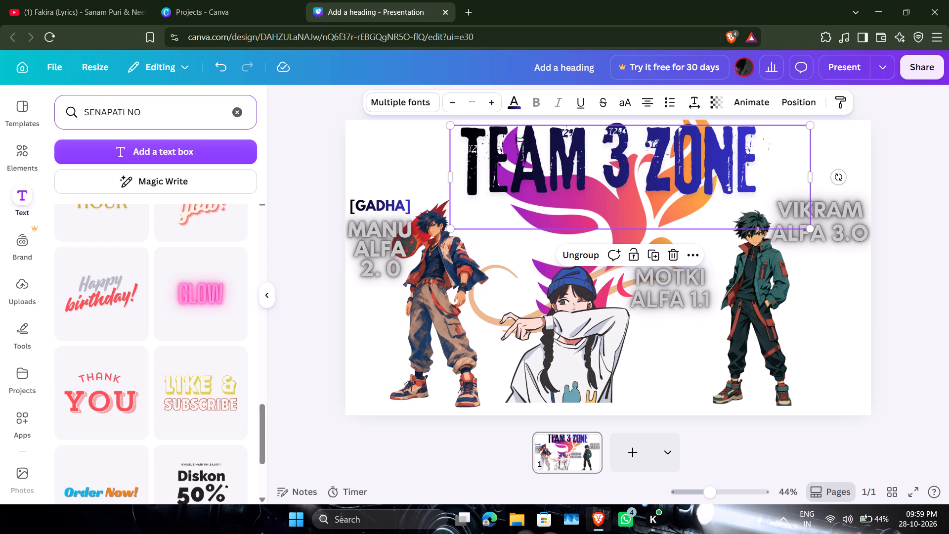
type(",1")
Move the empty text box in the title group beneath "TEAM 3 ZONE" and enter "SENAPATI NO,1" in it.
left_click(554, 171)
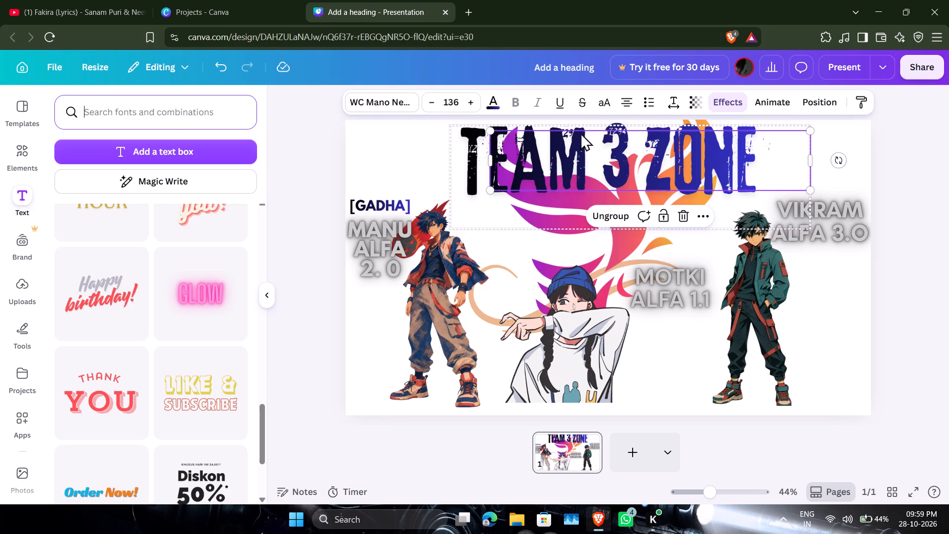
left_click_drag(618, 145, 585, 216)
left_click(622, 233)
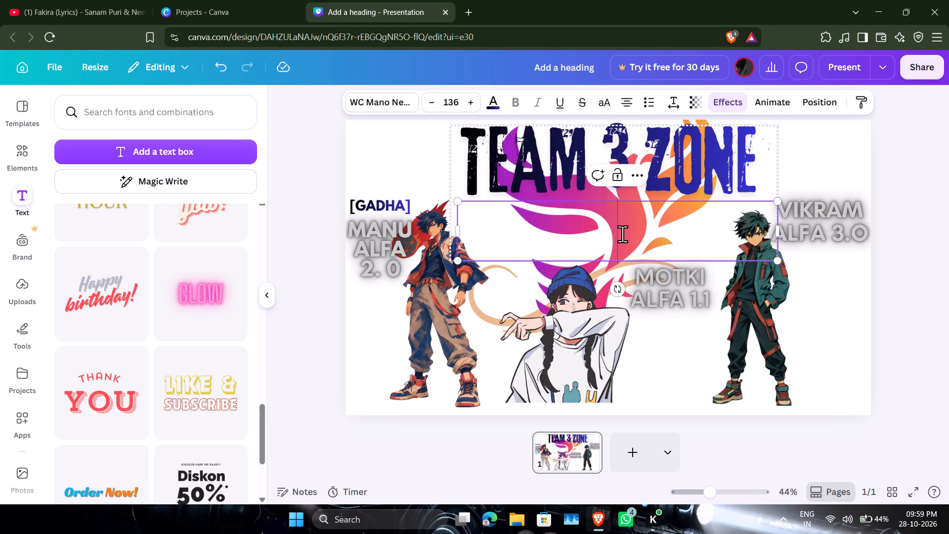
type("SENAPATI NO,1")
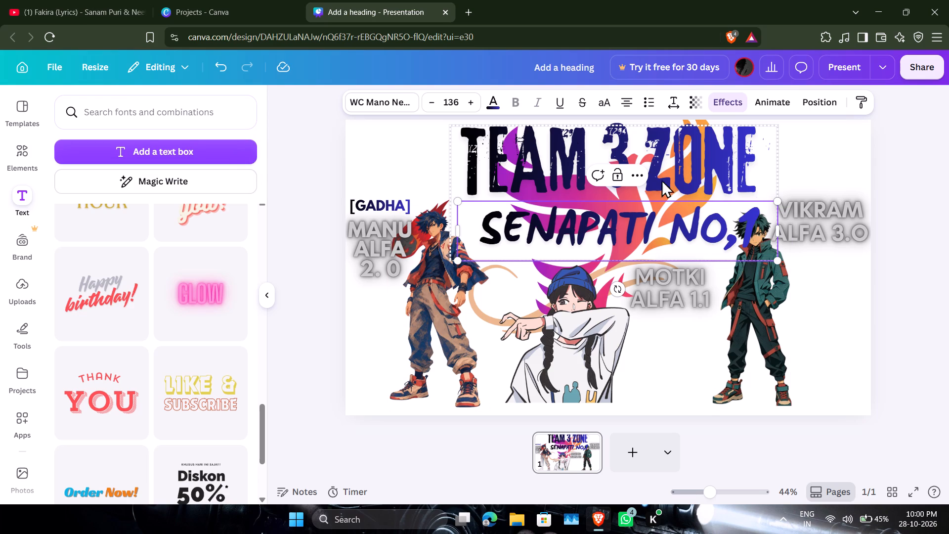
Set the "SENAPATI NO,1" text in Glacial Indifference and shrink it to a font size of about 43.6.
left_click(386, 102)
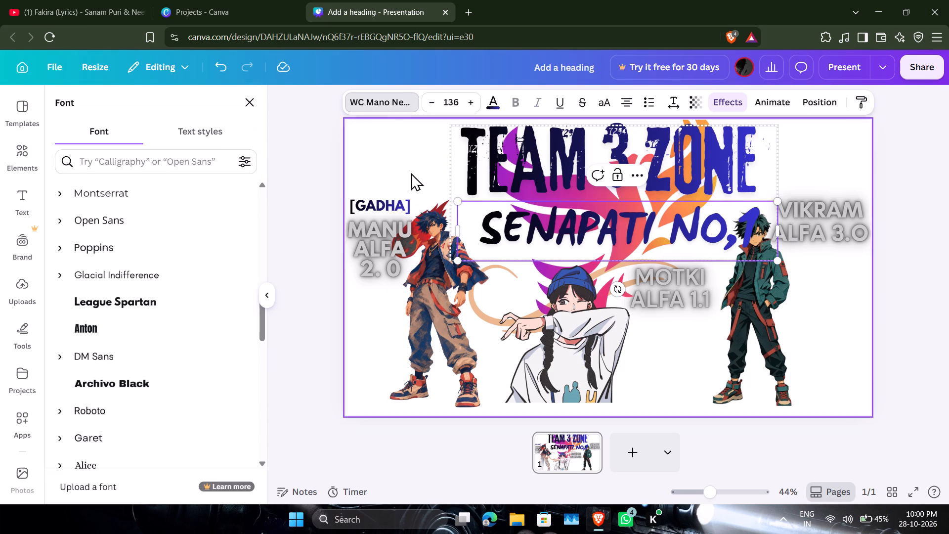
scroll(175, 289, "down", 1)
left_click(174, 219)
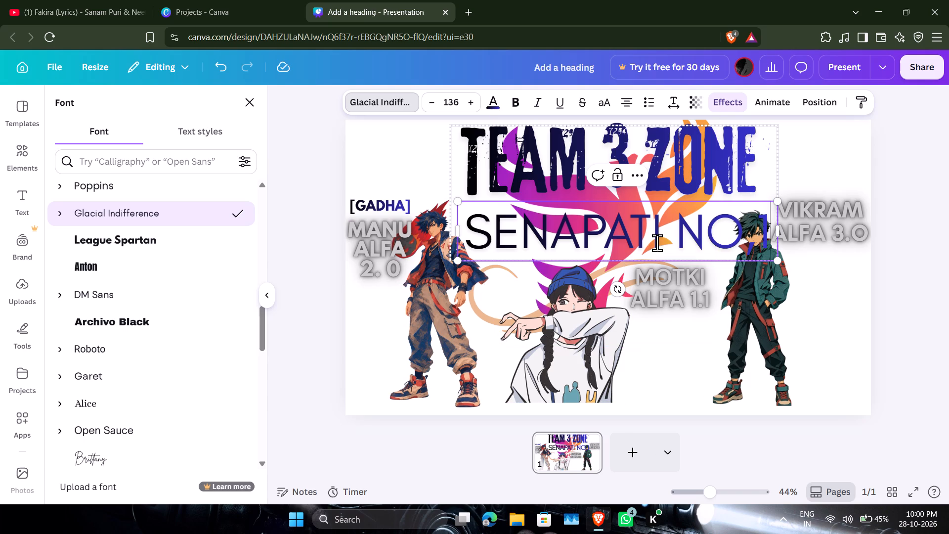
left_click_drag(776, 262, 649, 251)
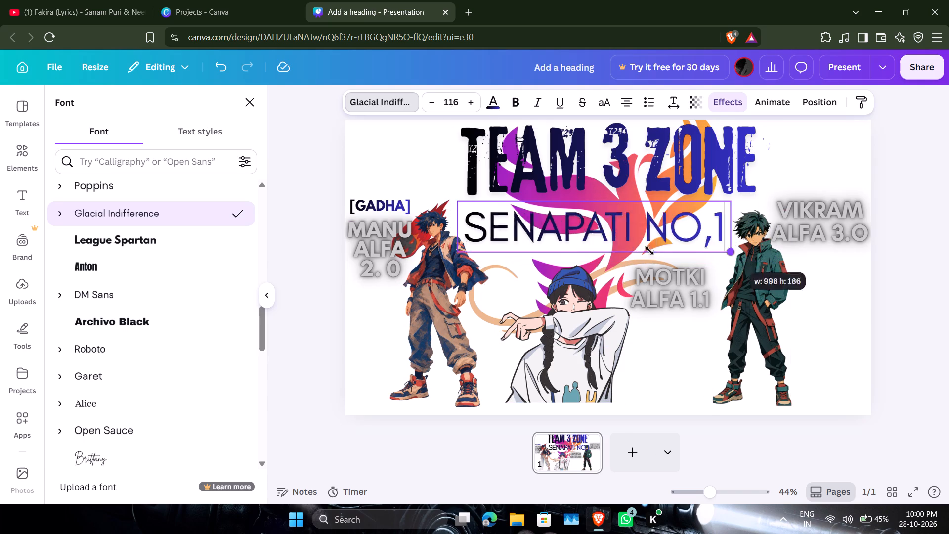
left_click_drag(649, 251, 554, 248)
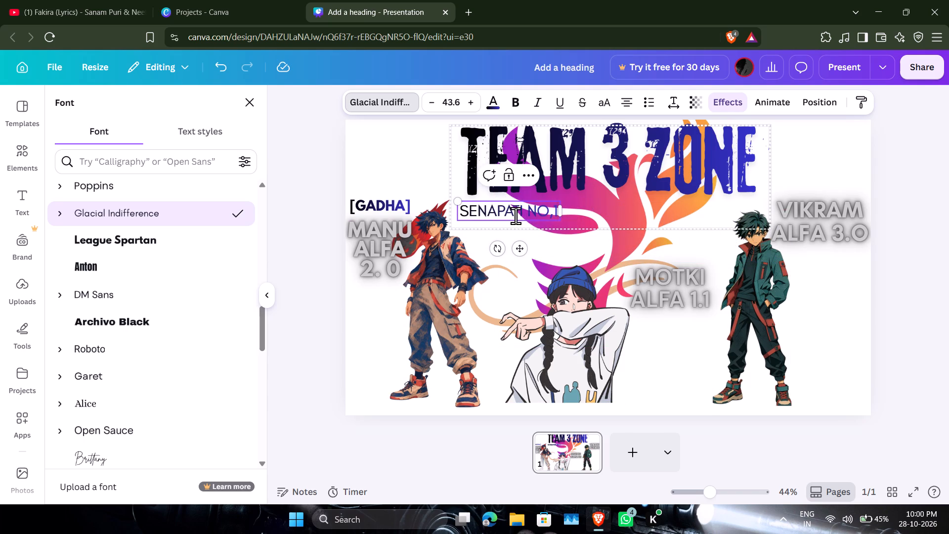
Nudge the "TEAM 3 ZONE" title slightly toward the upper-left corner of the page.
left_click_drag(532, 227, 530, 228)
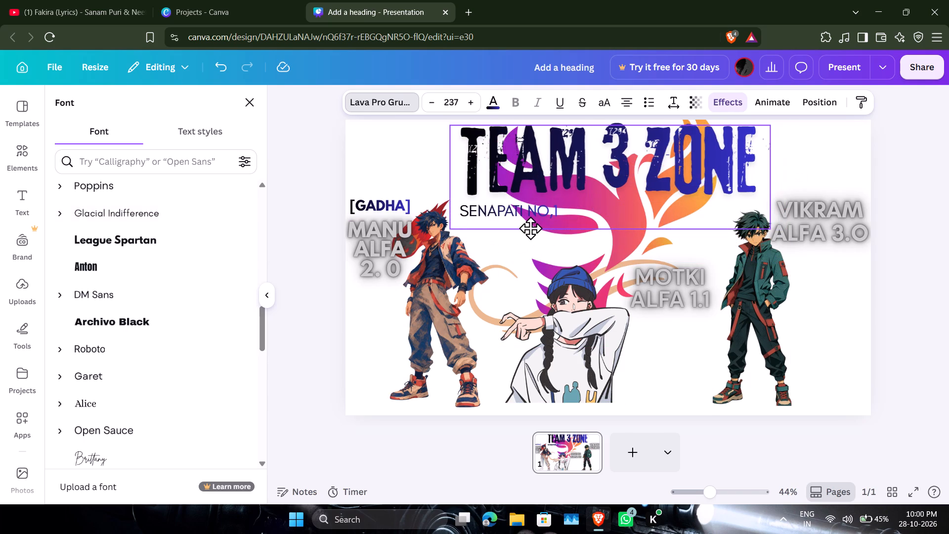
left_click_drag(530, 228, 528, 224)
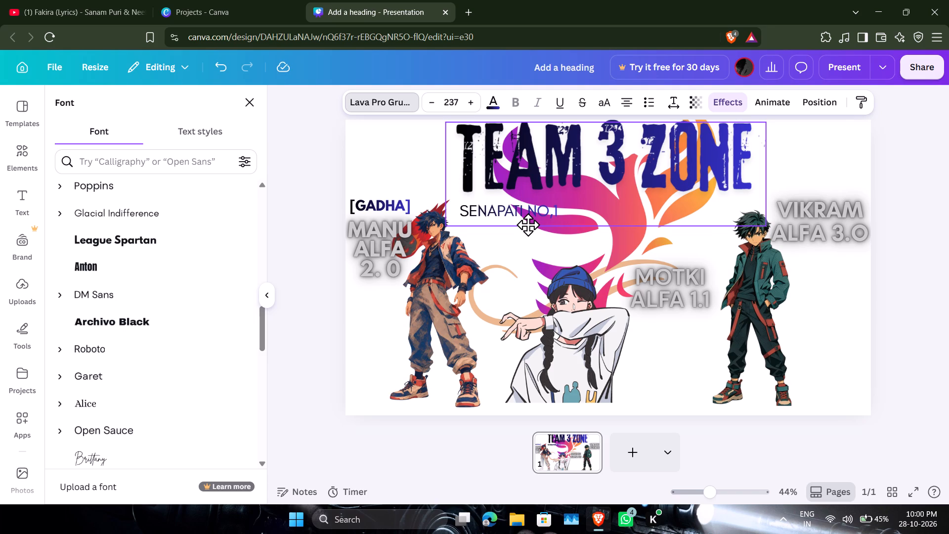
left_click_drag(528, 224, 525, 226)
Move the "SENAPATI NO,1" text directly above the "VIKRAM ALFA 3.0" text.
left_click(527, 213)
left_click_drag(539, 207, 572, 207)
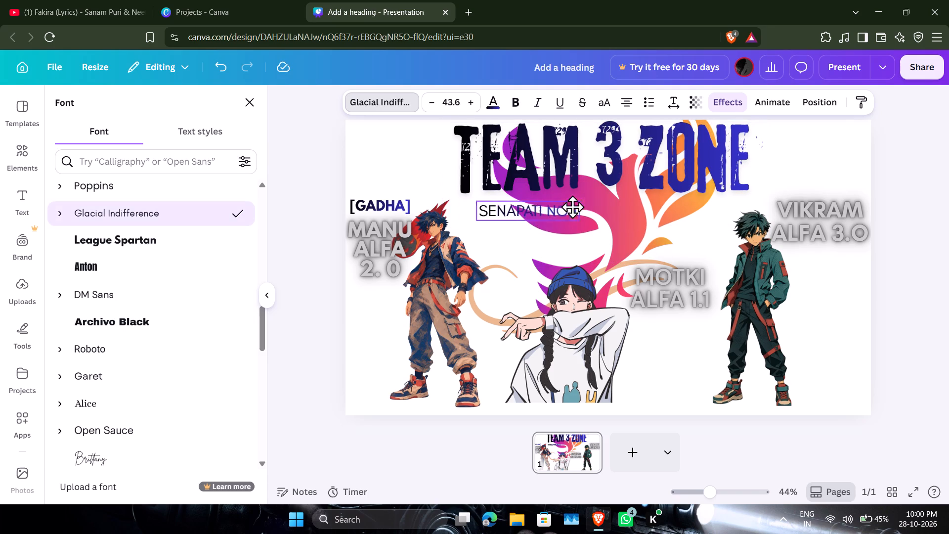
left_click_drag(572, 207, 849, 185)
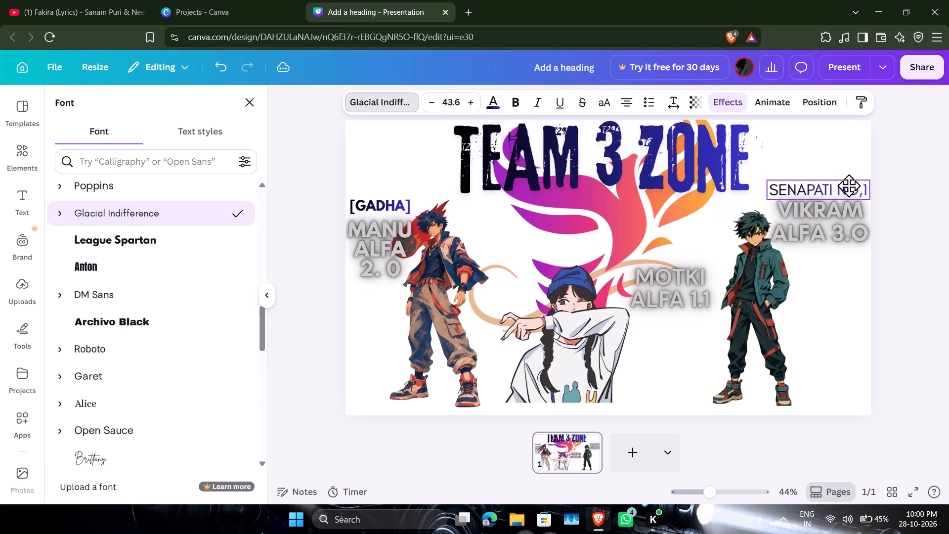
left_click_drag(849, 185, 847, 184)
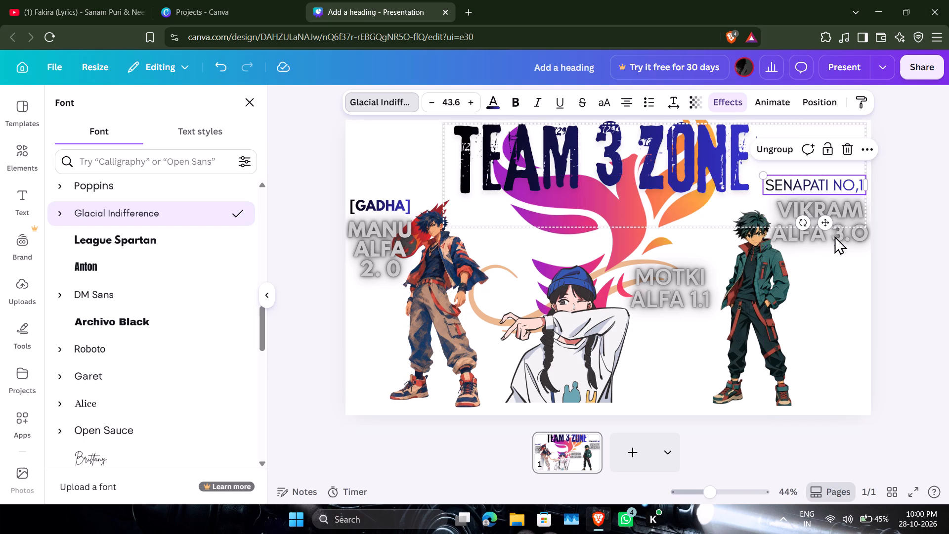
Enclose the "SENAPATI NO,1" text in square brackets and widen its box so the caption fits on one line.
left_click(768, 184)
left_click(767, 184)
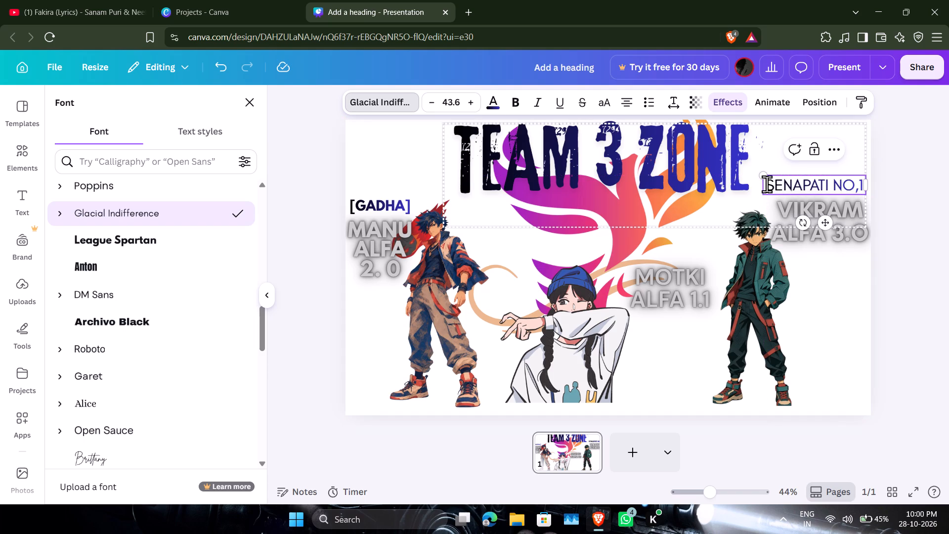
key("bracketleft")
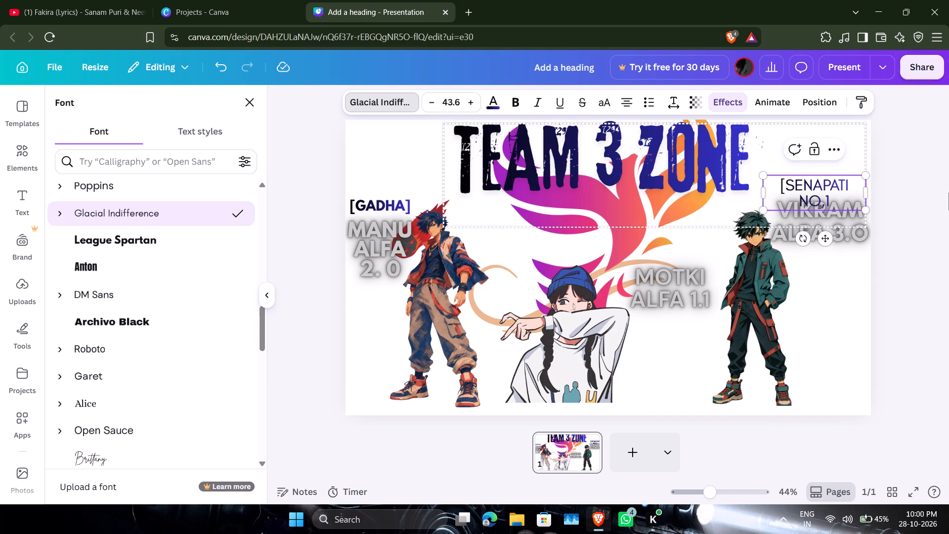
left_click(842, 199)
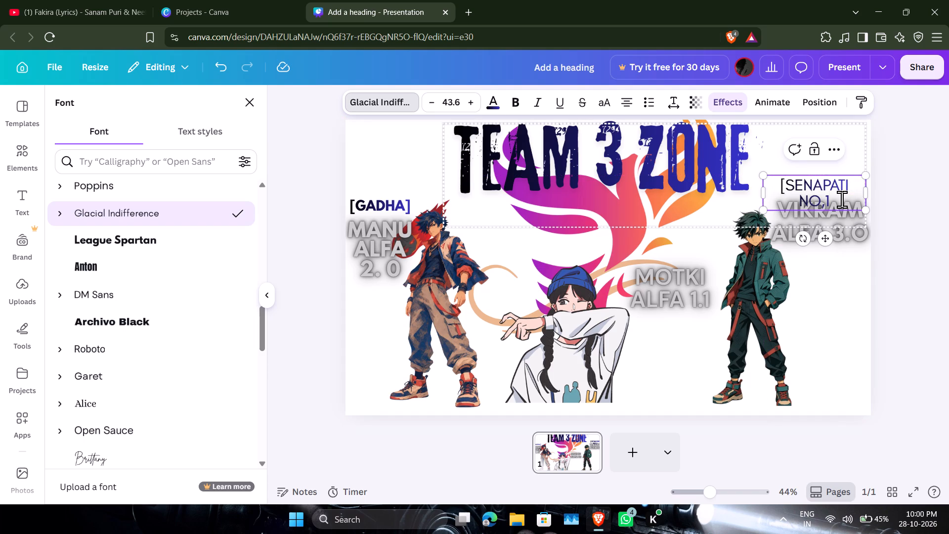
left_click(842, 199)
key("bracketright")
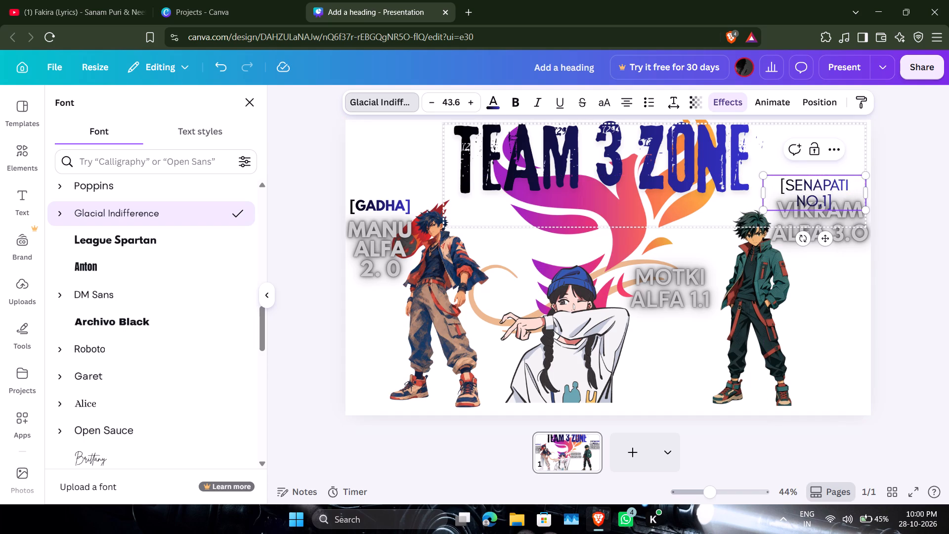
left_click_drag(867, 193, 869, 193)
left_click_drag(869, 193, 886, 189)
Shift the "[SENAPATI NO,1]" caption slightly left so it sits fully inside the page edge above "VIKRAM ALFA 3.0".
left_click_drag(856, 206, 852, 209)
left_click(847, 187)
double_click(847, 180)
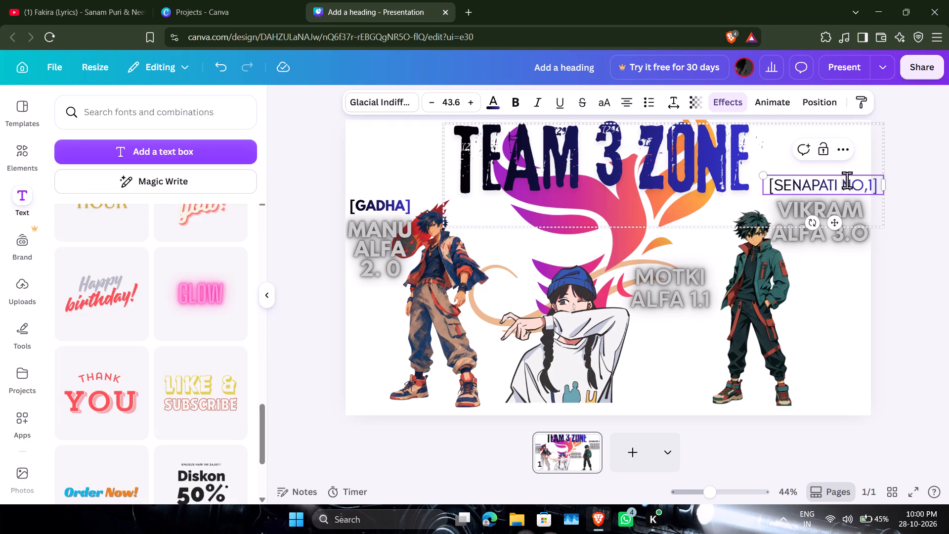
left_click_drag(856, 202, 849, 209)
left_click(904, 189)
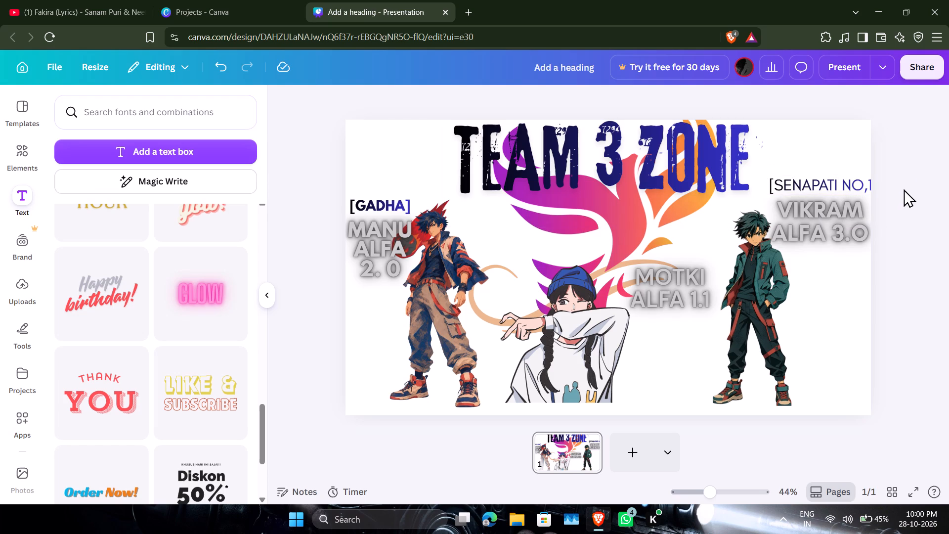
left_click(840, 187)
left_click(838, 181)
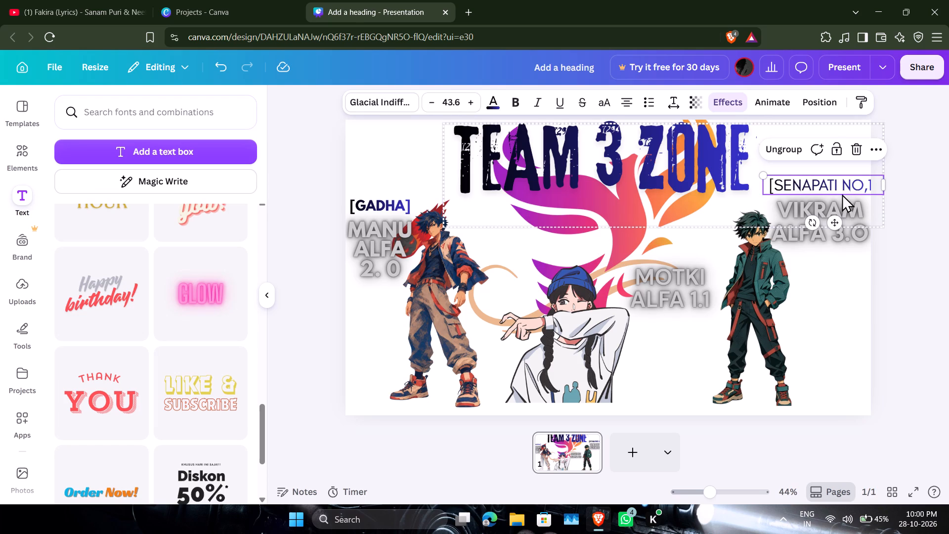
left_click_drag(833, 220, 826, 222)
left_click(920, 210)
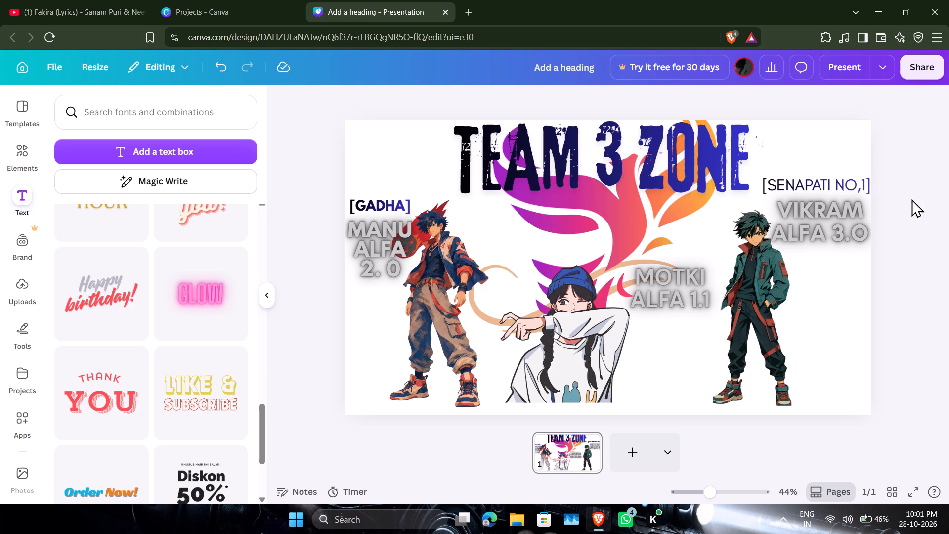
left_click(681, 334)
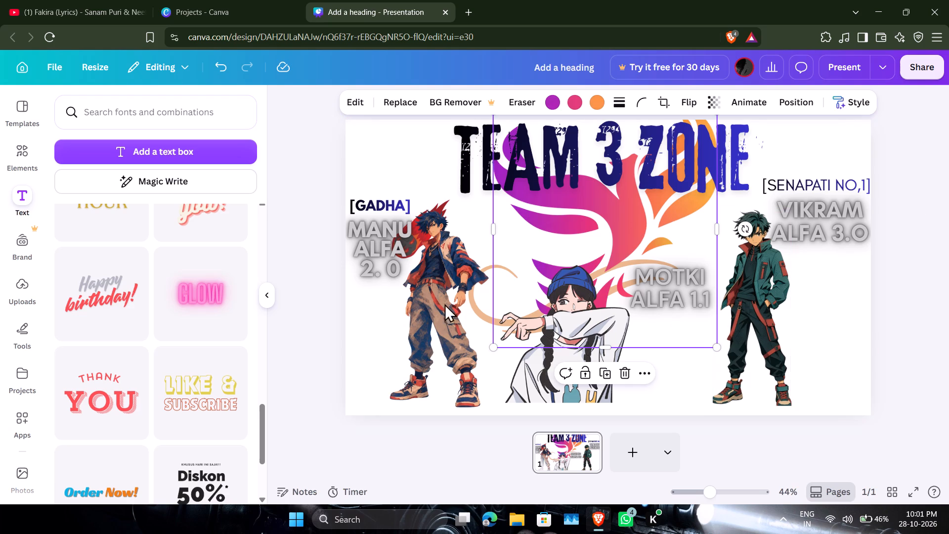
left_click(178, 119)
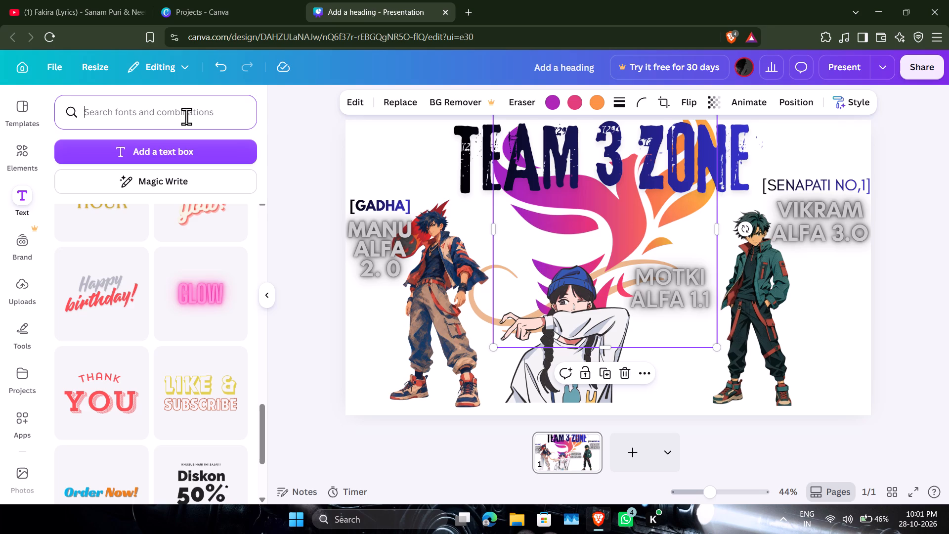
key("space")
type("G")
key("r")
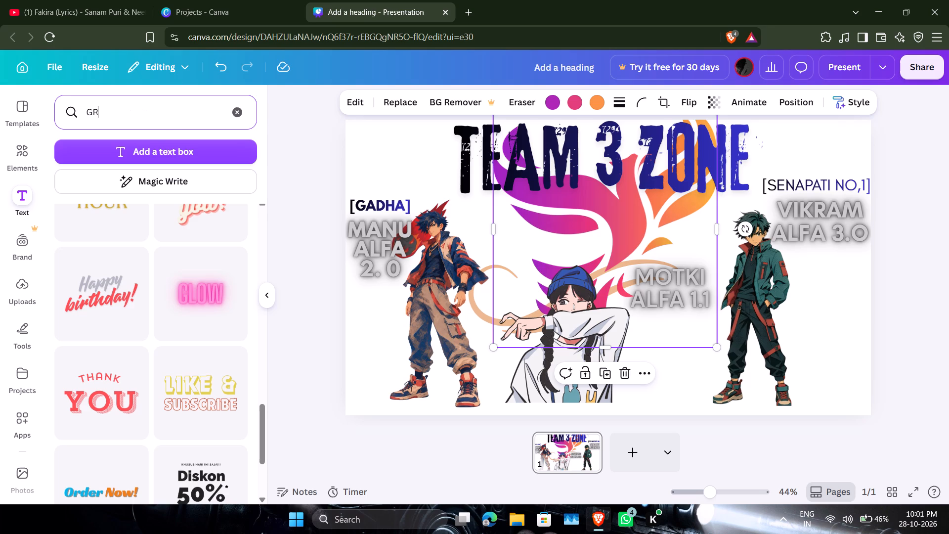
Add a new text box and replace its placeholder text with "GROUP CO0NTROLER ..HEAD{MALKIN}".
left_click(186, 156)
left_click(635, 380)
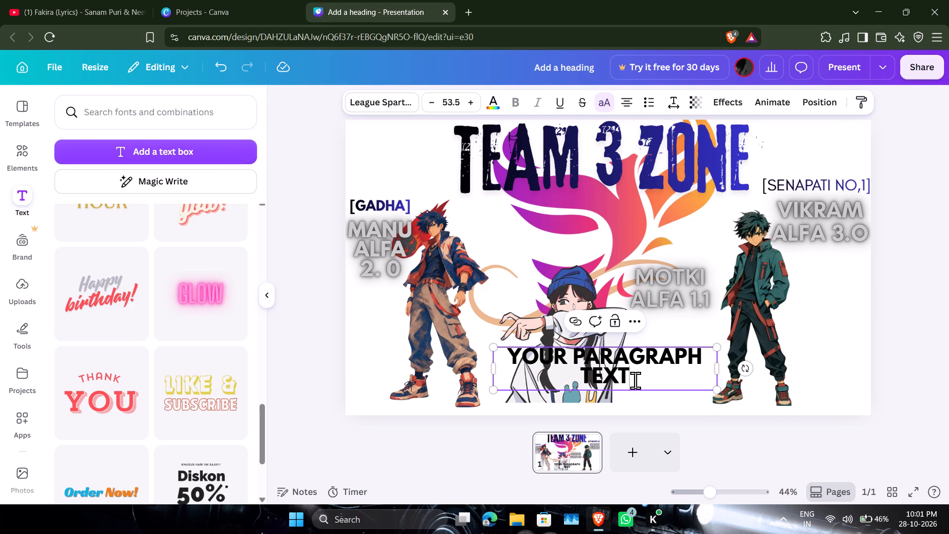
key("BackSpace")
key("BackSpace")
key("BackSpace")
key("BackSpace")
key("BackSpace")
key("BackSpace")
key("BackSpace")
key("BackSpace")
key("BackSpace")
key("BackSpace")
key("BackSpace")
key("BackSpace")
key("BackSpace")
key("BackSpace")
key("BackSpace")
key("BackSpace")
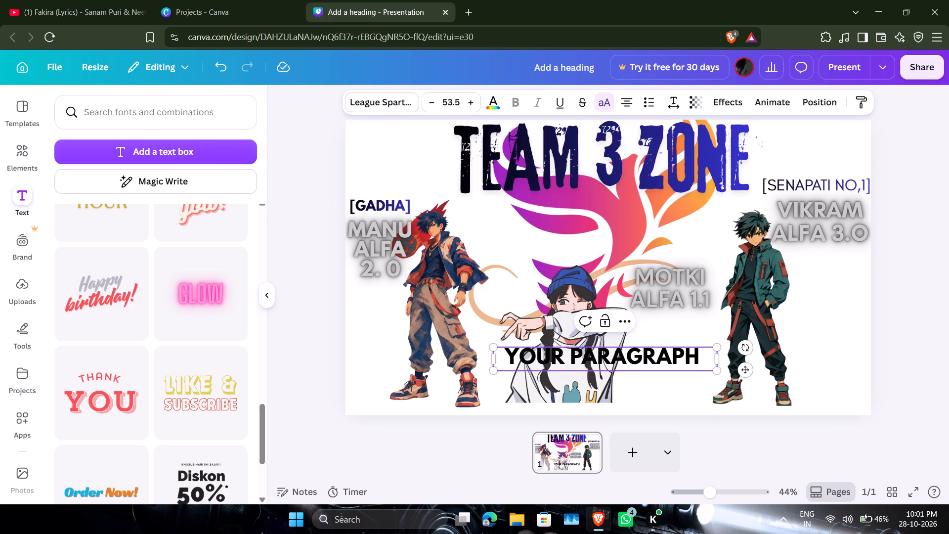
key("BackSpace")
key("BackSpace")
key("BackSpace")
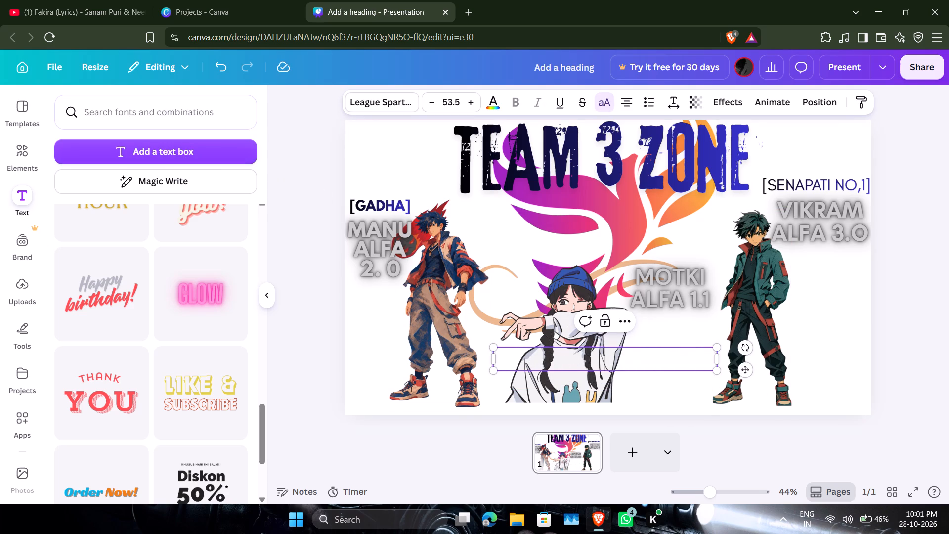
type("GROUP")
key("space")
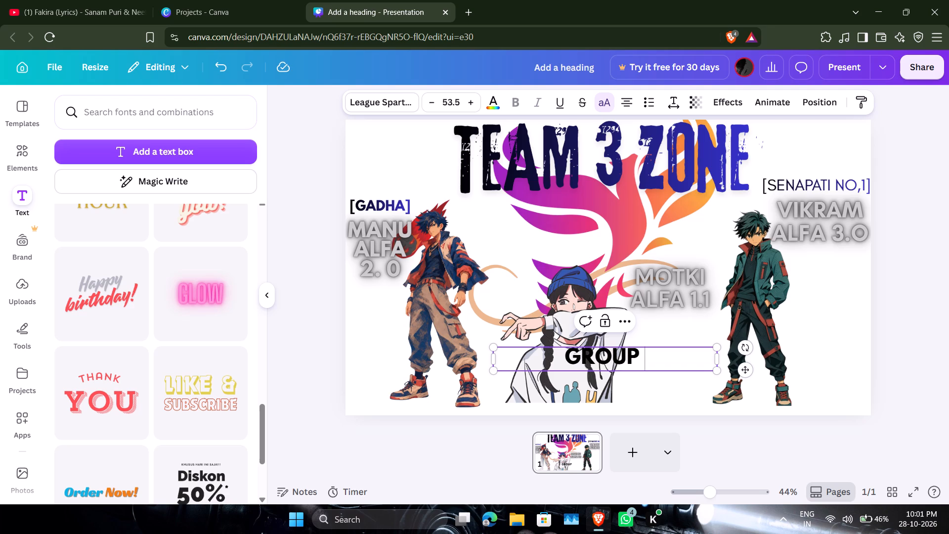
key("BackSpace")
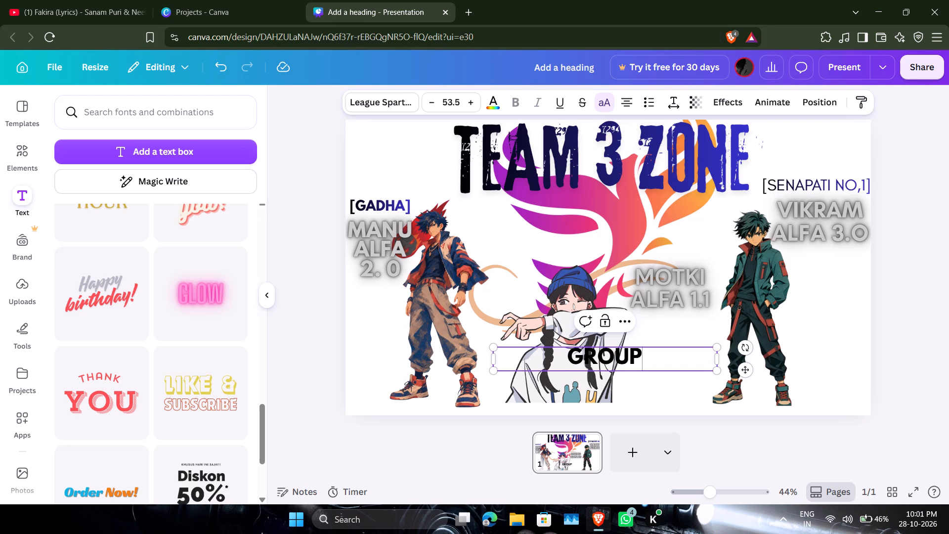
key("space")
type("CO0NTROLER")
key("space")
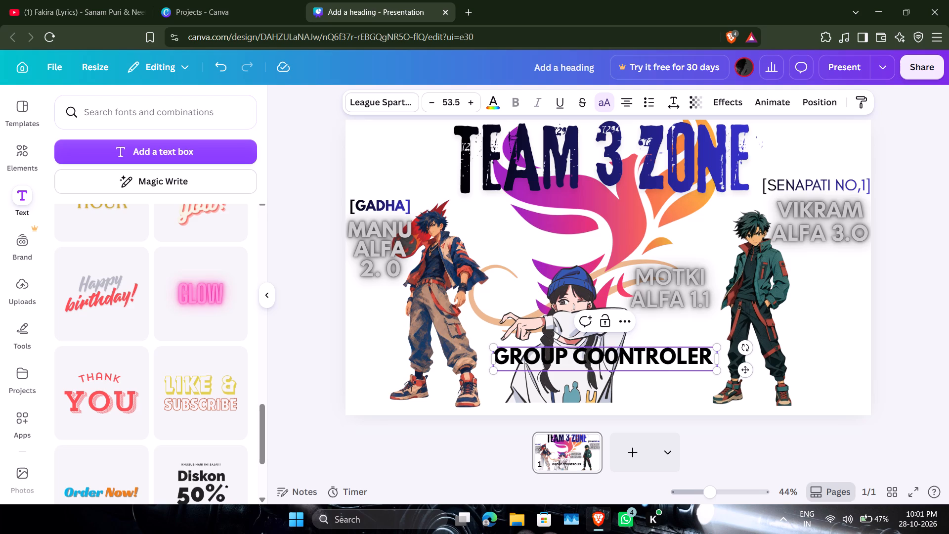
key("period")
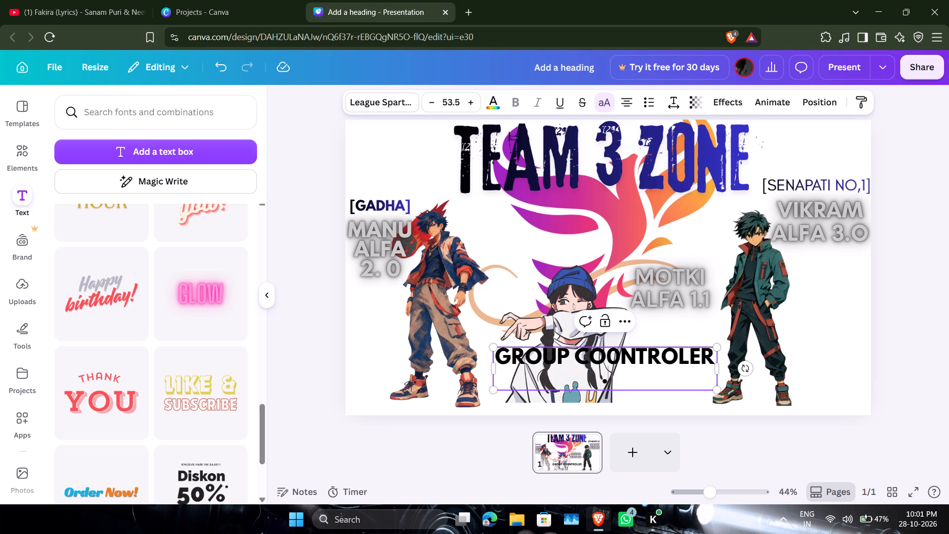
key("period")
type("HEAD")
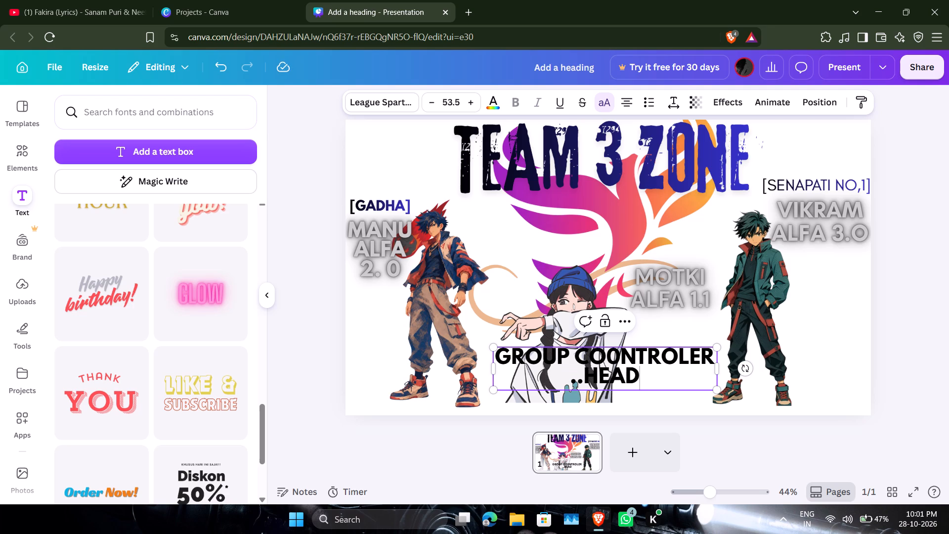
key("shift+braceleft")
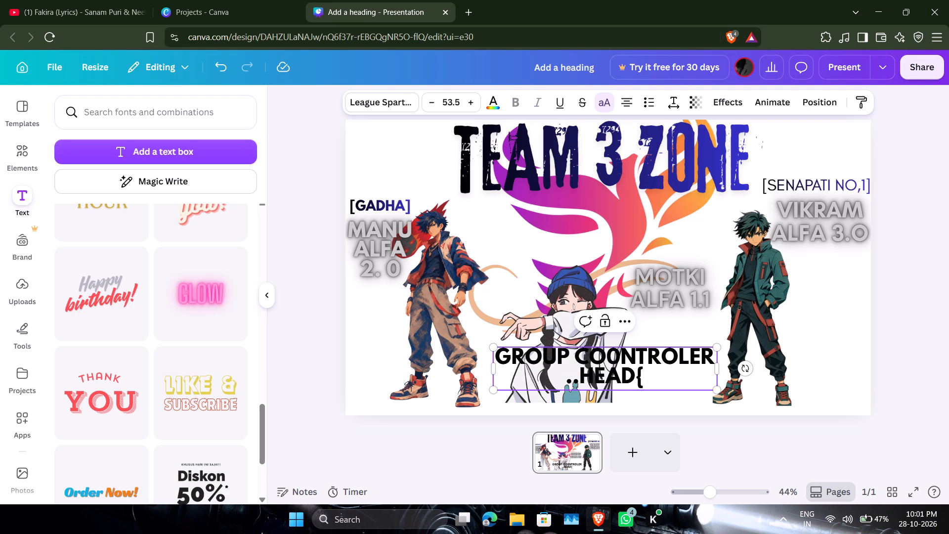
type("MALKIN")
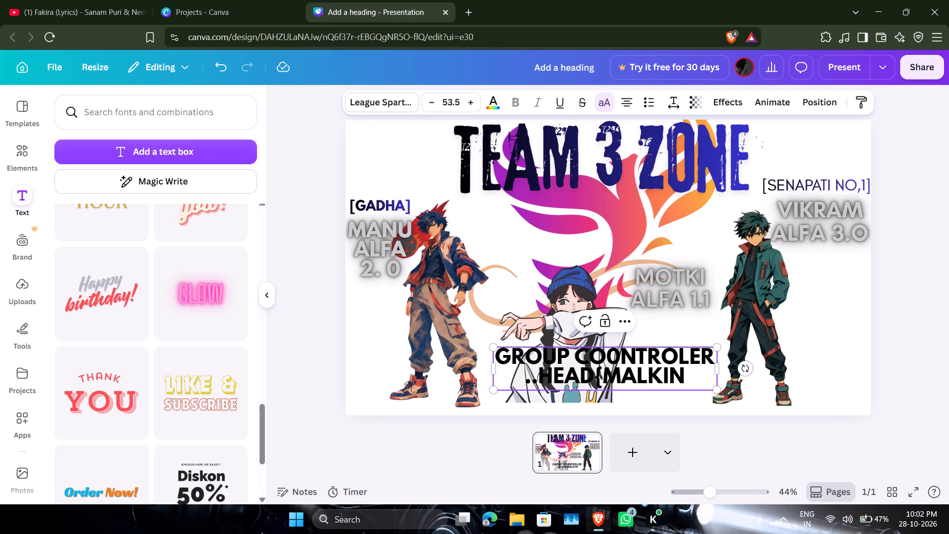
key("shift+braceright")
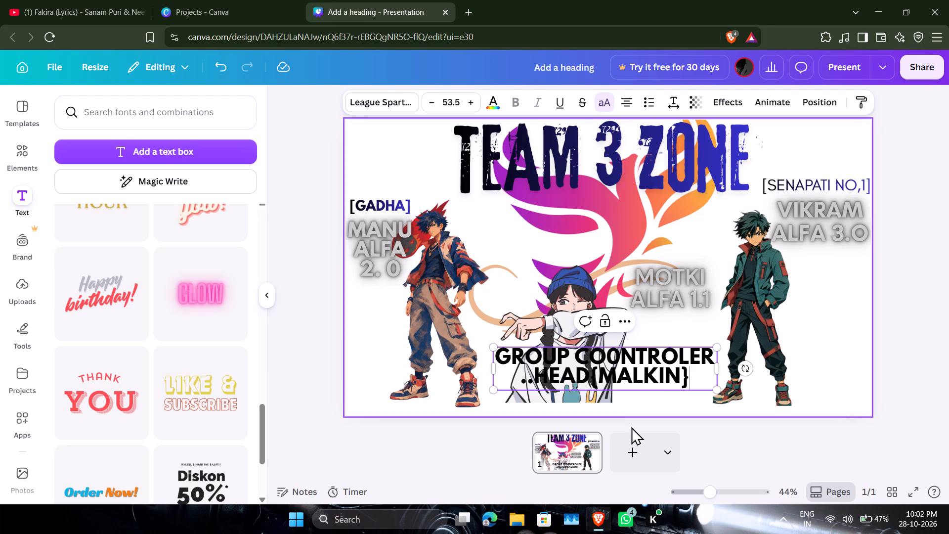
Shrink the "GROUP CO0NTROLER ..HEAD{MALKIN}" text to a font size of about 24.7.
left_click_drag(716, 387, 629, 366)
left_click_drag(658, 369, 719, 346)
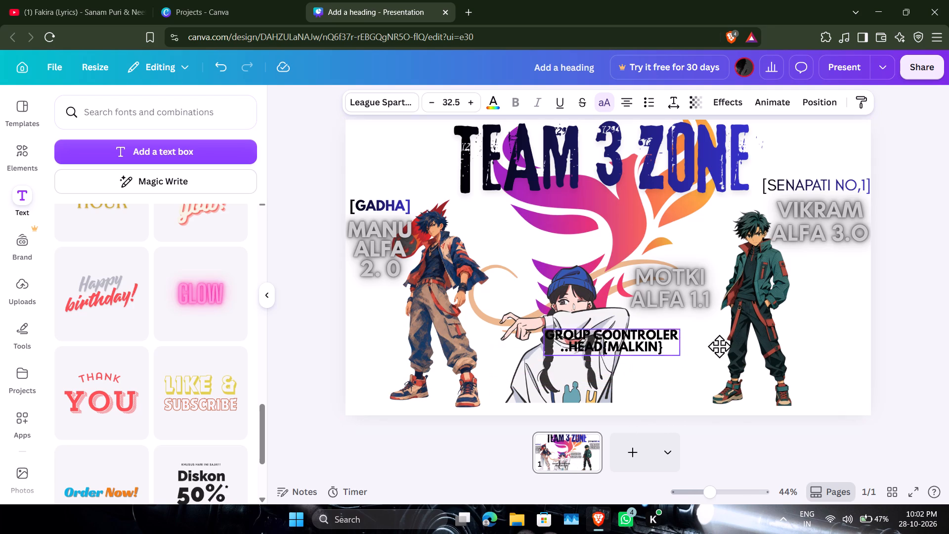
left_click_drag(719, 346, 762, 344)
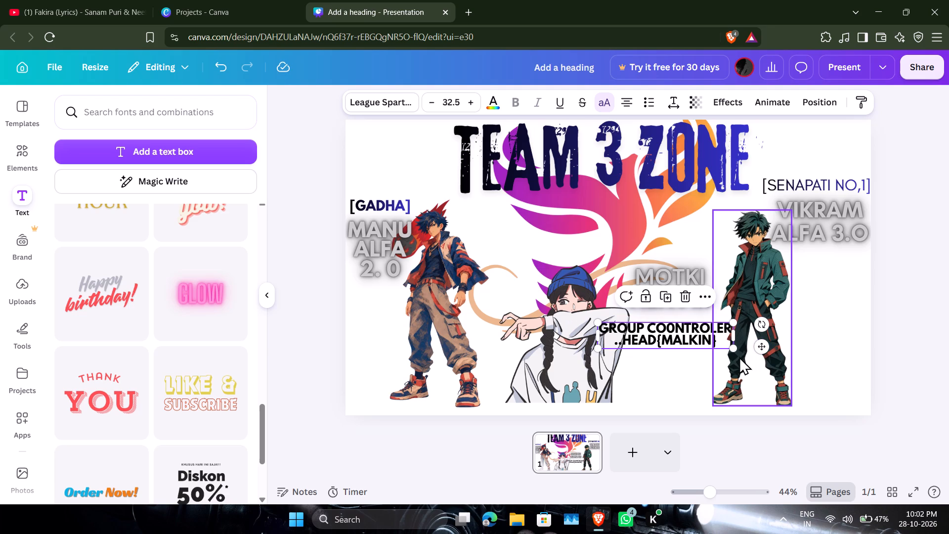
left_click_drag(733, 353, 700, 352)
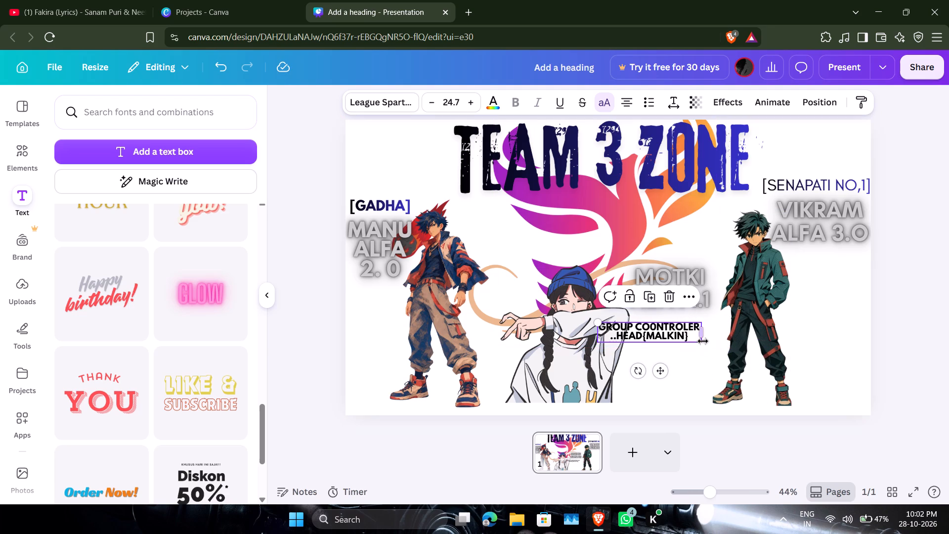
Move the "GROUP CO0NTROLER ..HEAD{MALKIN}" text directly above the "MOTKI ALFA 1.1" text.
left_click_drag(664, 368, 685, 357)
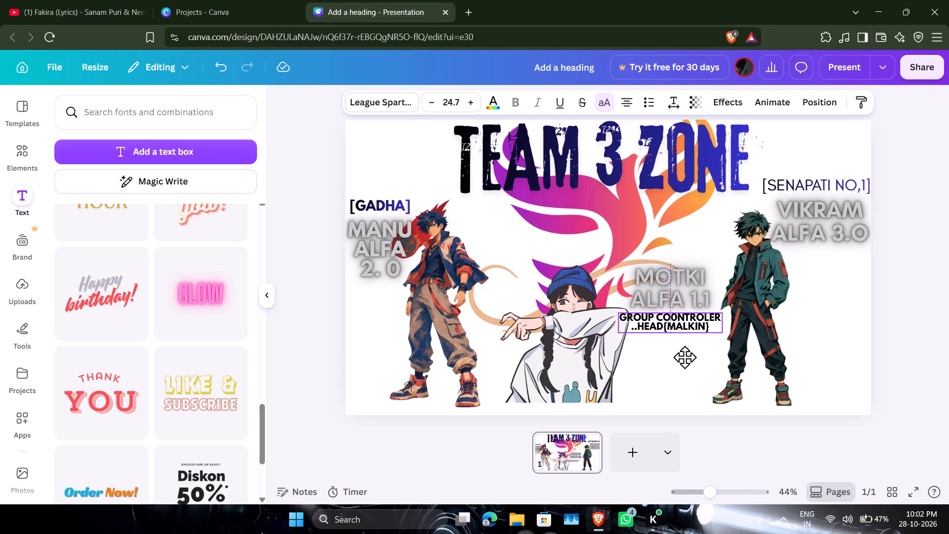
left_click_drag(685, 357, 690, 368)
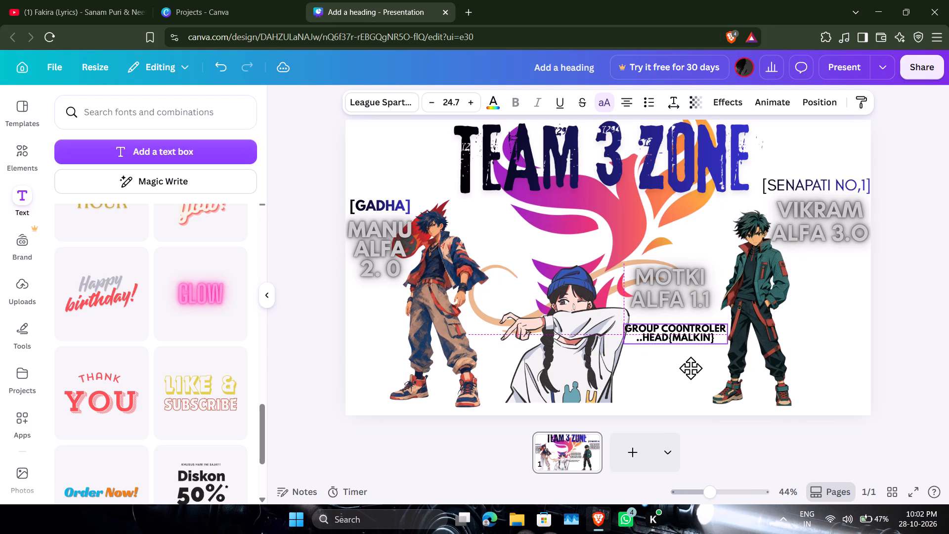
left_click_drag(690, 368, 682, 287)
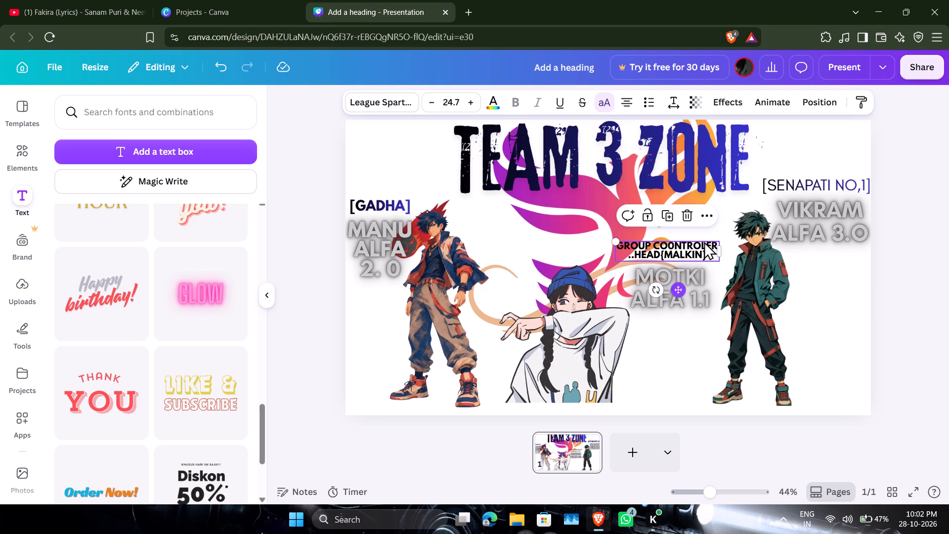
Apply the default black-to-blue gradient colour to the "GROUP CO0NTROLER ..HEAD{MALKIN}" text.
left_click(494, 103)
scroll(162, 450, "down", 2)
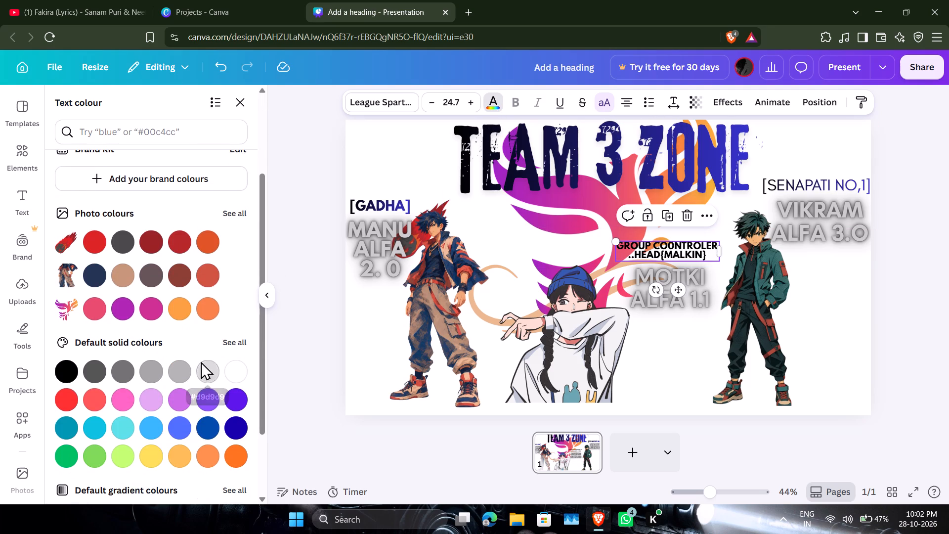
scroll(231, 416, "down", 3)
left_click(231, 416)
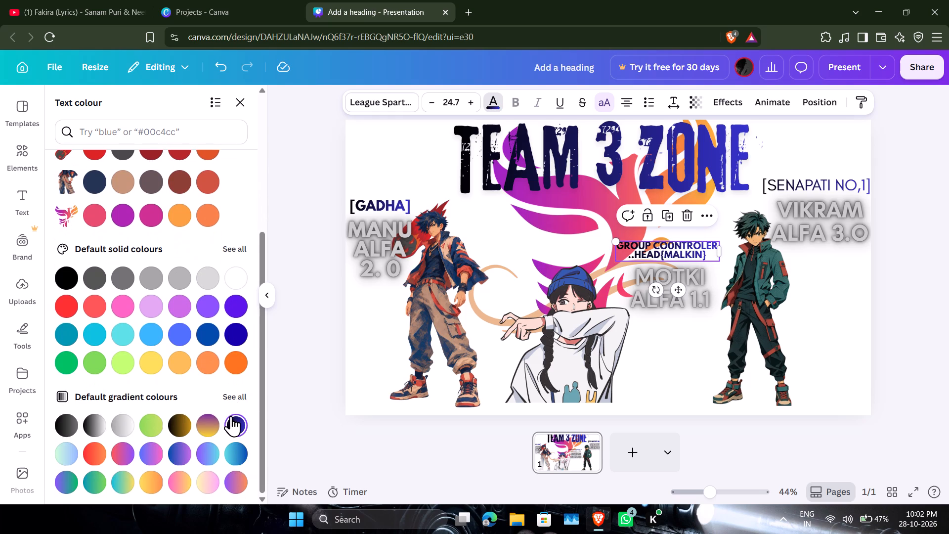
left_click(820, 327)
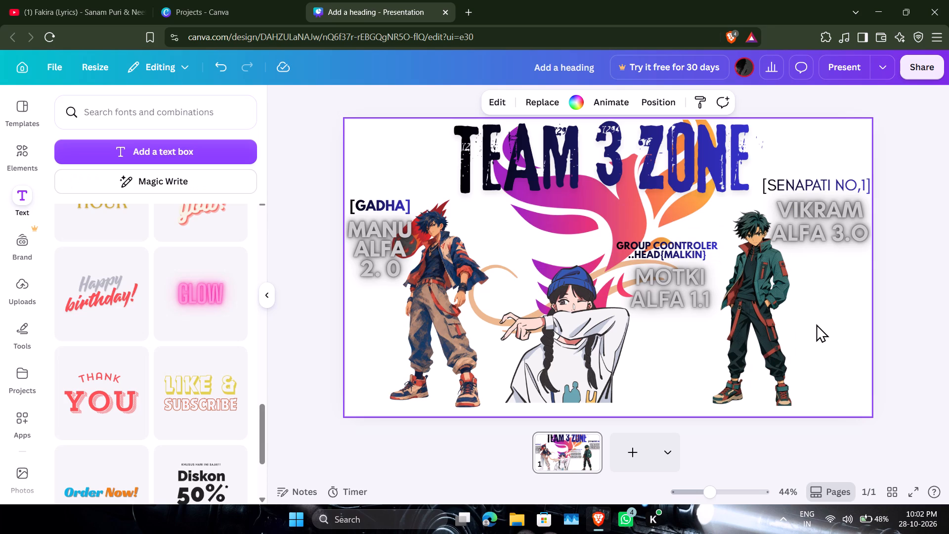
Enclose the "GROUP CO0NTROLER ..HEAD{MALKIN}" caption in square brackets.
left_click(612, 245)
left_click(618, 245)
left_click(618, 245)
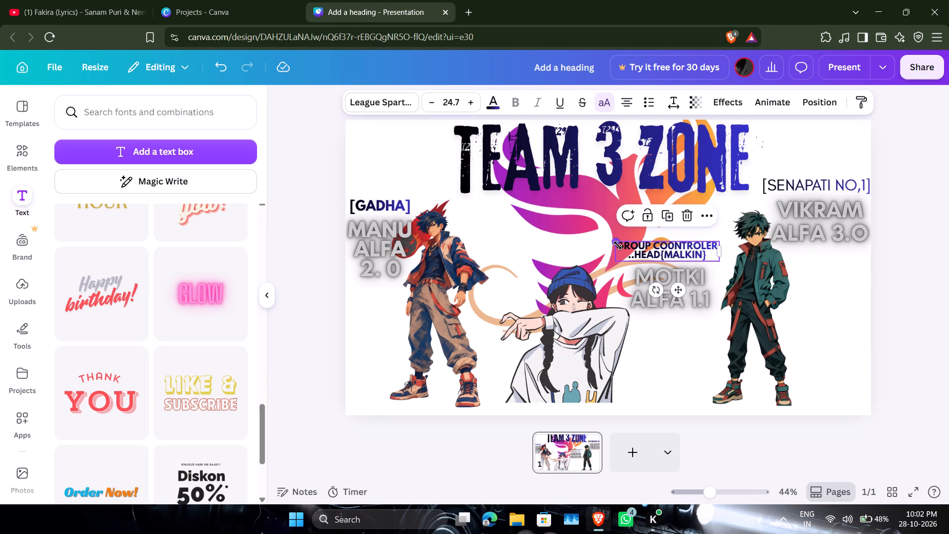
left_click(616, 248)
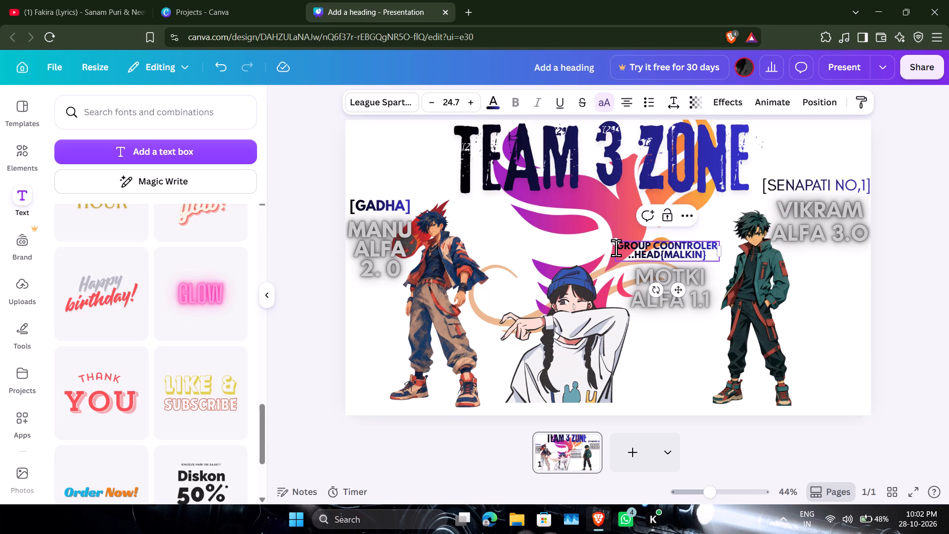
key("bracketleft")
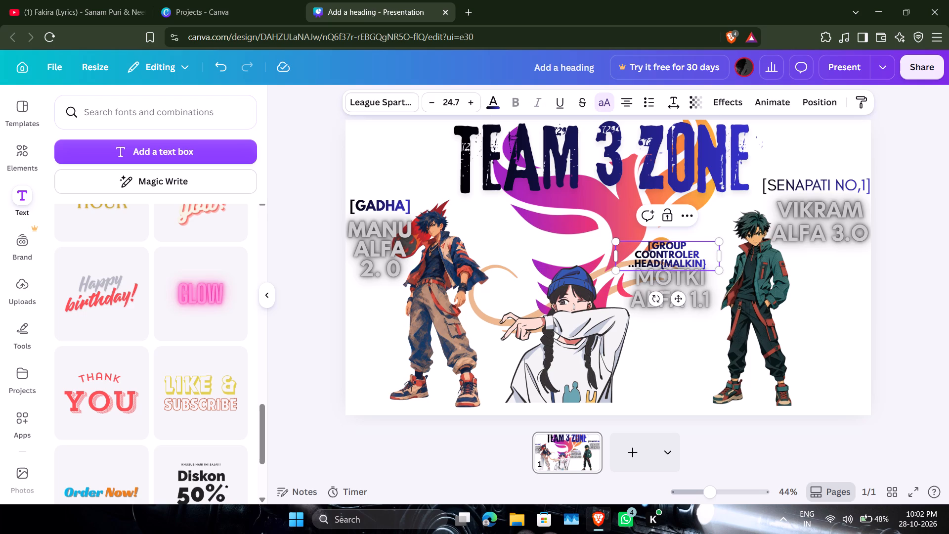
left_click(714, 266)
key("bracketright")
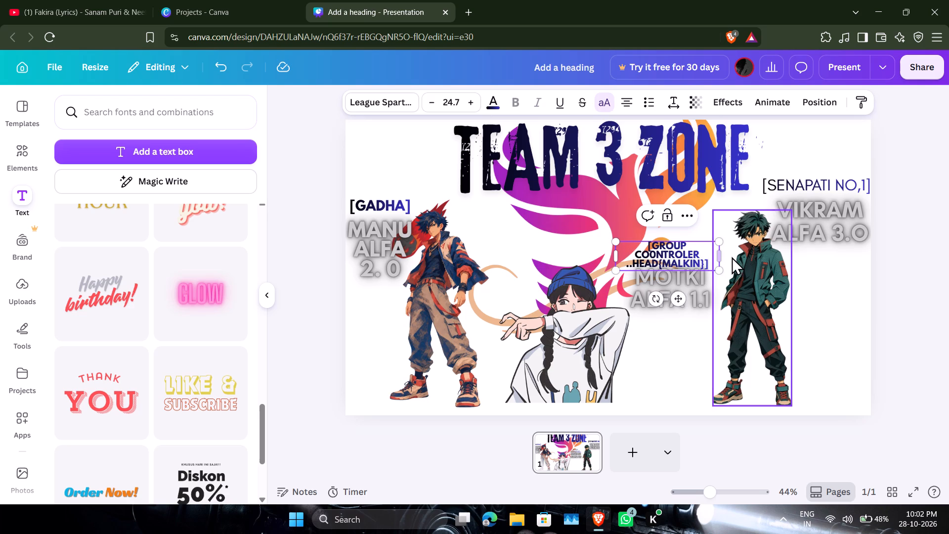
Widen the "[GROUP CO0NTROLER ..HEAD{MALKIN}]" text box to fit two lines and nudge it slightly closer to the "MOTKI ALFA 1.1" text.
left_click_drag(720, 255, 733, 255)
left_click(846, 260)
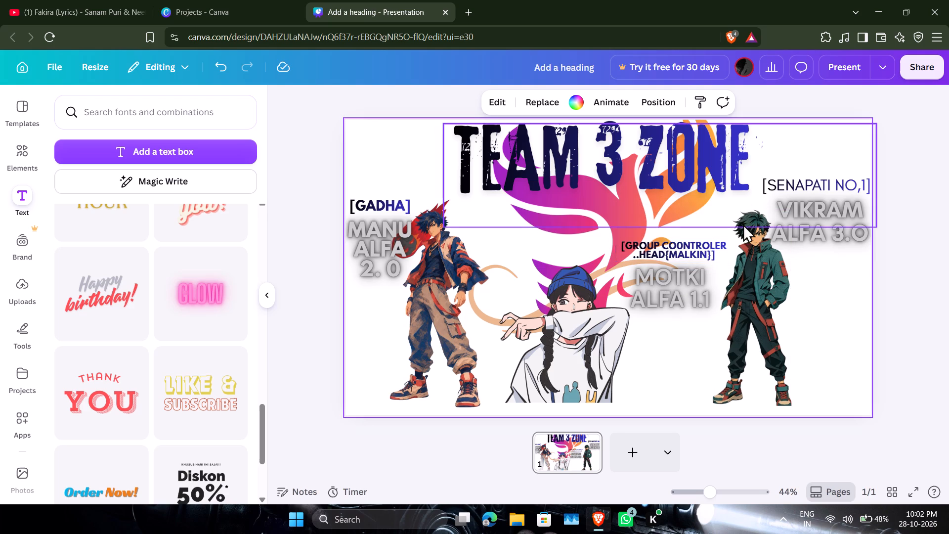
left_click(708, 245)
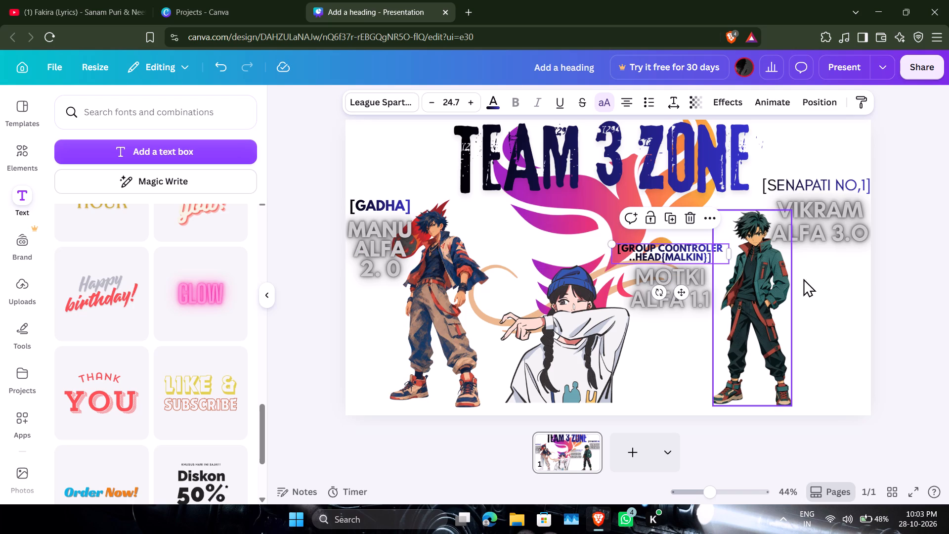
left_click(820, 295)
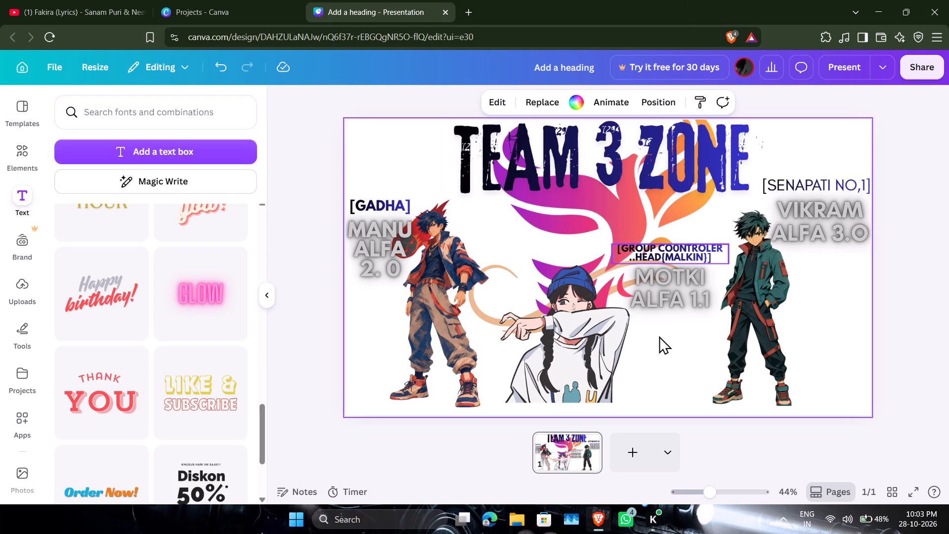
Shift the girl character with the blue beanie slightly right, closer to the "MOTKI ALFA 1.1" text.
left_click(660, 302)
left_click(676, 285)
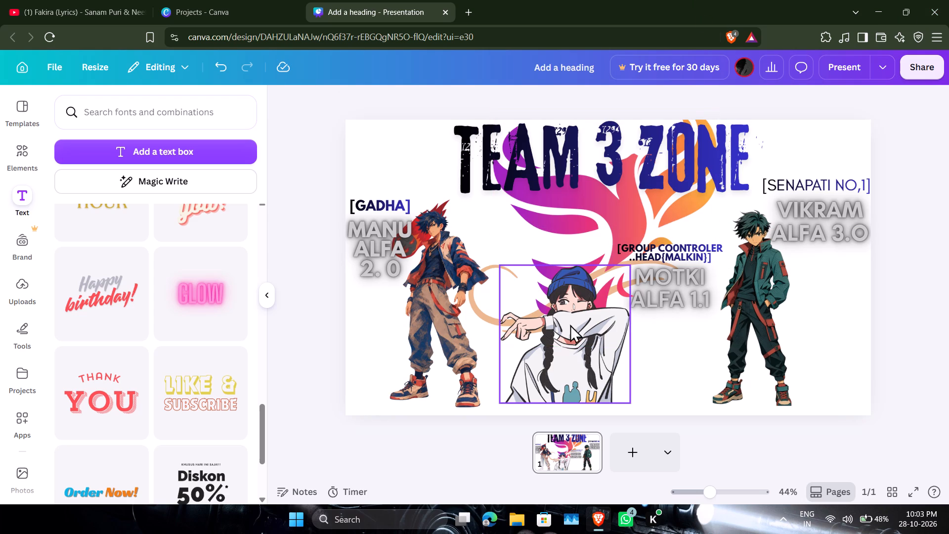
left_click_drag(544, 338, 553, 340)
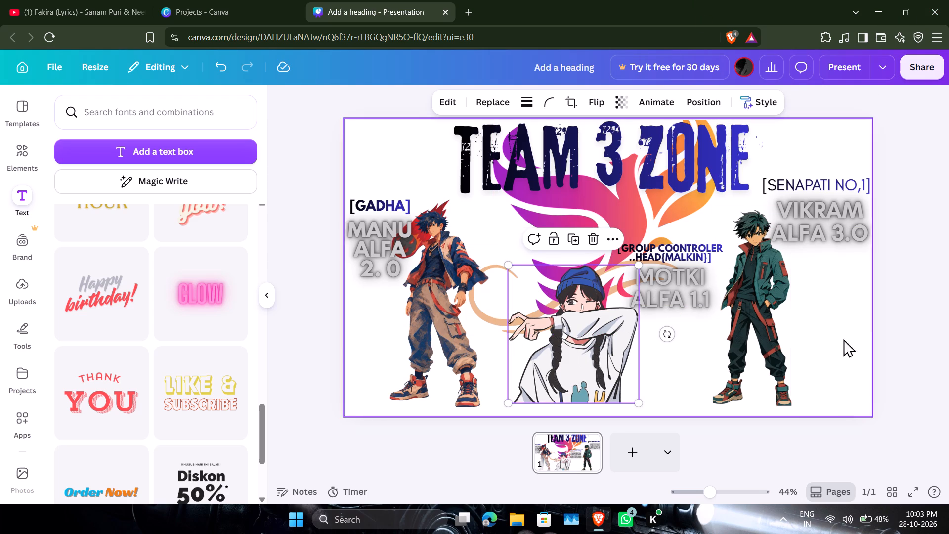
left_click(872, 334)
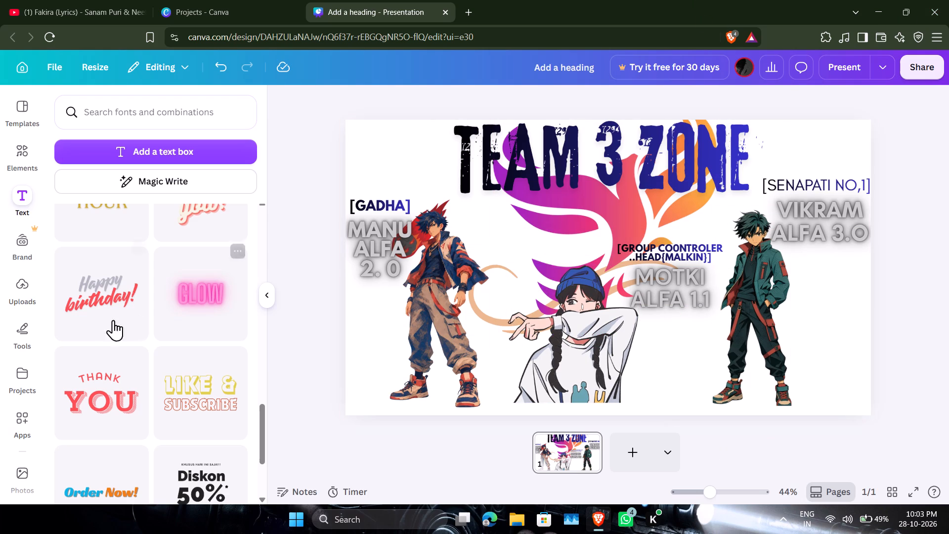
Add the orange fireball graphic from the recently used elements to the page.
left_click(33, 144)
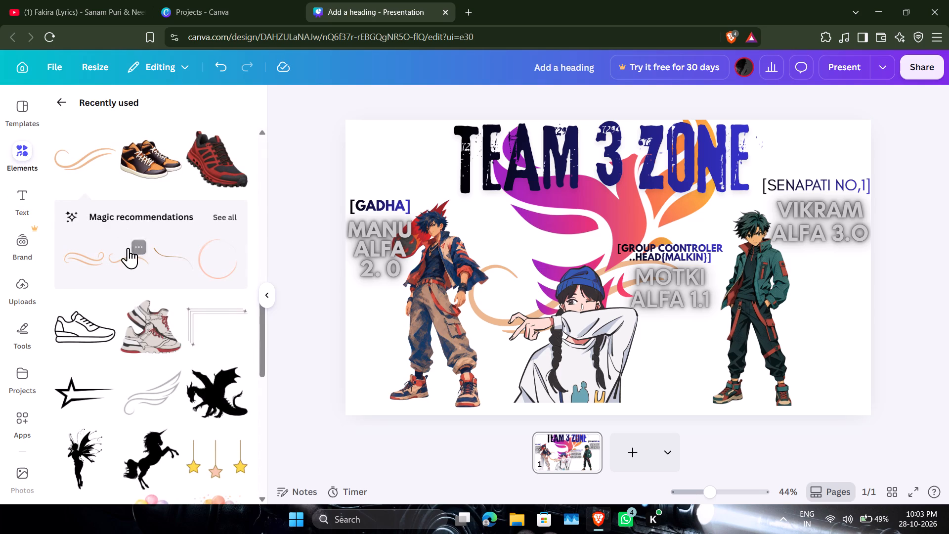
left_click(68, 111)
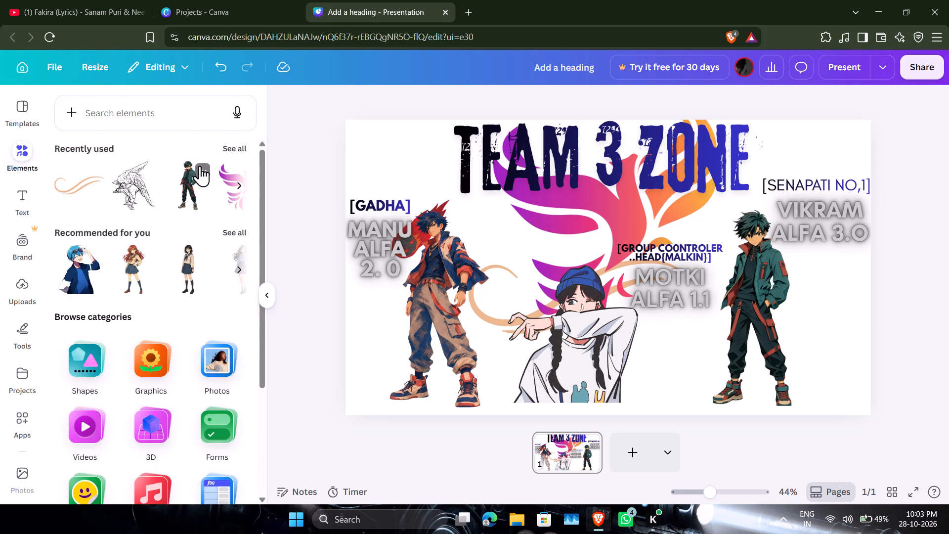
left_click(250, 157)
left_click(248, 150)
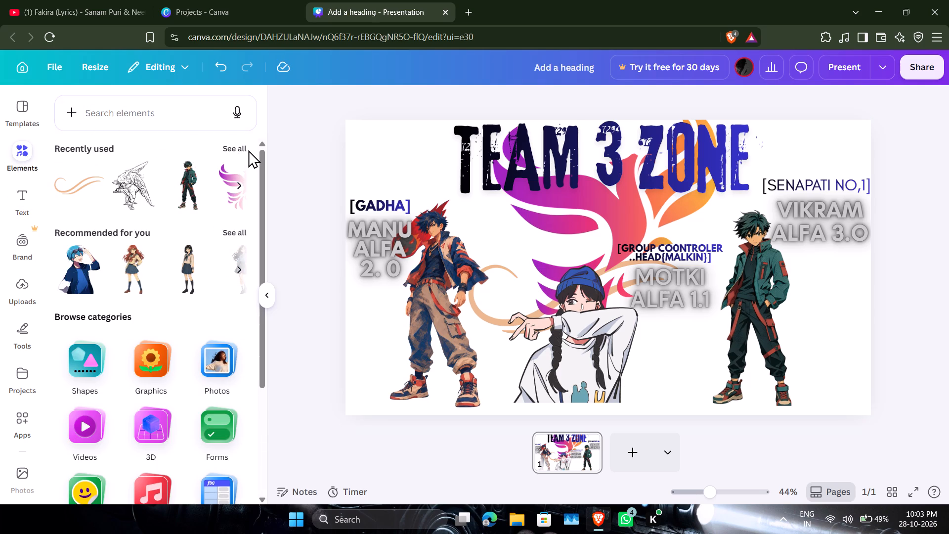
left_click(241, 149)
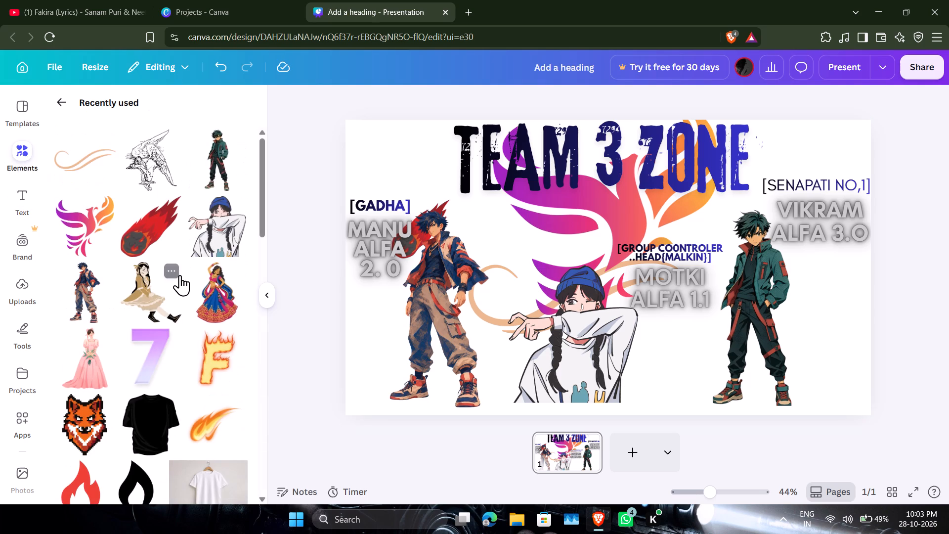
scroll(180, 275, "down", 4)
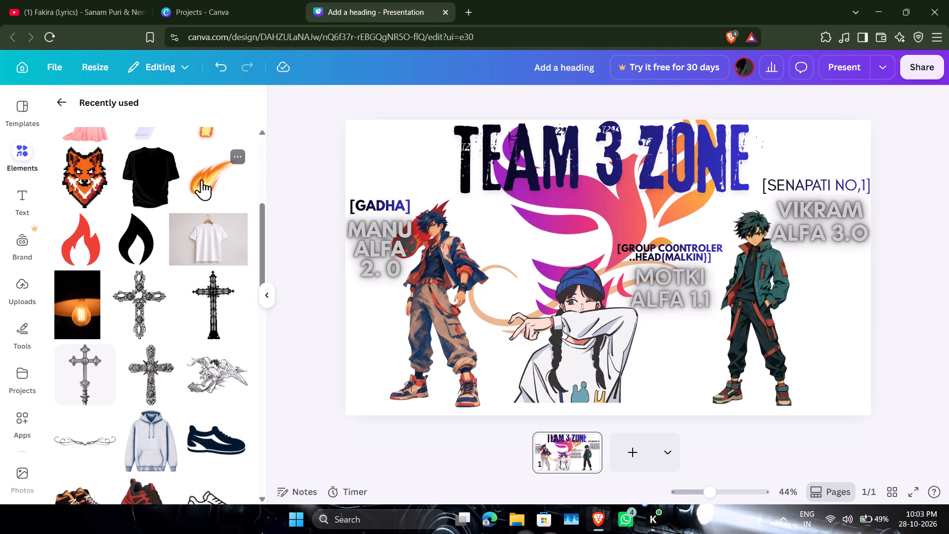
left_click_drag(202, 179, 518, 166)
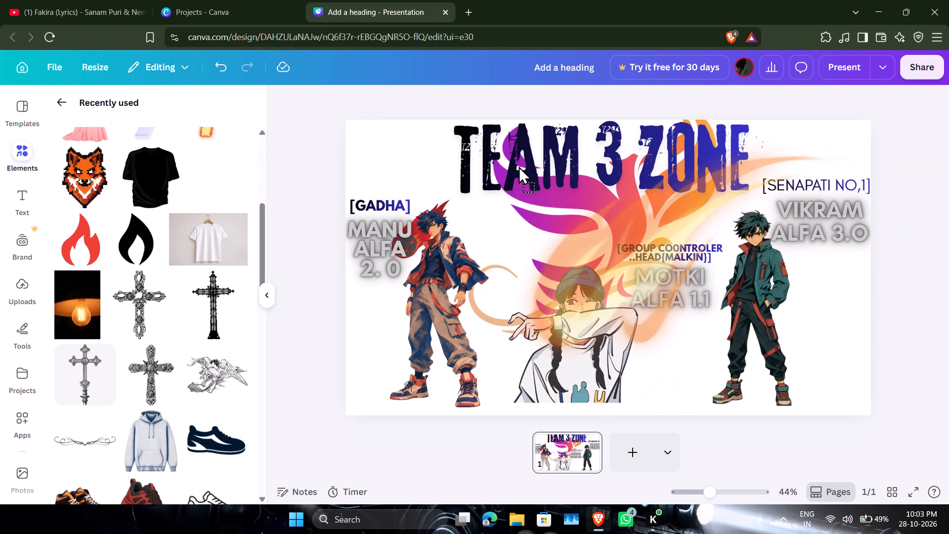
left_click_drag(518, 166, 547, 156)
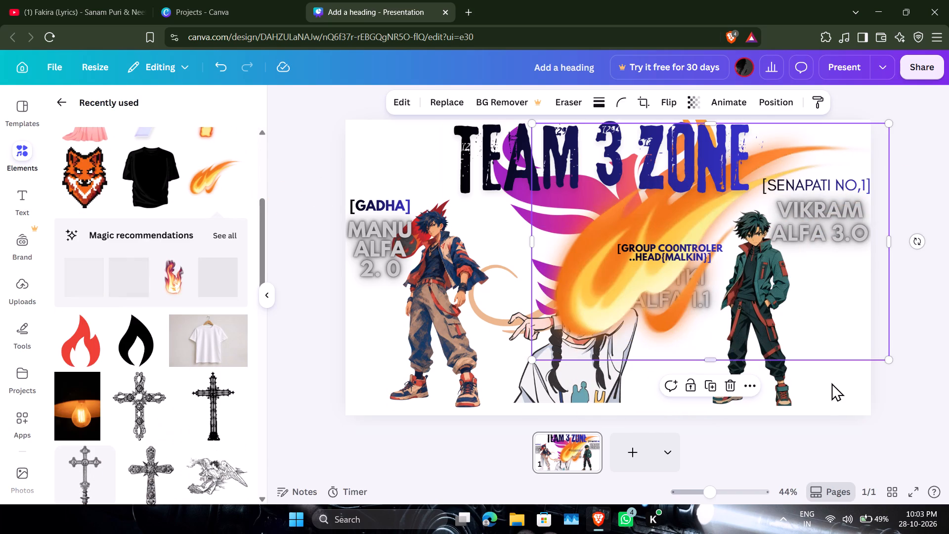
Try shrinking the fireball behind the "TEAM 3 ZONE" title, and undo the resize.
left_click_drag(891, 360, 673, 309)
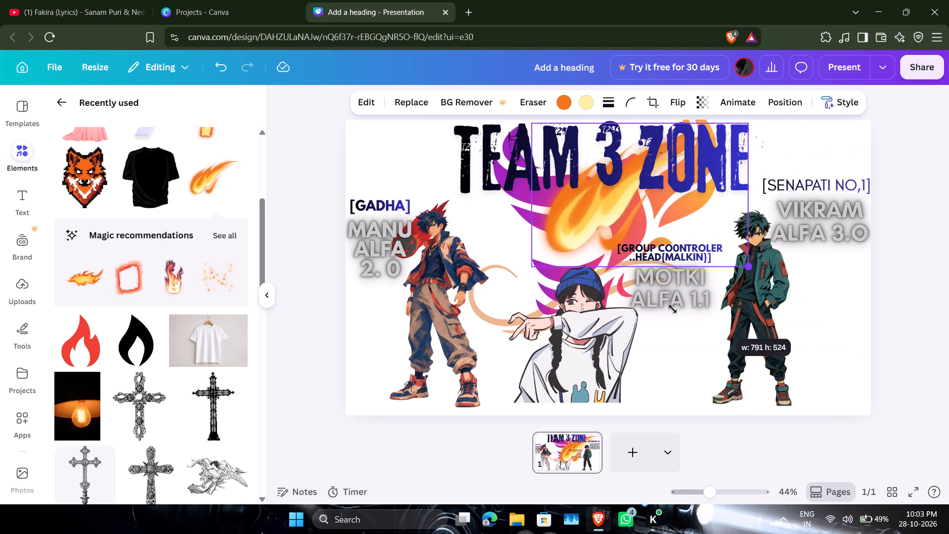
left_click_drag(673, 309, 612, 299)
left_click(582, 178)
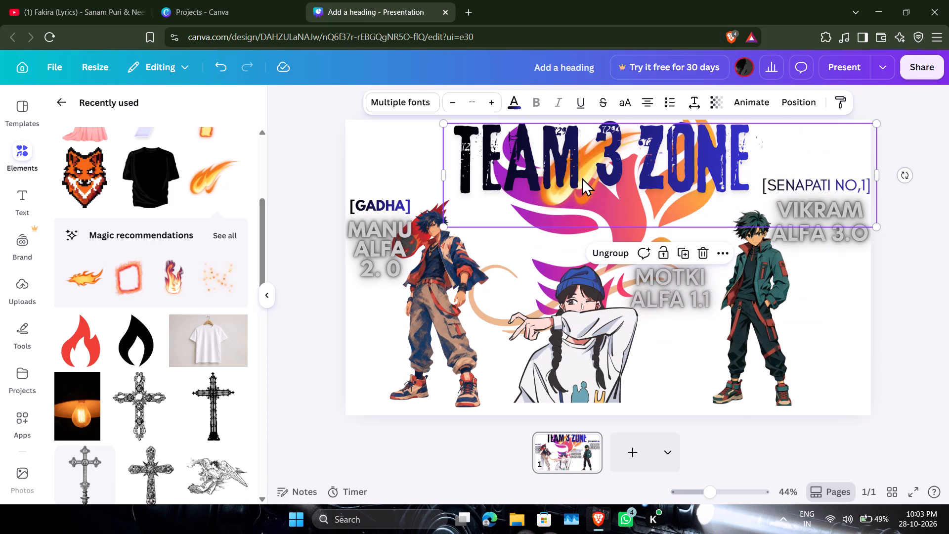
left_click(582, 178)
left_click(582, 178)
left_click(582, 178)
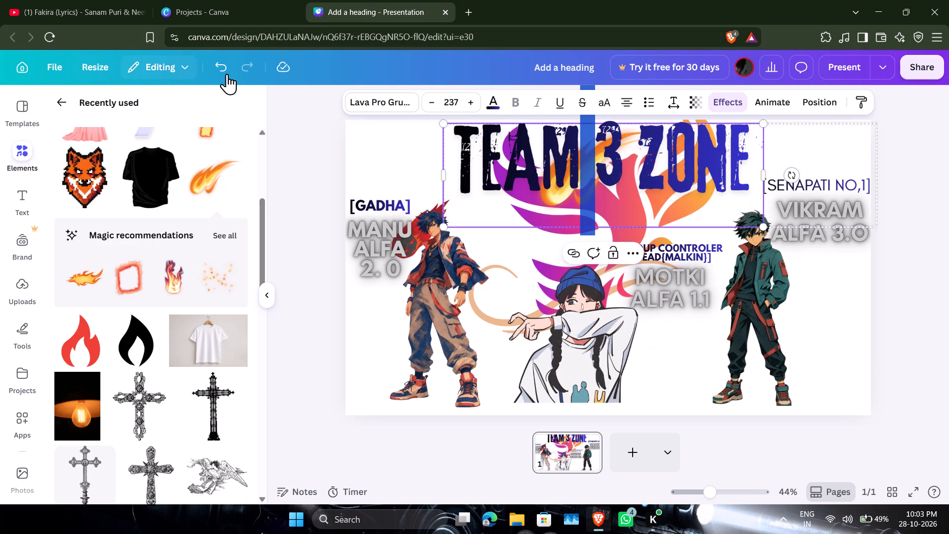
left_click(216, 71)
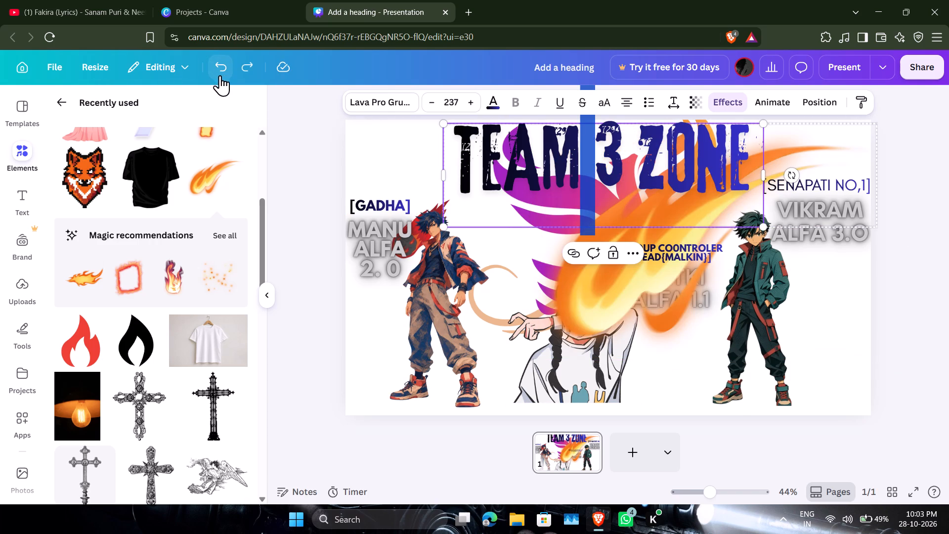
Shrink the fireball to roughly head size and place it over the head of the character beside "VIKRAM ALFA 3.0".
left_click_drag(647, 298, 665, 386)
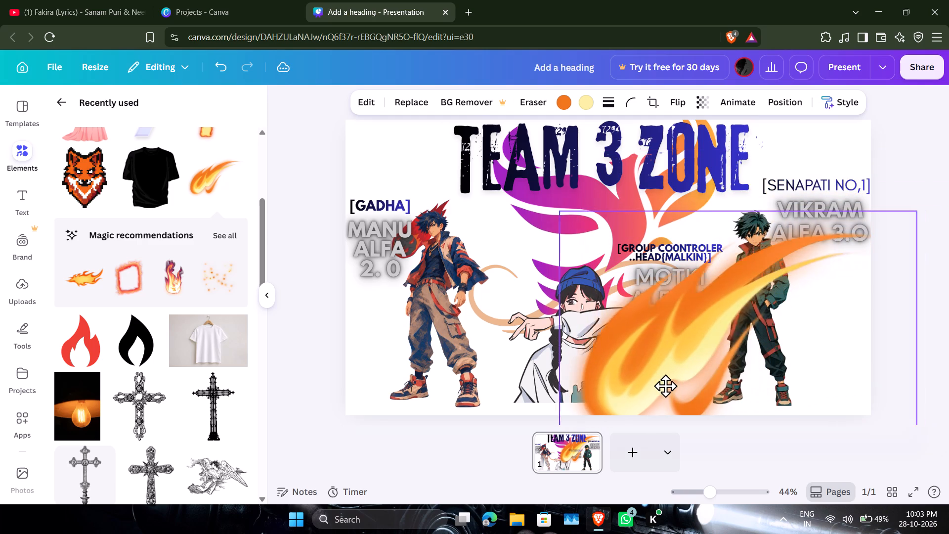
left_click_drag(665, 386, 660, 384)
left_click_drag(900, 206, 707, 337)
left_click_drag(658, 380, 738, 289)
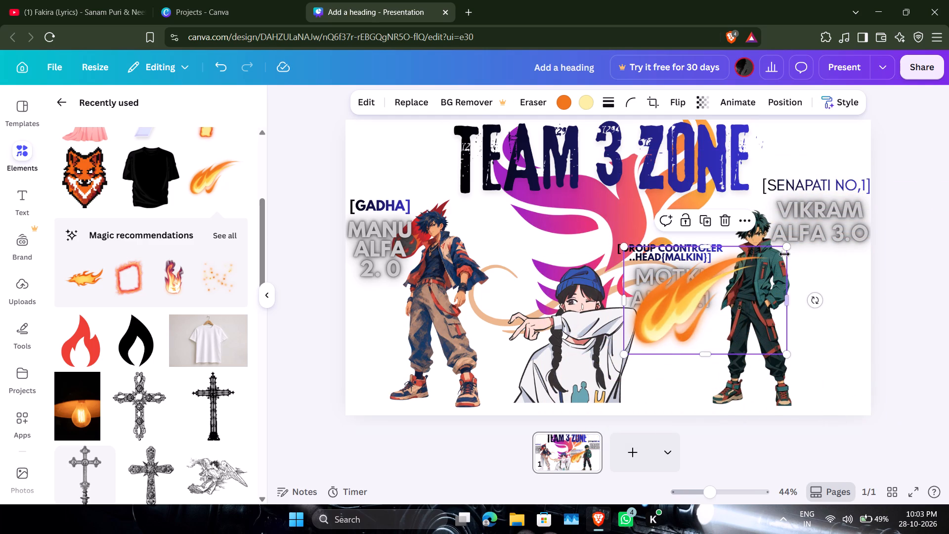
left_click_drag(786, 246, 716, 316)
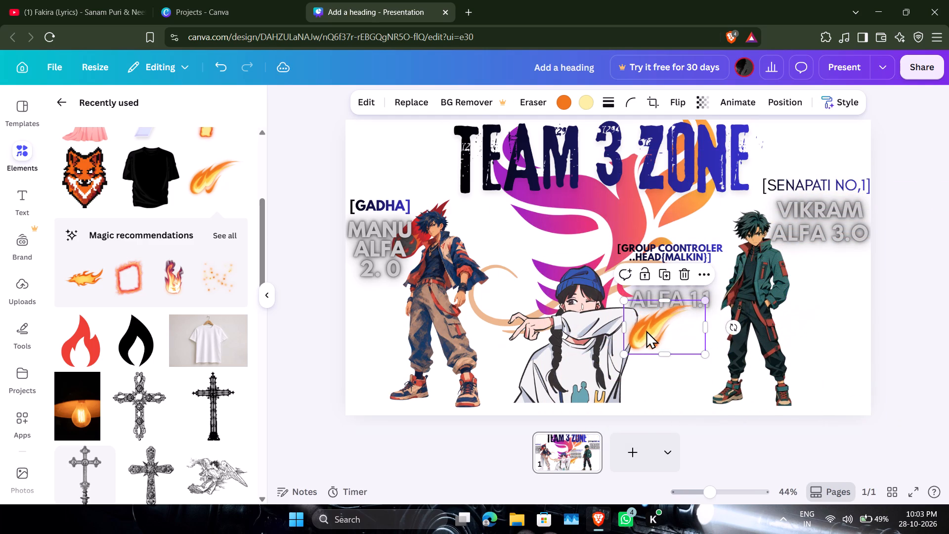
left_click_drag(646, 330, 732, 236)
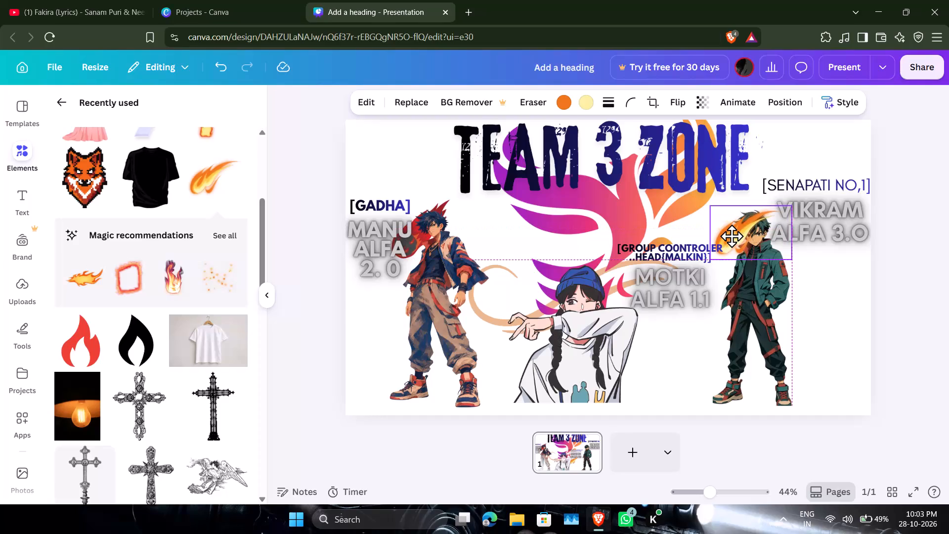
left_click_drag(732, 236, 734, 237)
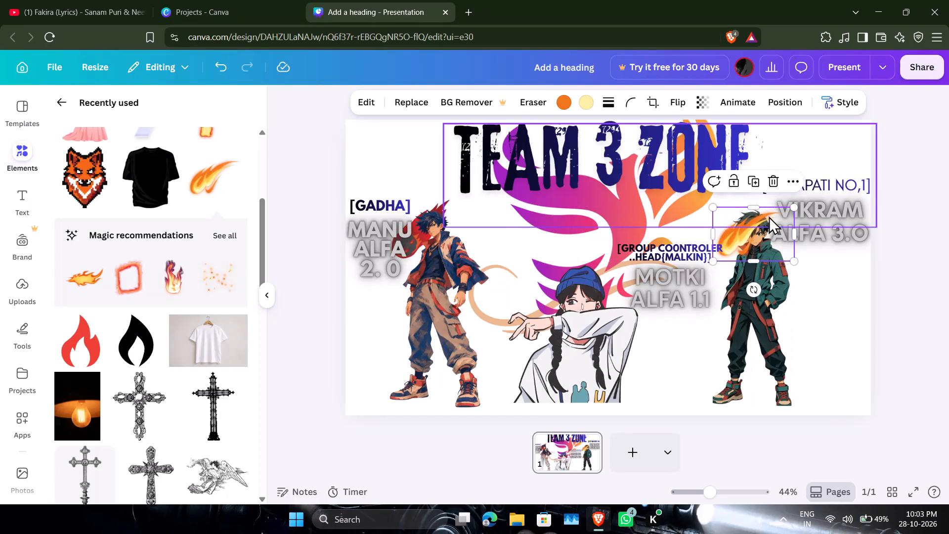
Send the fireball backward so it sits behind the green-jacketed character's head.
left_click(788, 185)
left_click(829, 314)
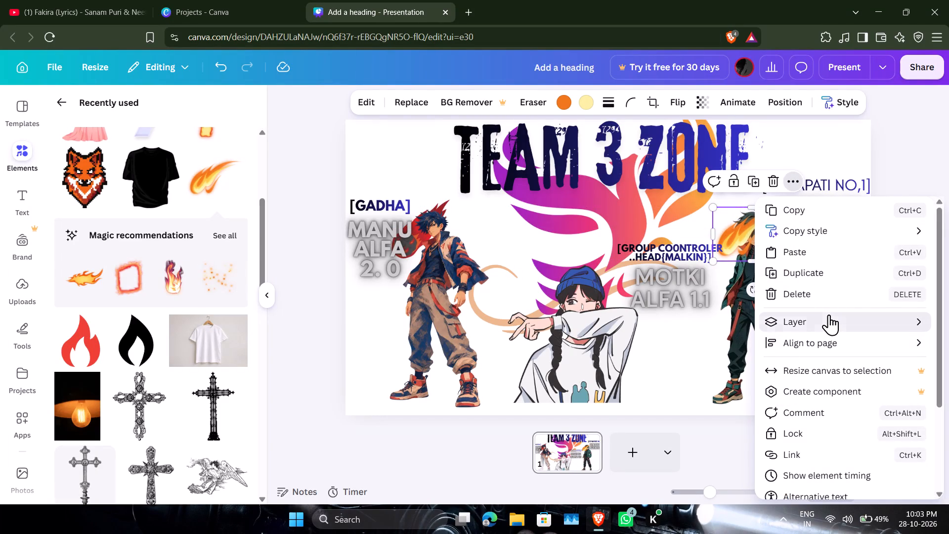
left_click(735, 373)
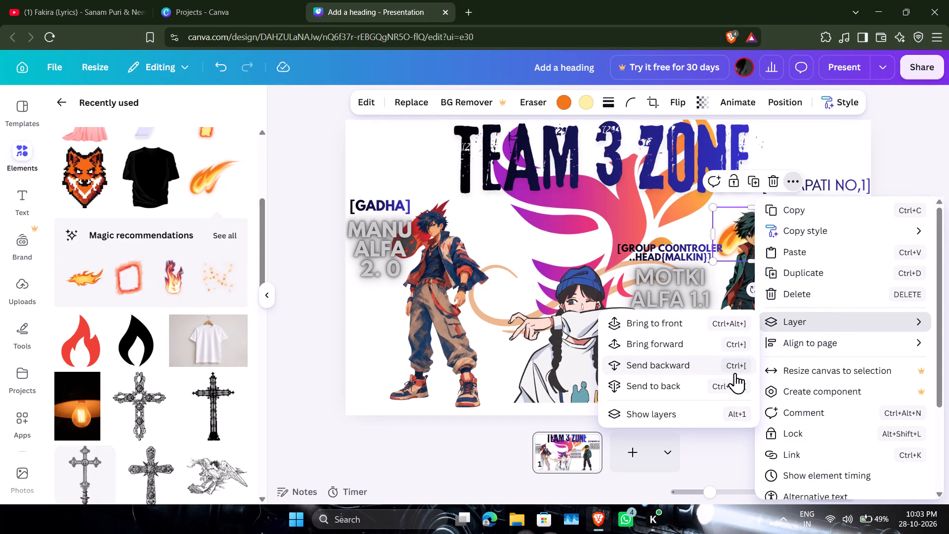
left_click(735, 373)
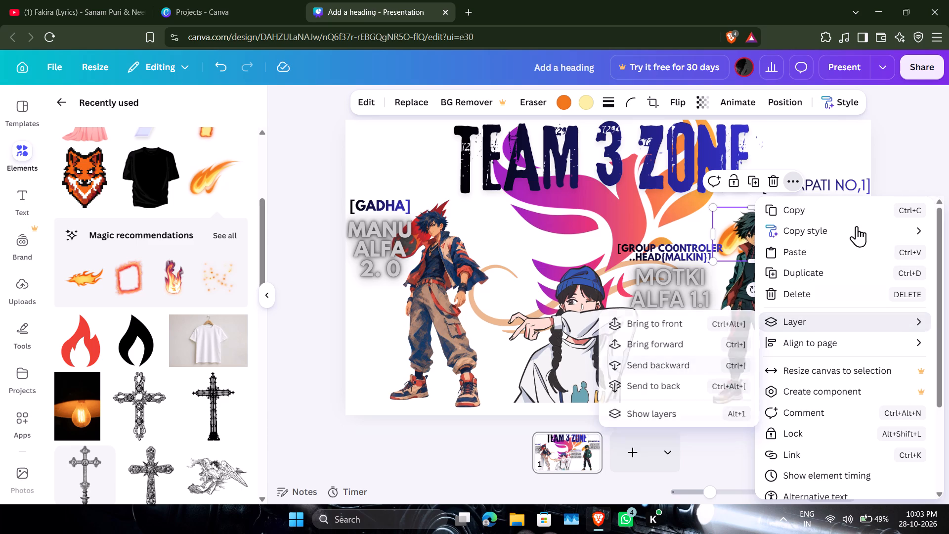
left_click(934, 158)
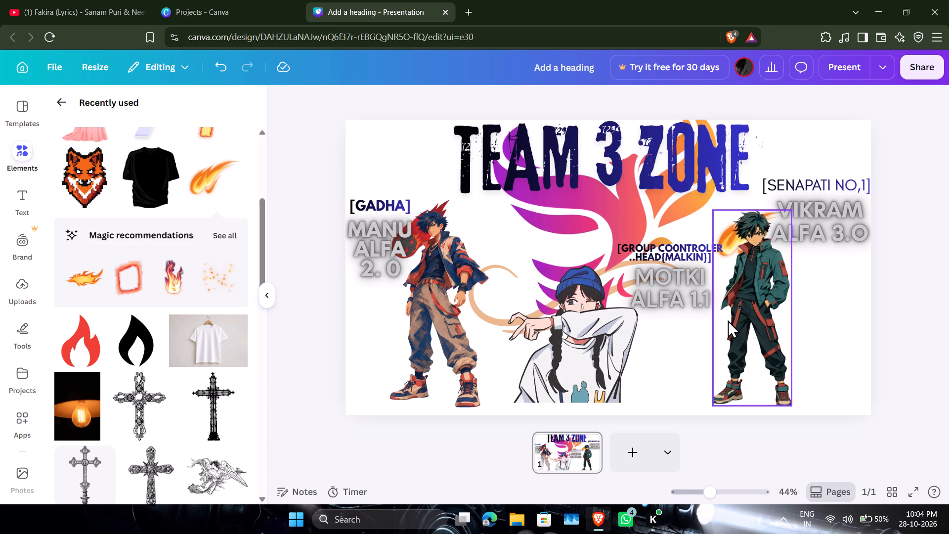
Add the red fire frame graphic from the magic recommendations and place it around the blue-hatted girl at the page's centre.
scroll(133, 377, "up", 2)
scroll(133, 377, "down", 1)
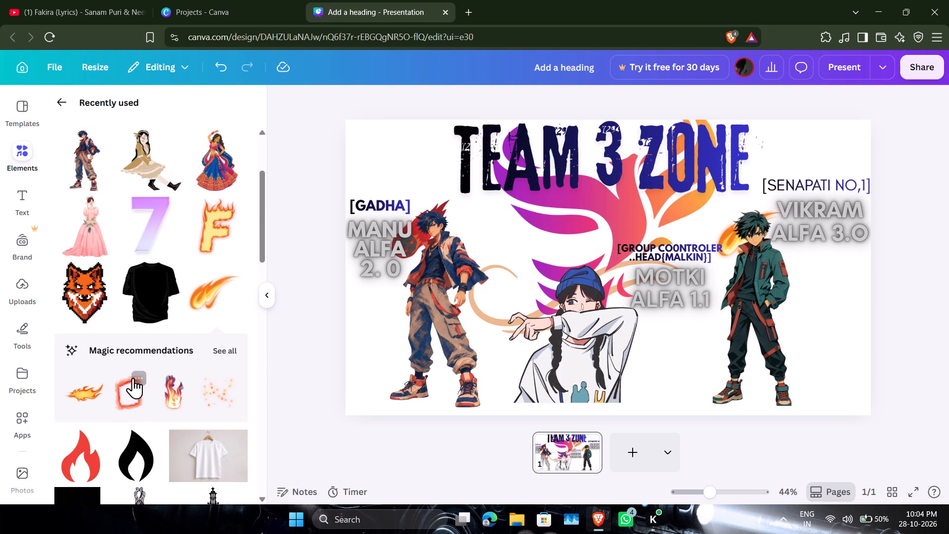
left_click_drag(133, 349, 330, 346)
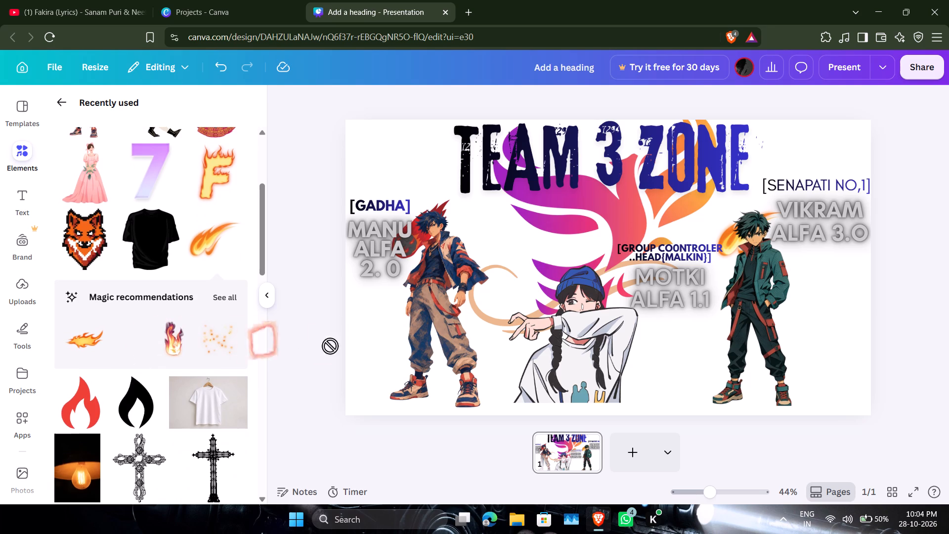
left_click_drag(330, 346, 518, 276)
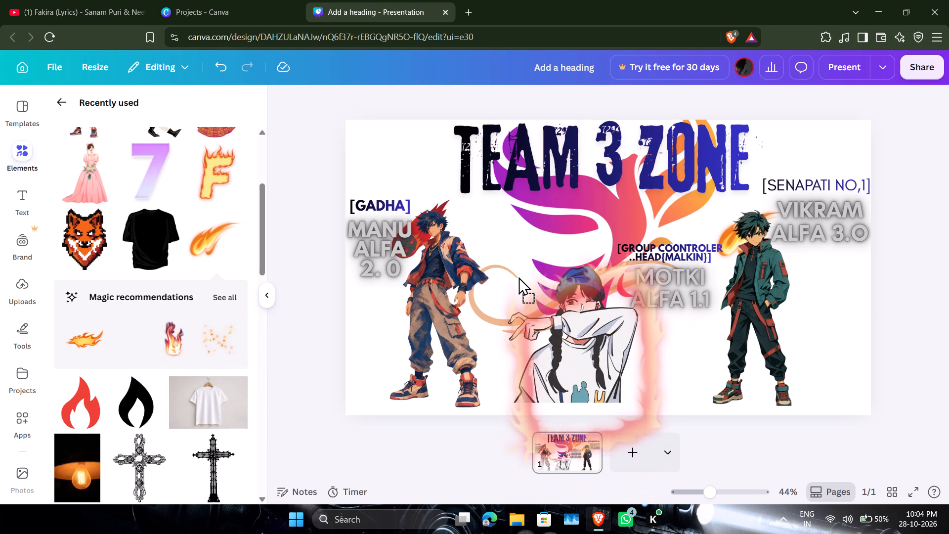
left_click_drag(518, 276, 520, 267)
left_click_drag(595, 356, 578, 311)
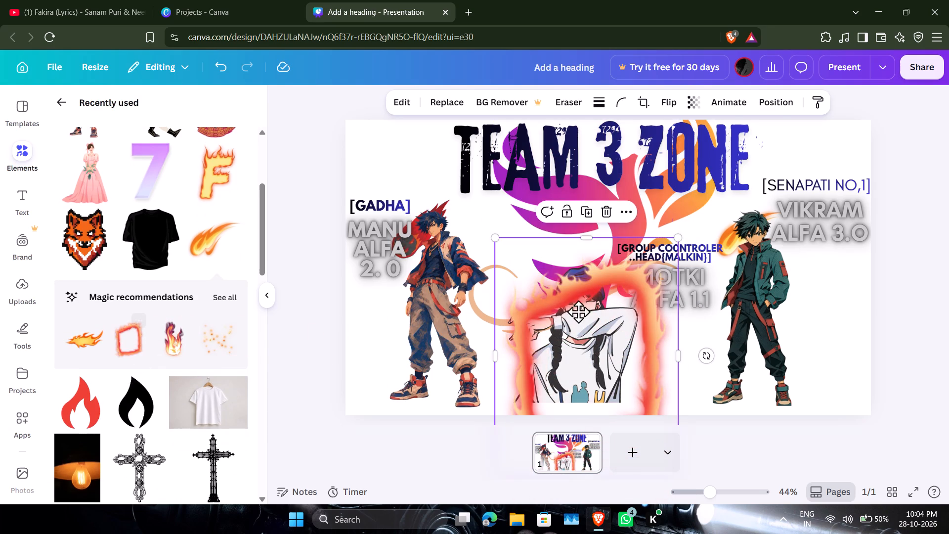
left_click_drag(578, 311, 578, 282)
Widen the fire frame to about 880 px so its edge reaches the green-jacketed character.
left_click_drag(661, 393, 663, 395)
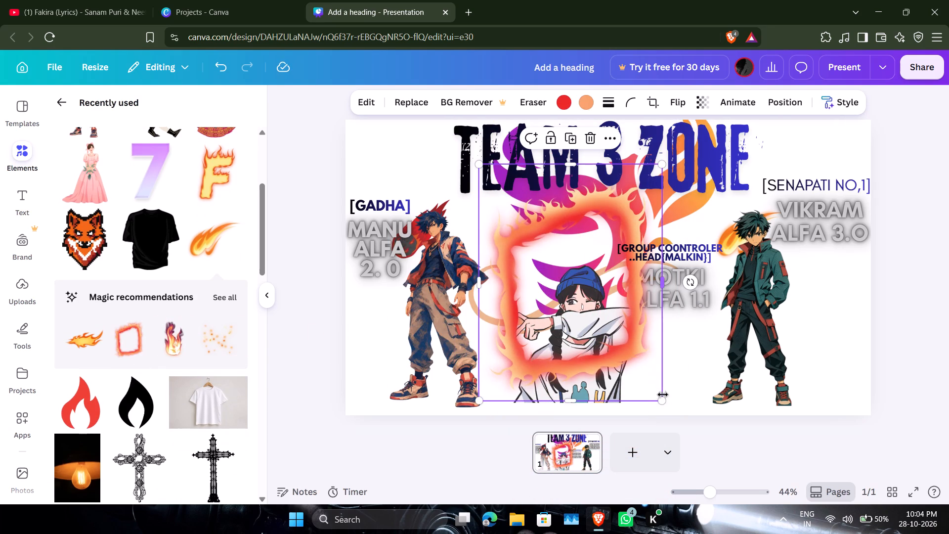
left_click_drag(663, 395, 722, 503)
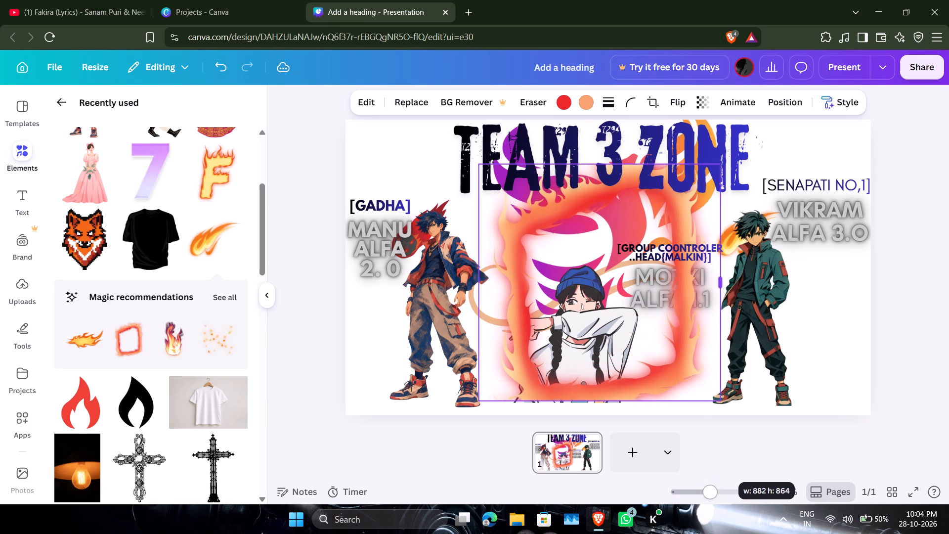
left_click_drag(722, 503, 717, 498)
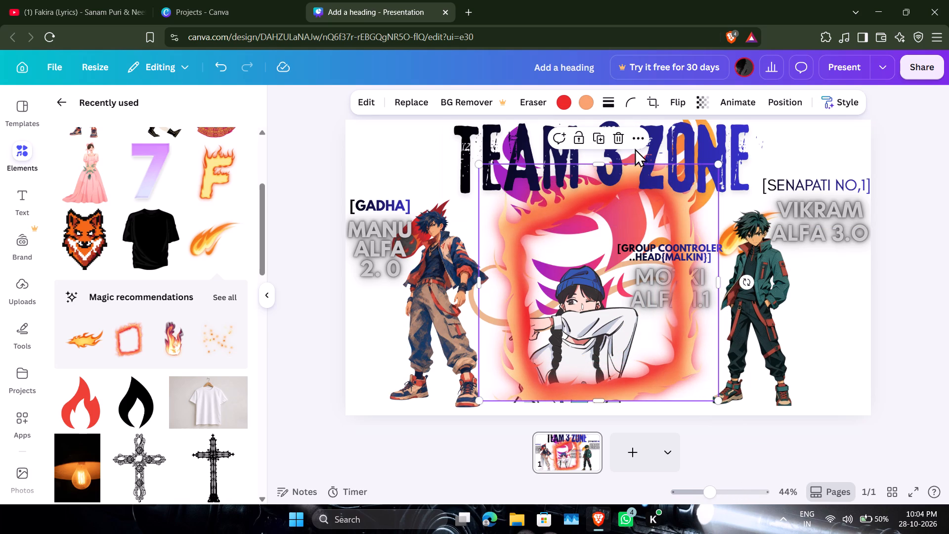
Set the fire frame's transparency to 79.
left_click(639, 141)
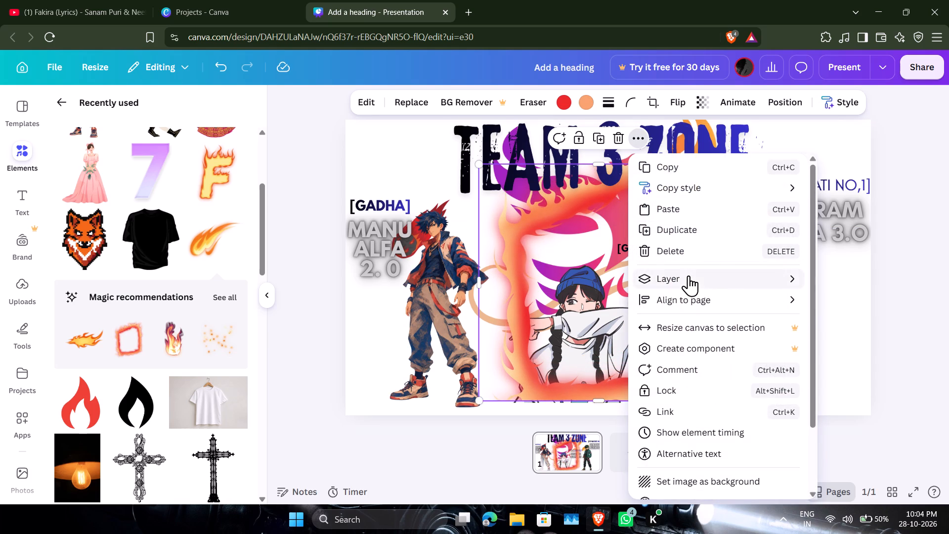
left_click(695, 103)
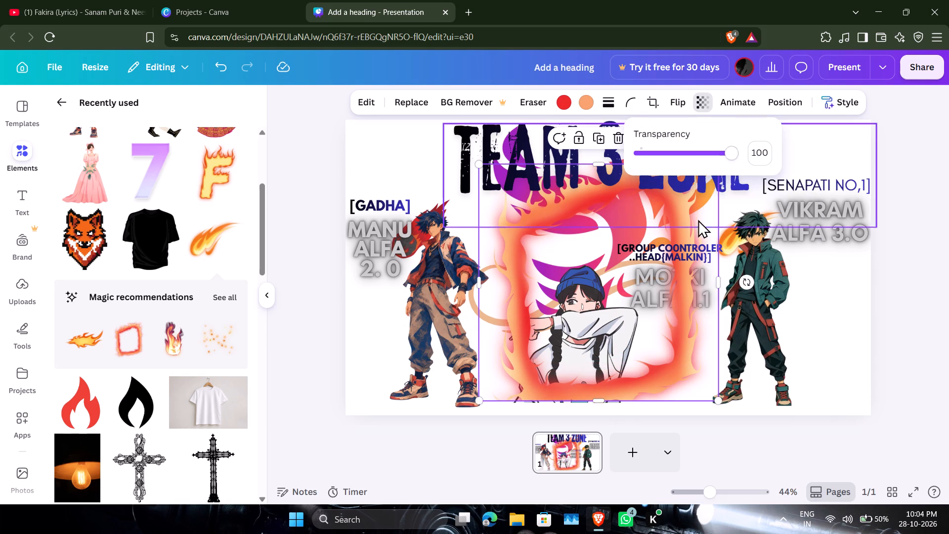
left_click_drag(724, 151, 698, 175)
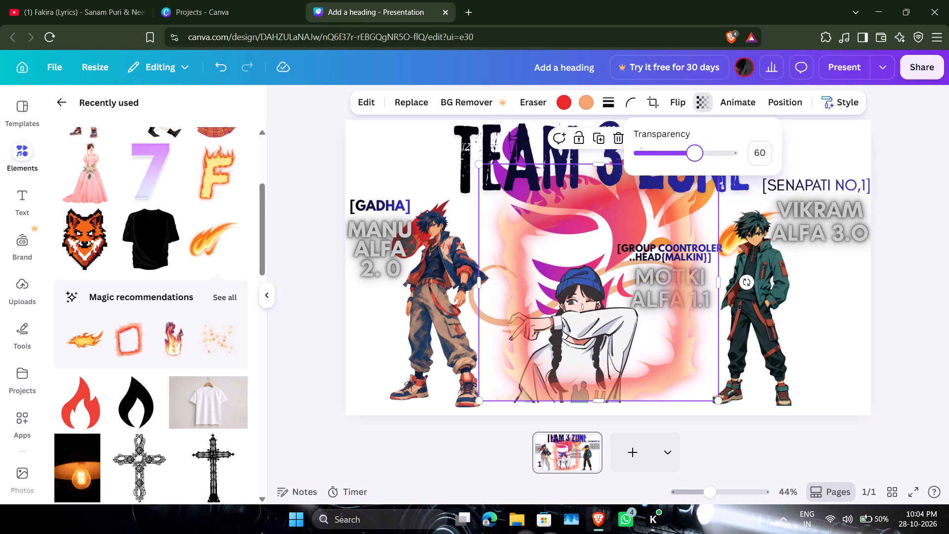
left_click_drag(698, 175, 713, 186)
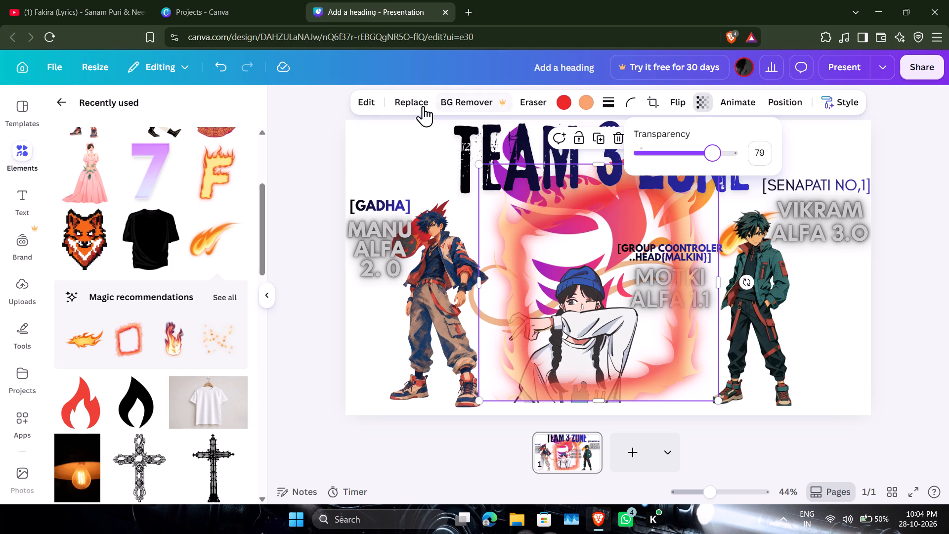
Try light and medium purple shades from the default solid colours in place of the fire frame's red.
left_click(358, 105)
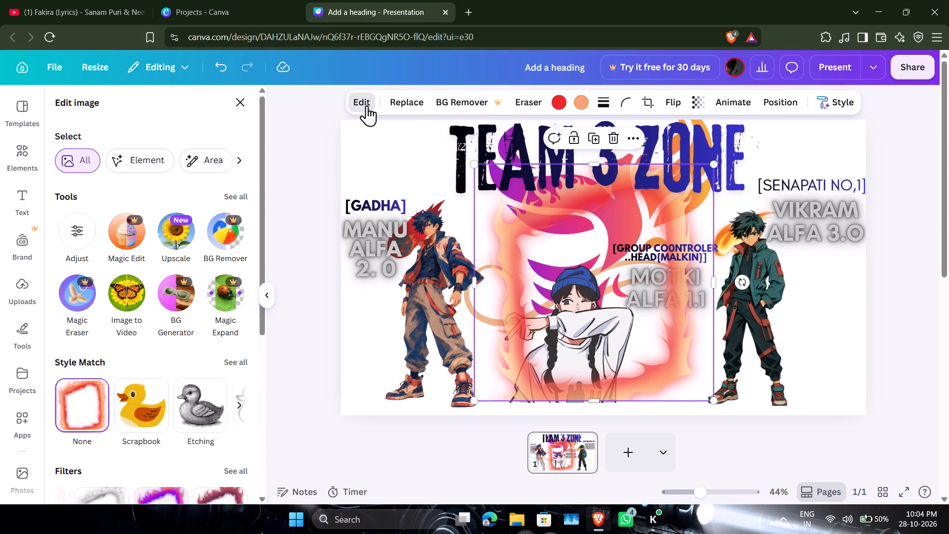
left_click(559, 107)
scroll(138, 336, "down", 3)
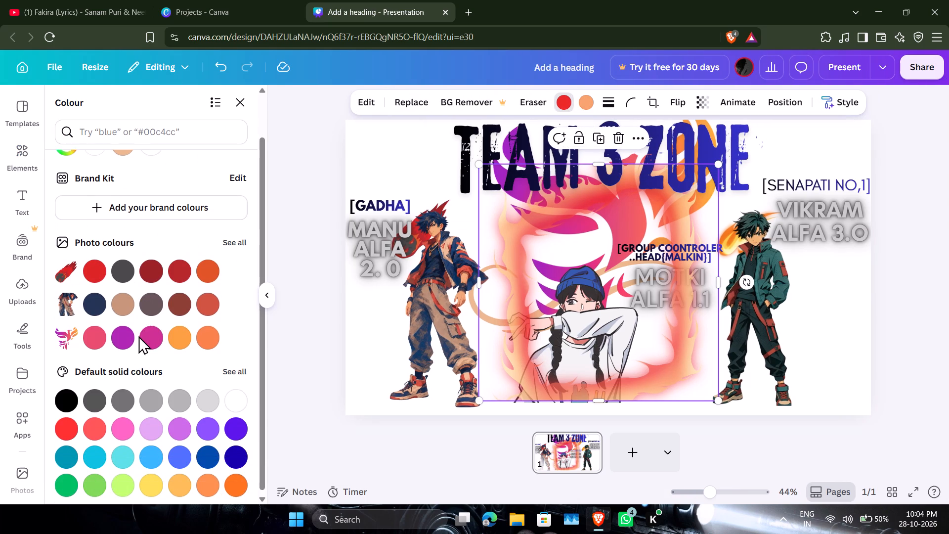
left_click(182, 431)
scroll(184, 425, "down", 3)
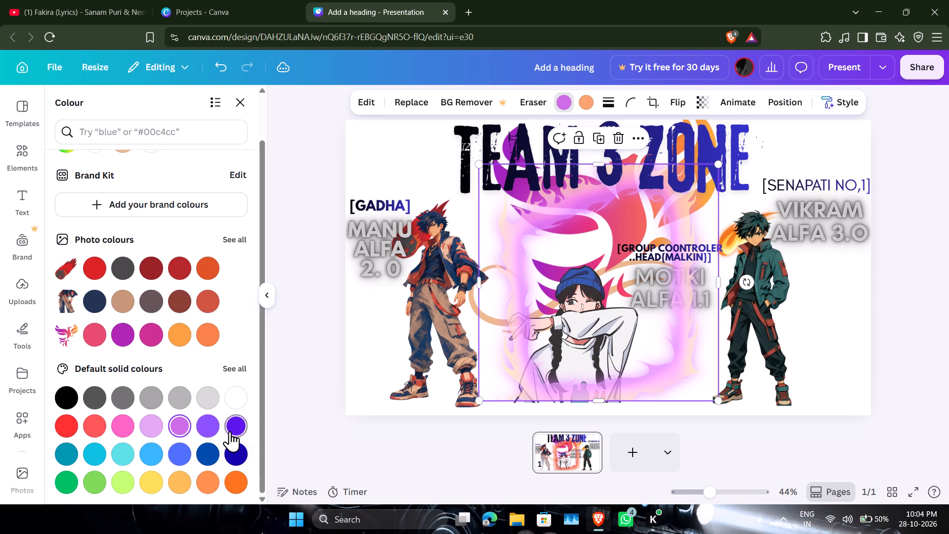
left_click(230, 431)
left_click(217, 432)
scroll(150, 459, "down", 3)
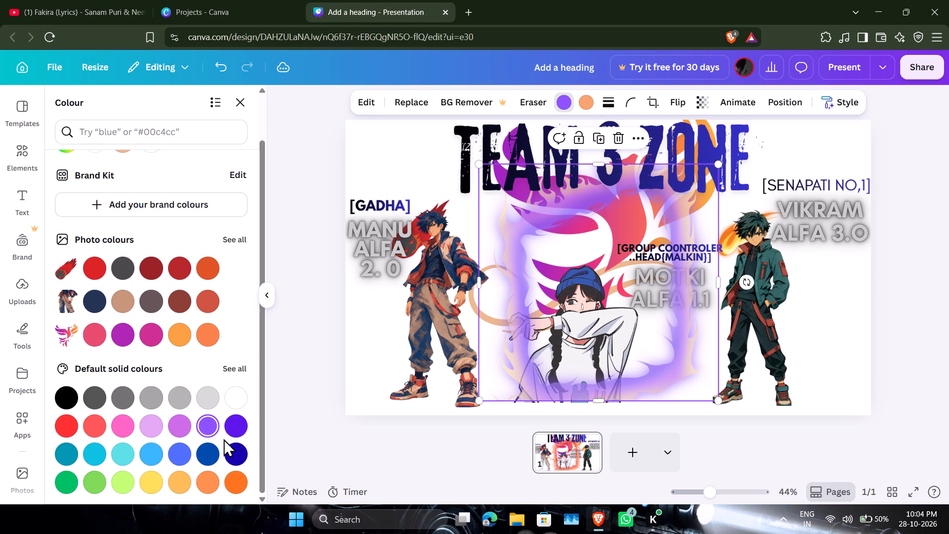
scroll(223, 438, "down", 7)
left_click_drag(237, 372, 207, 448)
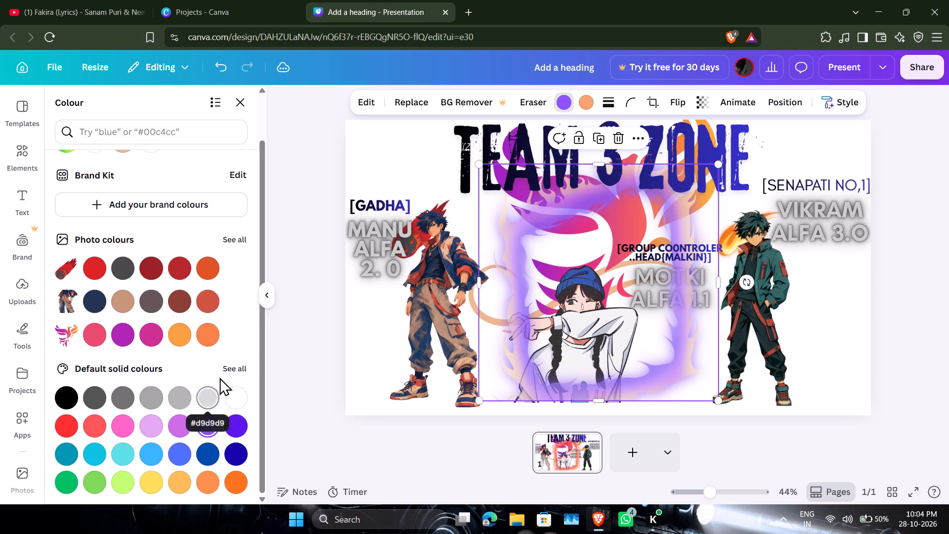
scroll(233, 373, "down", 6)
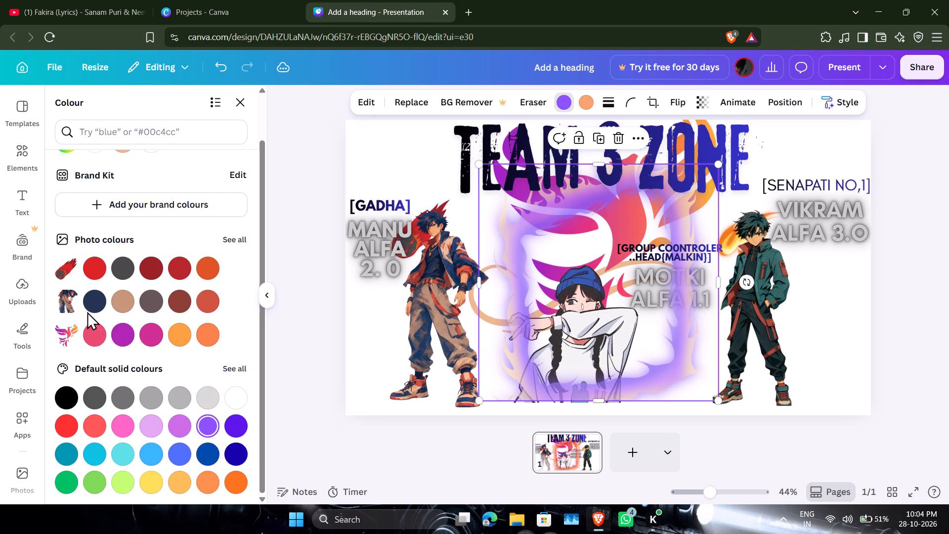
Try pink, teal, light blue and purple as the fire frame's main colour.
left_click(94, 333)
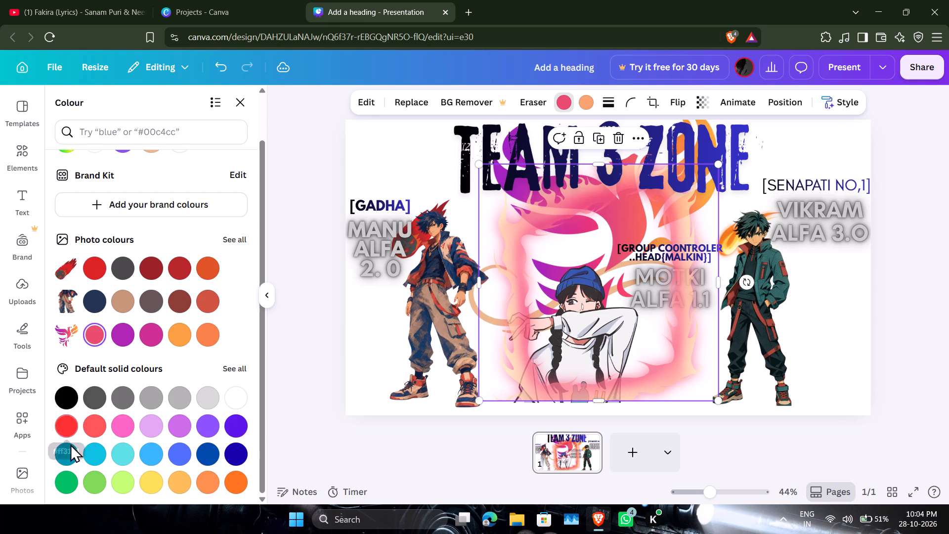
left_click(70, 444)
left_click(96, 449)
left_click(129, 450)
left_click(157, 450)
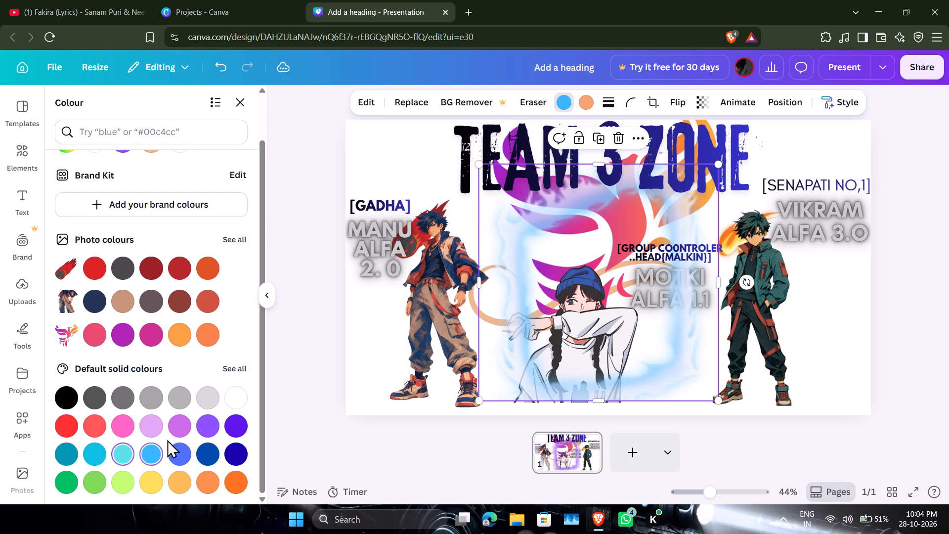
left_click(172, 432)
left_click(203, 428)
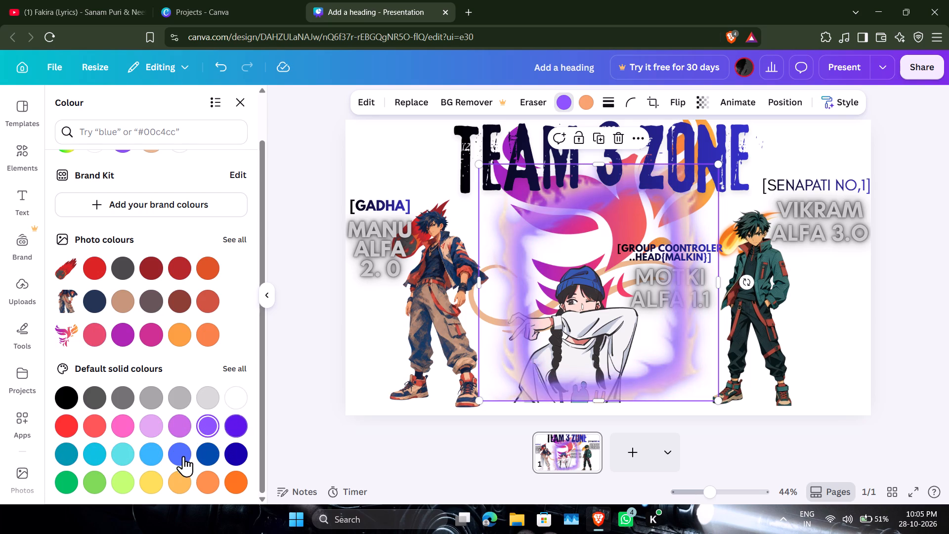
Recolour the fire frame's main colour to the medium blue from the default solid colours, after comparing it with light blue.
left_click(175, 456)
left_click(161, 455)
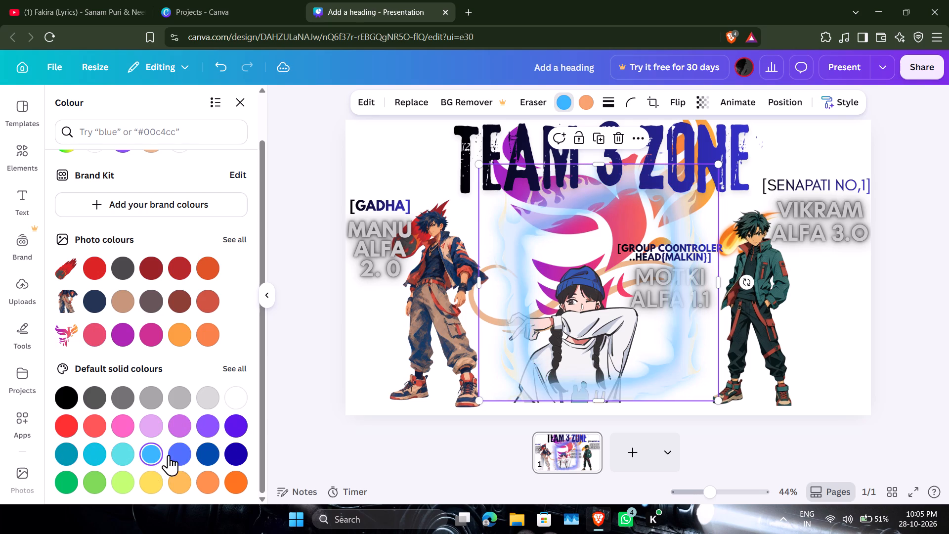
left_click(169, 455)
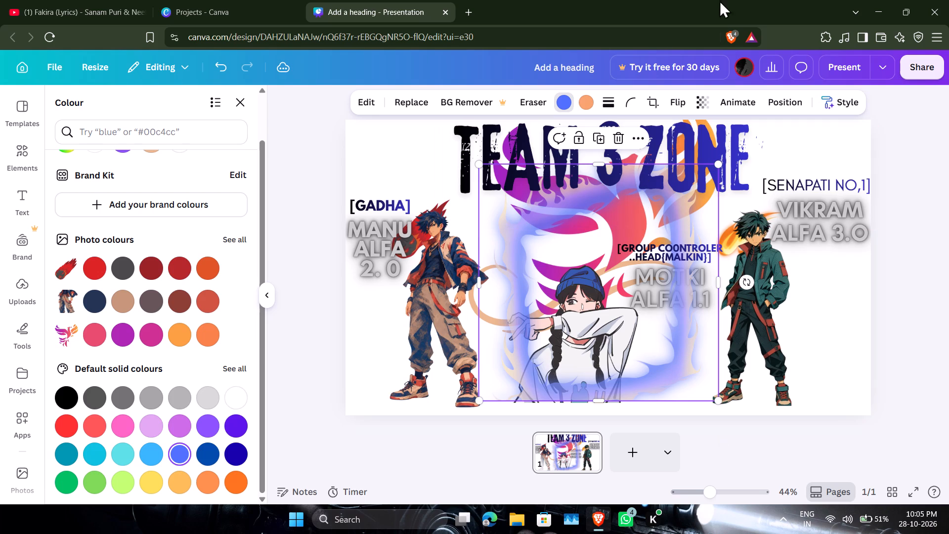
Set the blue fire frame's transparency to 100.
left_click(706, 107)
left_click_drag(710, 144, 767, 136)
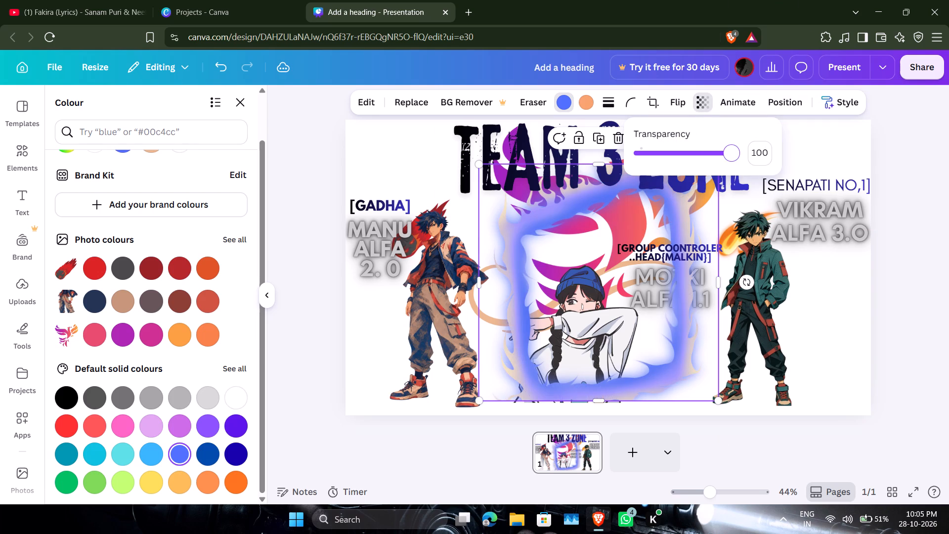
left_click_drag(767, 136, 777, 134)
left_click(710, 98)
Send the blue fire frame backward four levels so it sits behind the blue-hatted girl and the phoenix graphic.
left_click(638, 138)
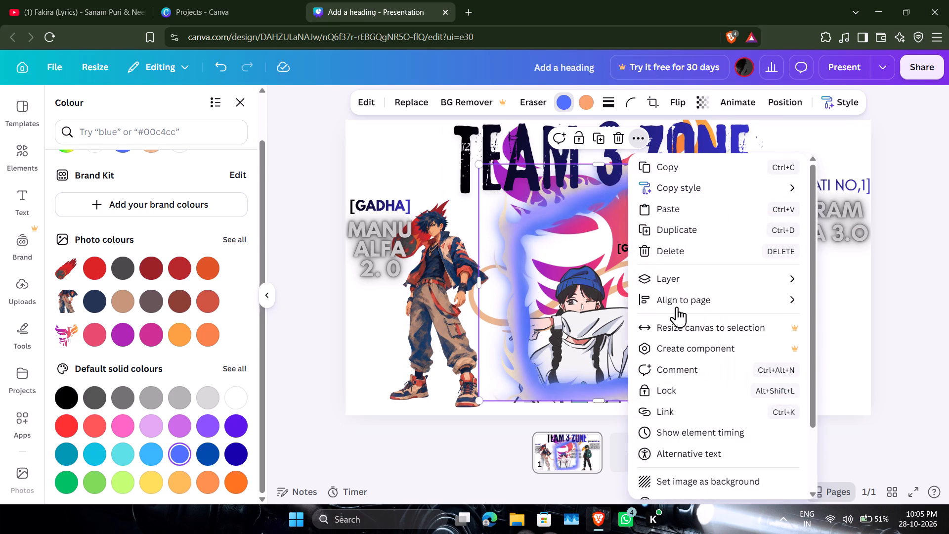
left_click(704, 288)
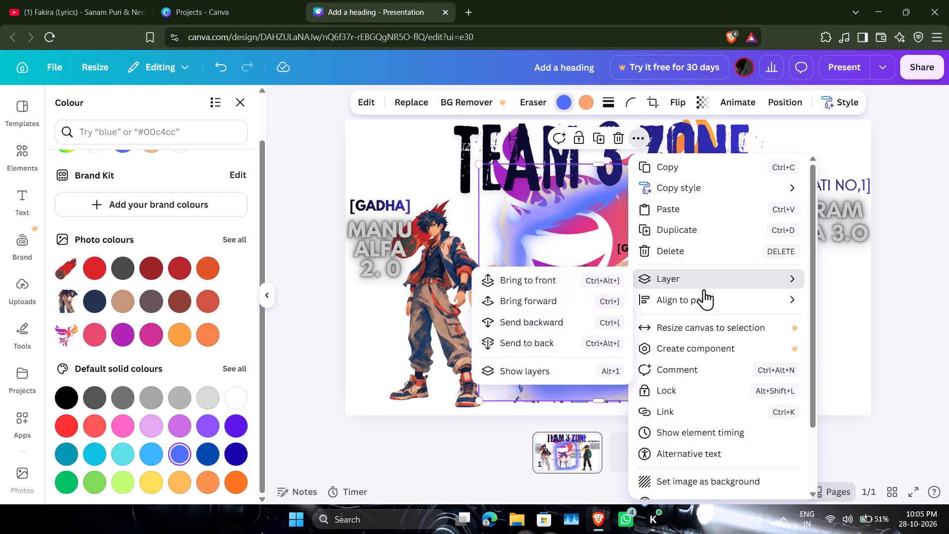
double_click(685, 278)
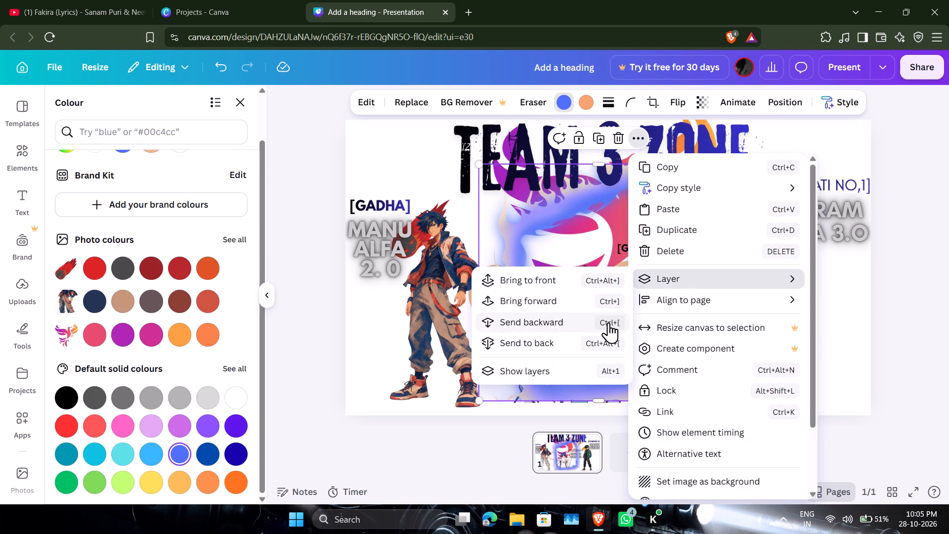
left_click(608, 322)
left_click(608, 322)
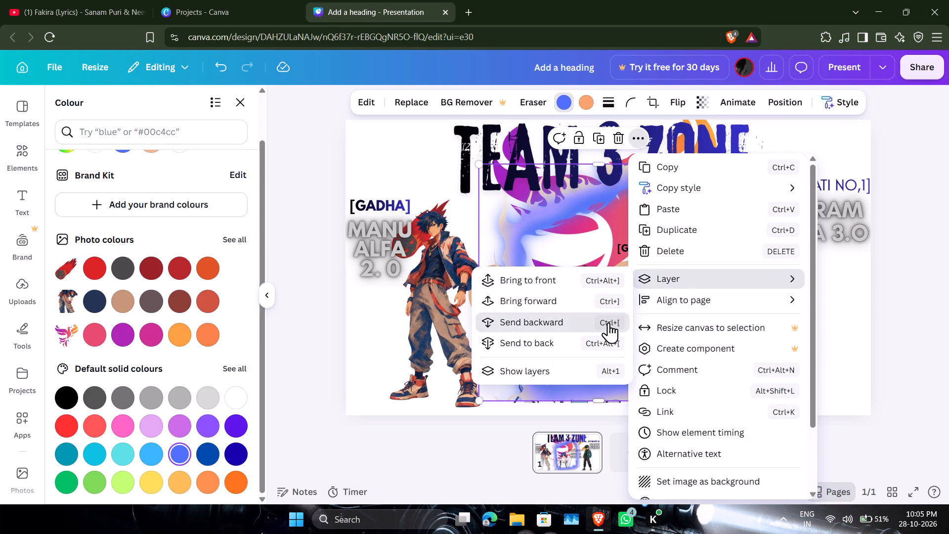
left_click(608, 322)
left_click(608, 322)
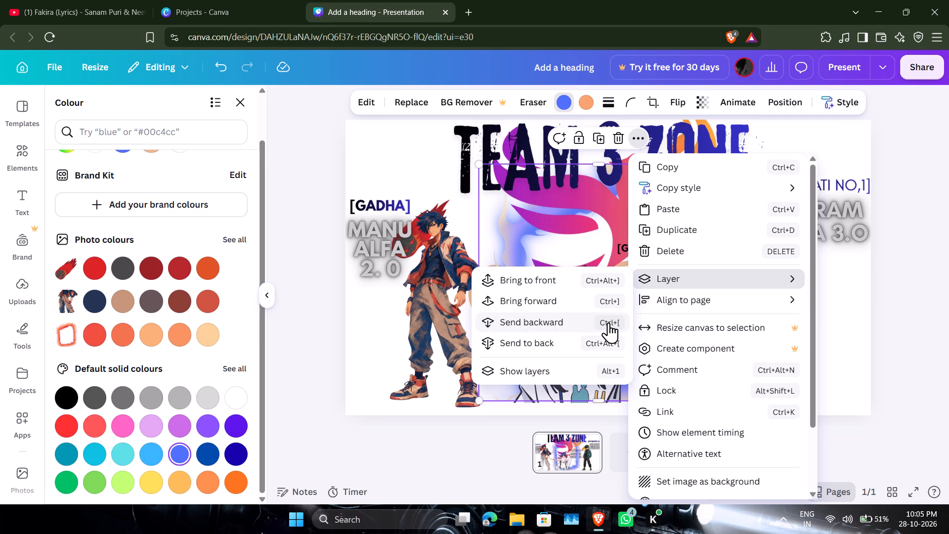
left_click(920, 289)
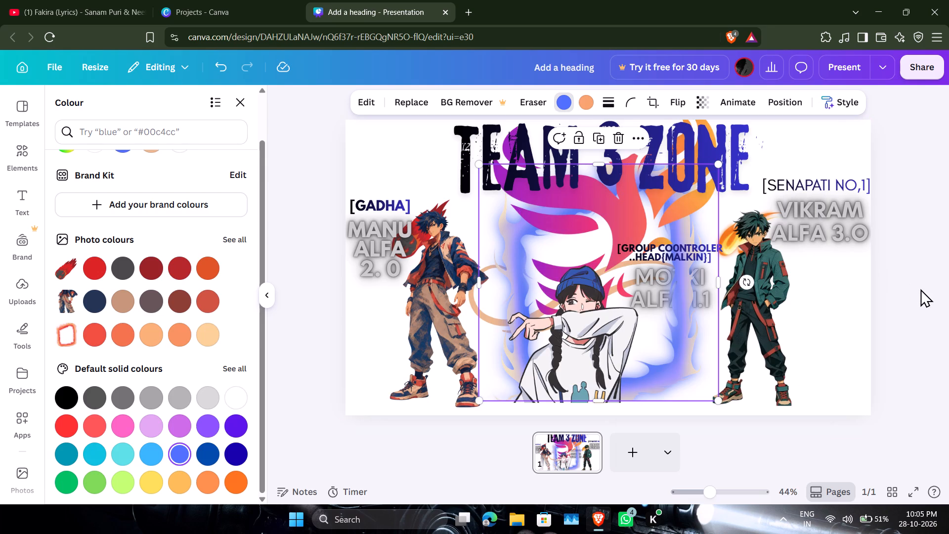
Send the blue fire frame backward three more levels in the layer order.
left_click(687, 319)
left_click(678, 369)
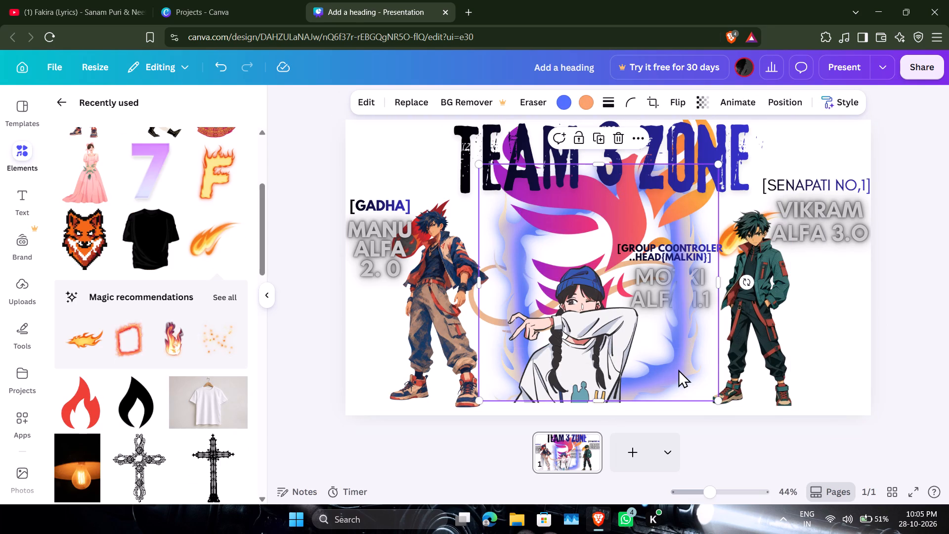
left_click(639, 138)
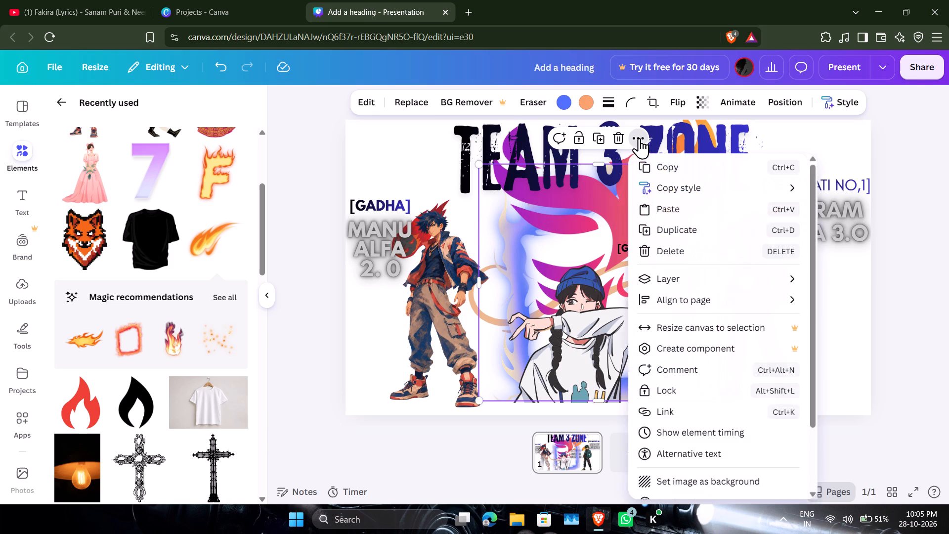
left_click(702, 277)
left_click(702, 277)
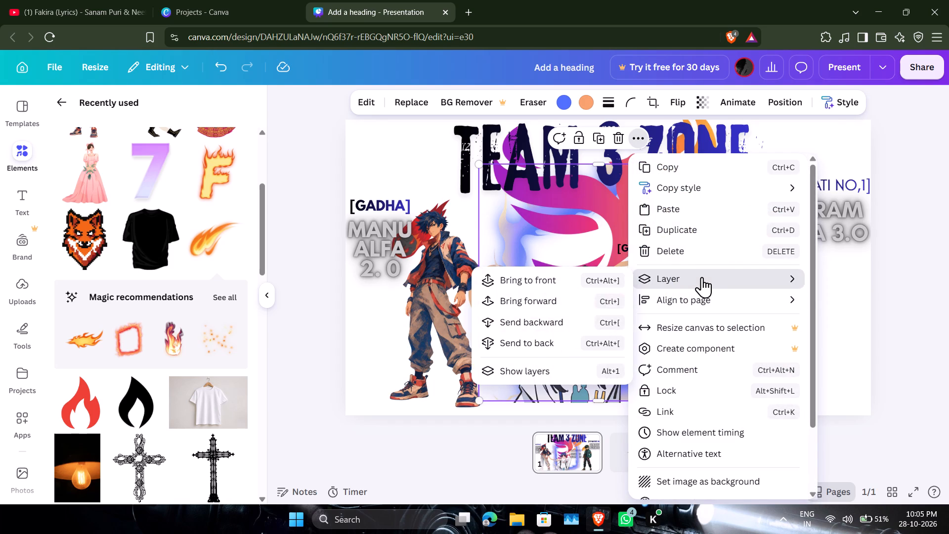
left_click(586, 317)
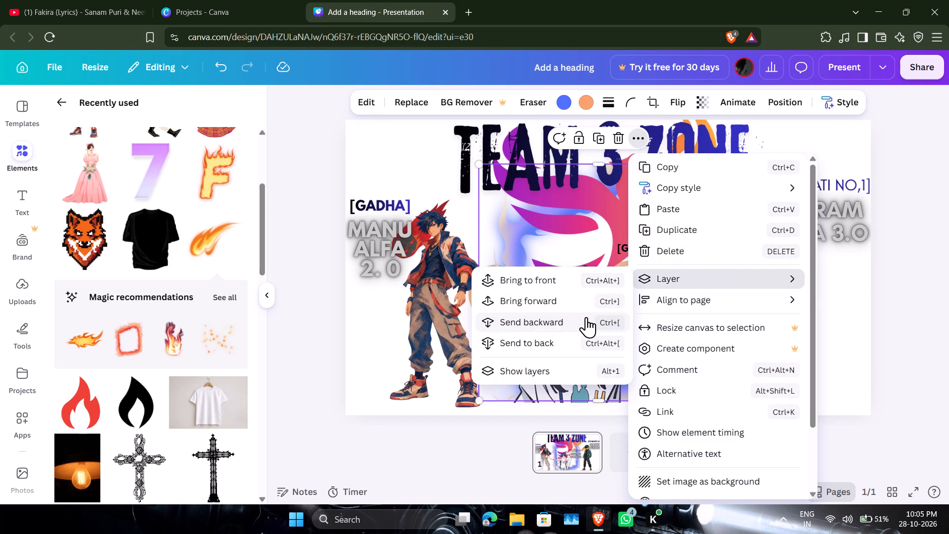
left_click(586, 317)
left_click(586, 317)
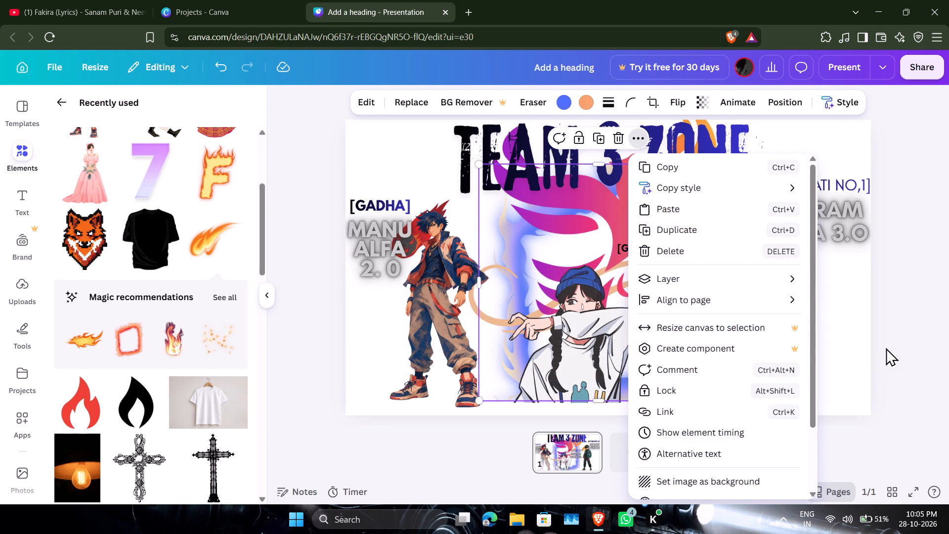
Add the orange pixel-art fox head from the recently used elements to the empty area above the [GADHA] caption.
left_click(892, 347)
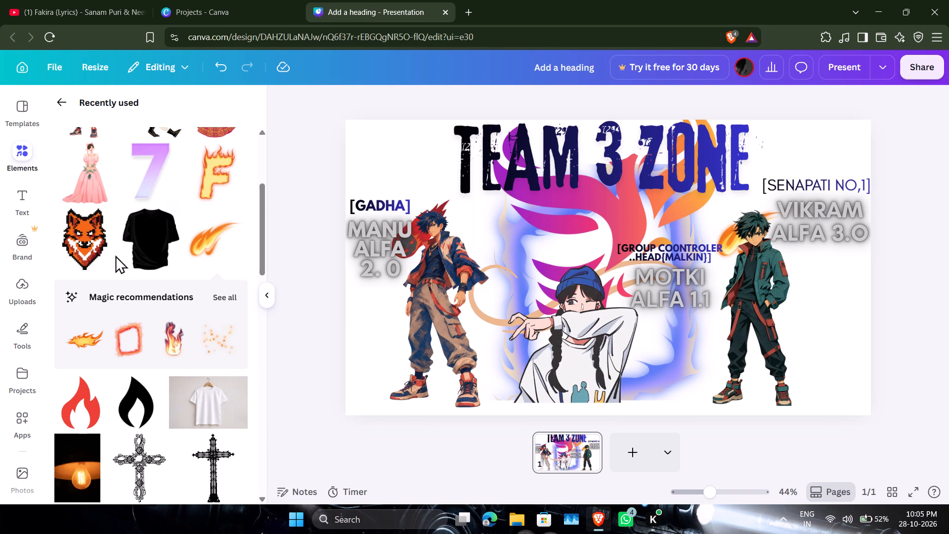
left_click_drag(90, 253, 96, 249)
left_click_drag(96, 249, 402, 153)
left_click_drag(455, 227, 423, 204)
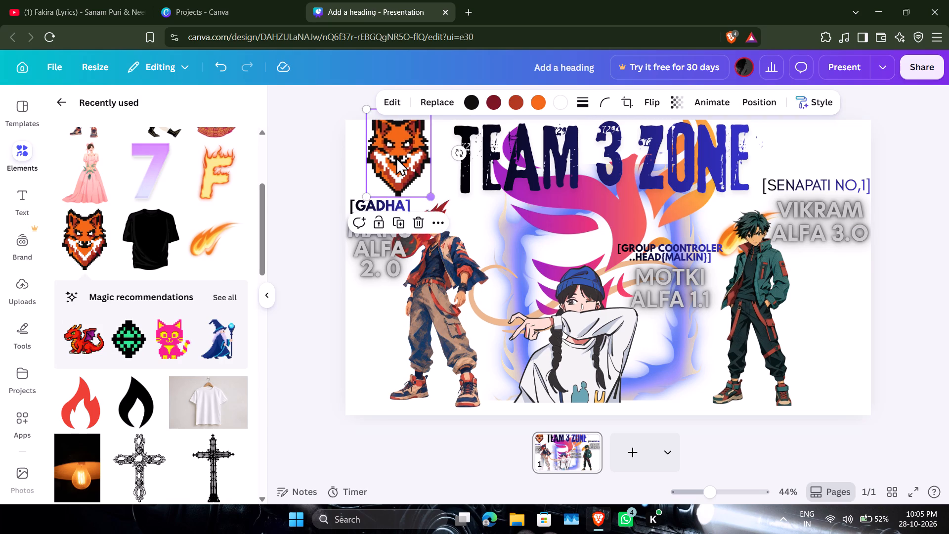
left_click_drag(395, 156, 405, 168)
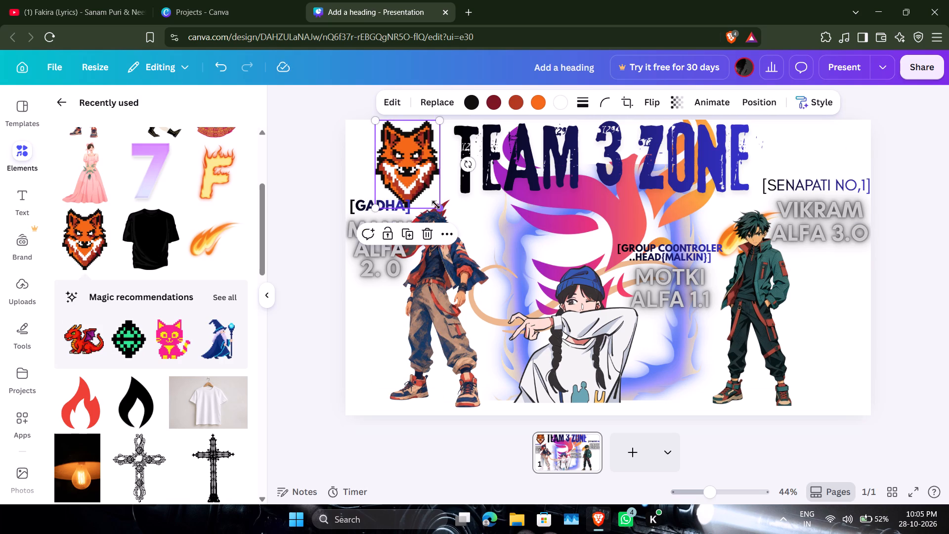
Shrink the fox head and position it directly before the first letter of the TEAM 3 ZONE title.
left_click_drag(438, 206, 421, 188)
left_click_drag(396, 148, 413, 159)
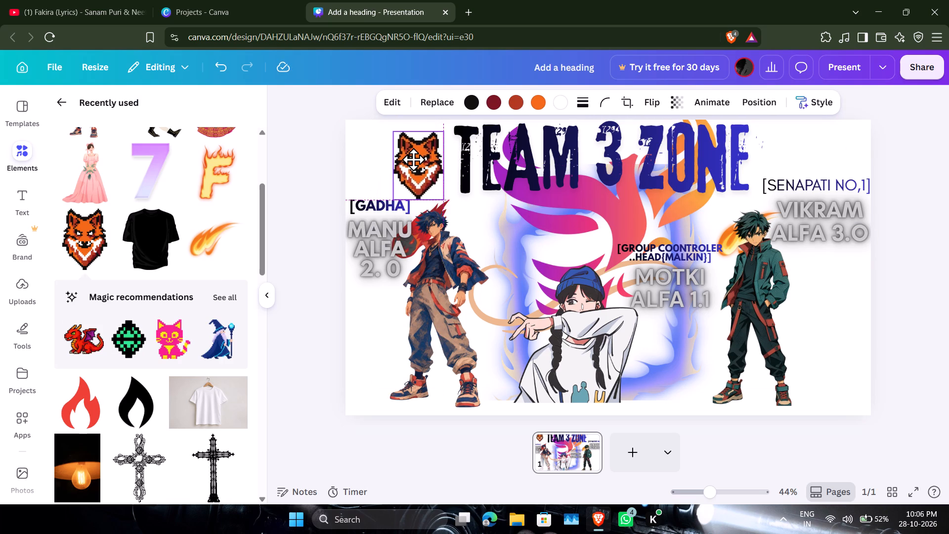
left_click_drag(413, 159, 423, 158)
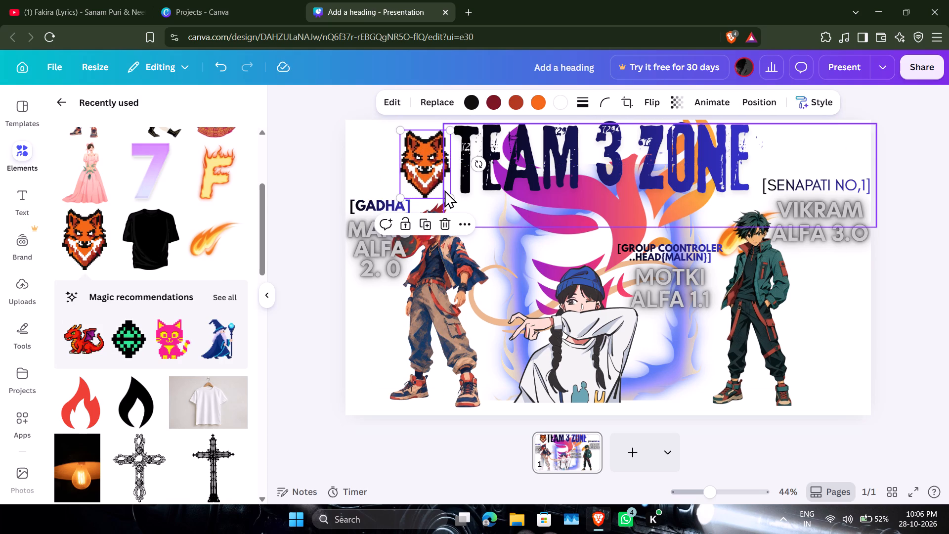
left_click_drag(449, 197, 443, 188)
left_click_drag(425, 162, 437, 165)
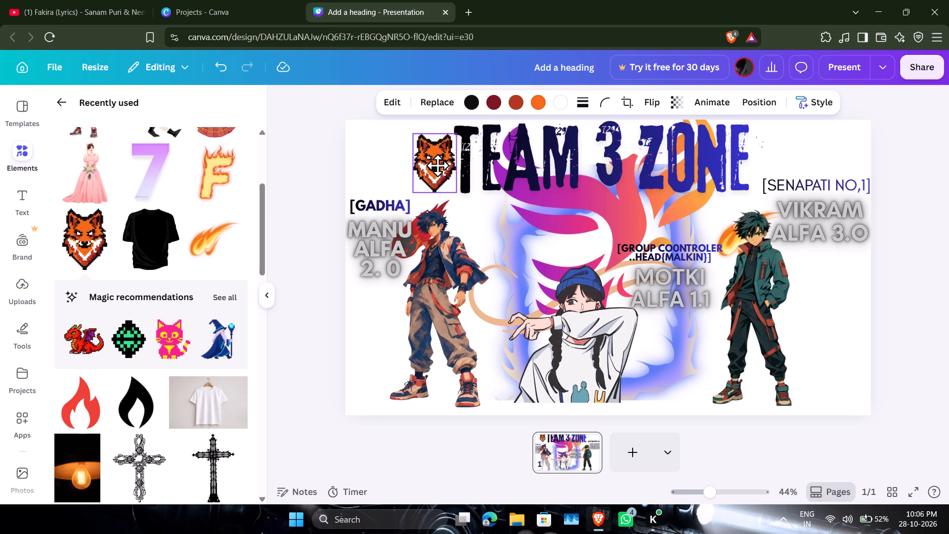
left_click_drag(437, 165, 434, 161)
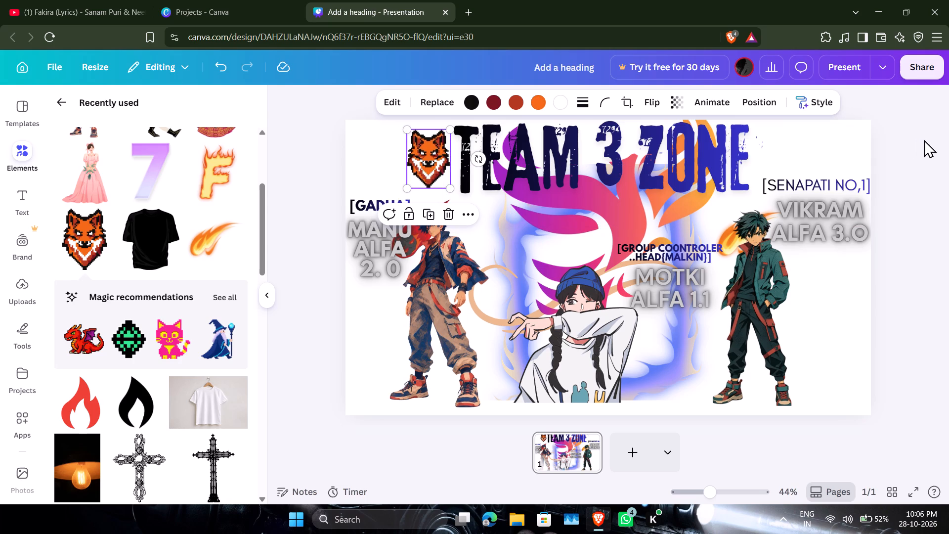
left_click(924, 139)
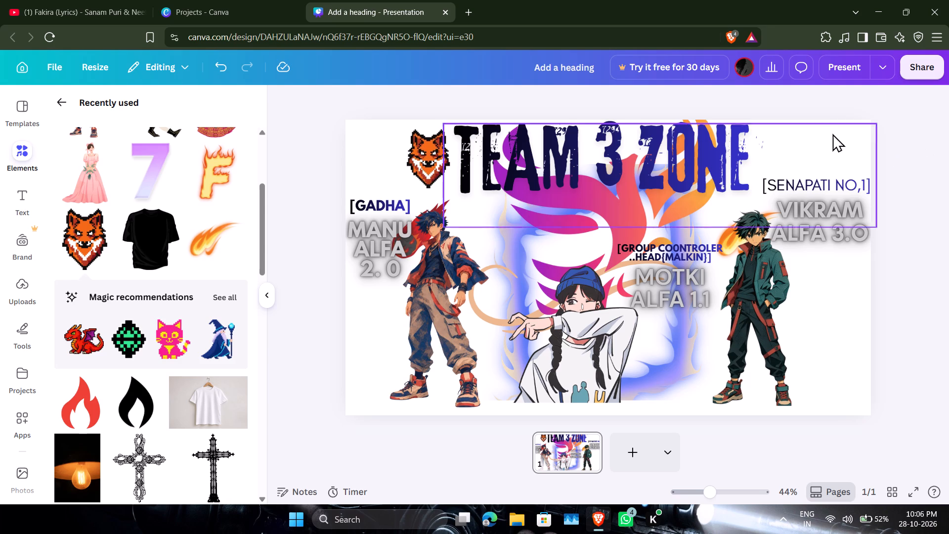
left_click(421, 159)
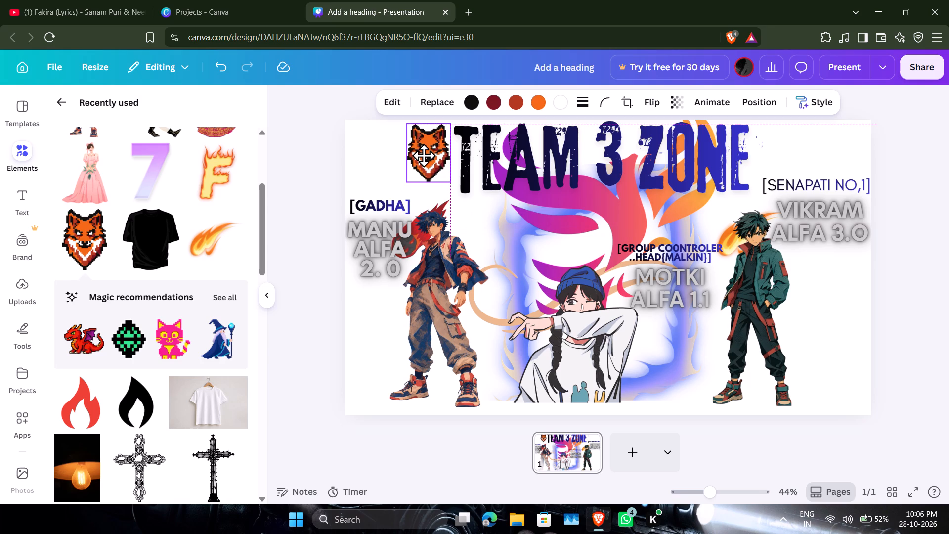
left_click(799, 125)
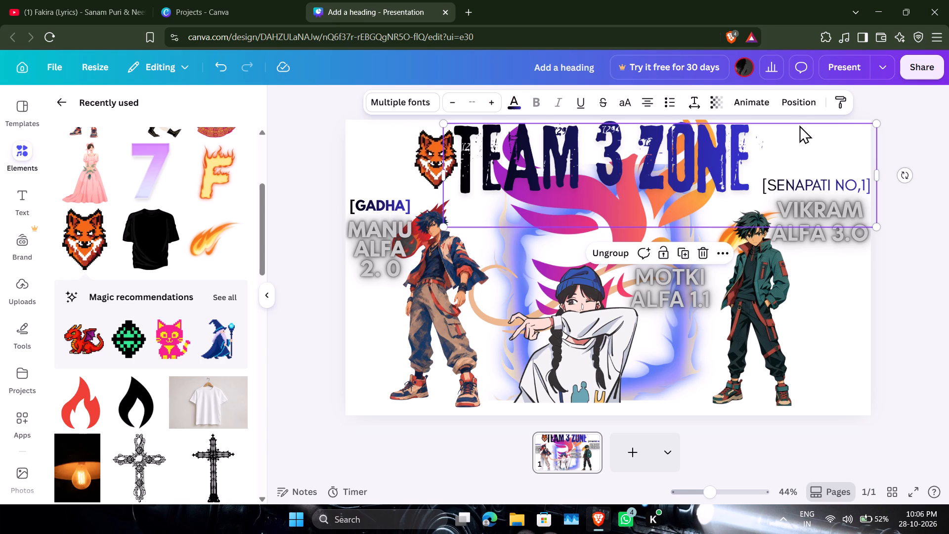
left_click_drag(428, 165, 423, 161)
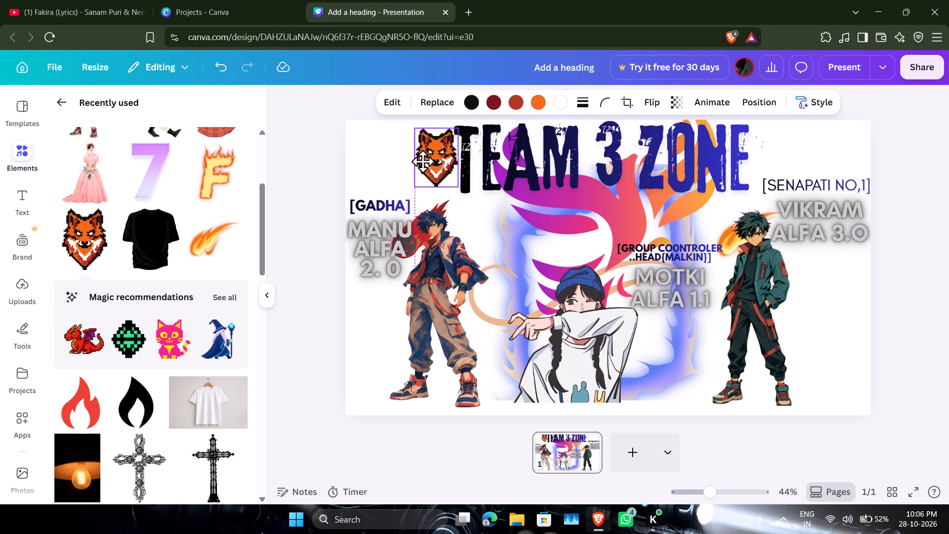
left_click_drag(423, 161, 422, 165)
left_click(374, 178)
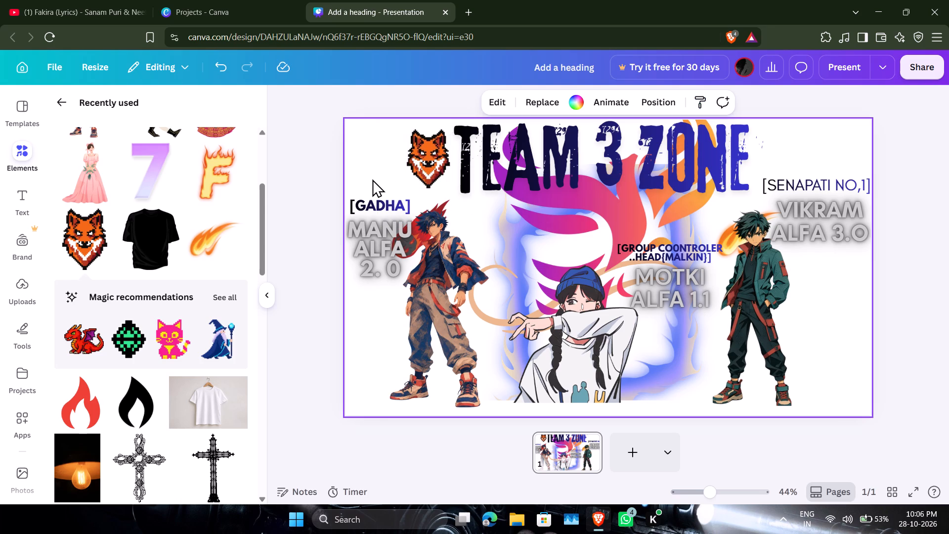
Look through the recently used elements for another graphic to add to the page.
scroll(173, 402, "up", 3)
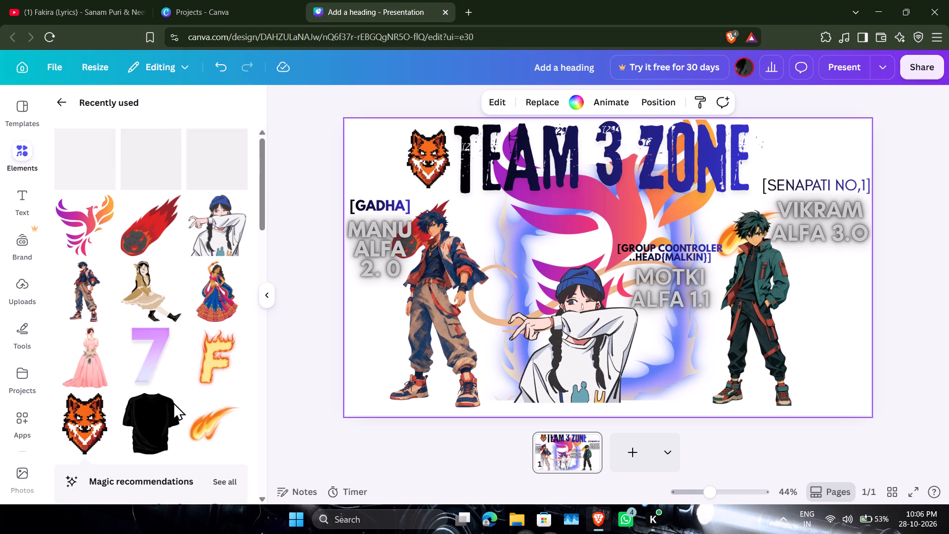
scroll(173, 402, "up", 2)
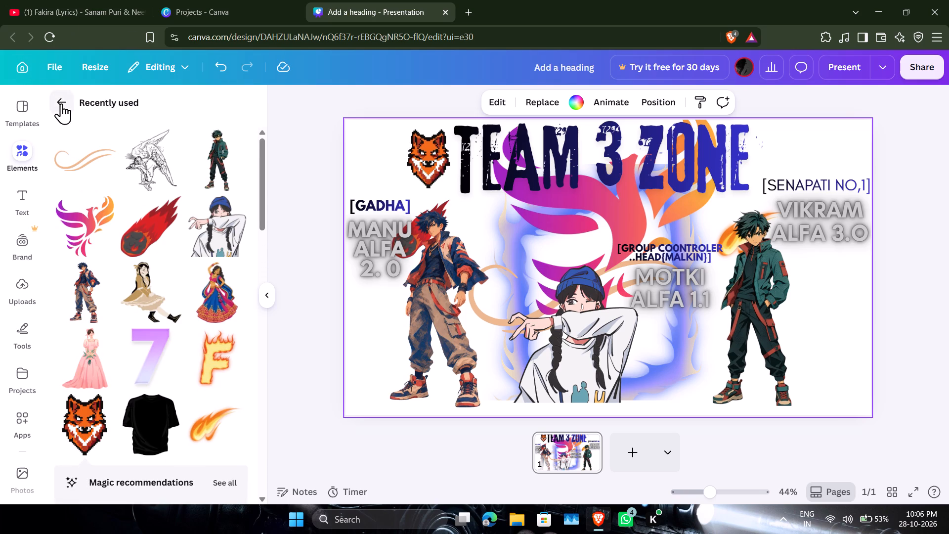
left_click(61, 103)
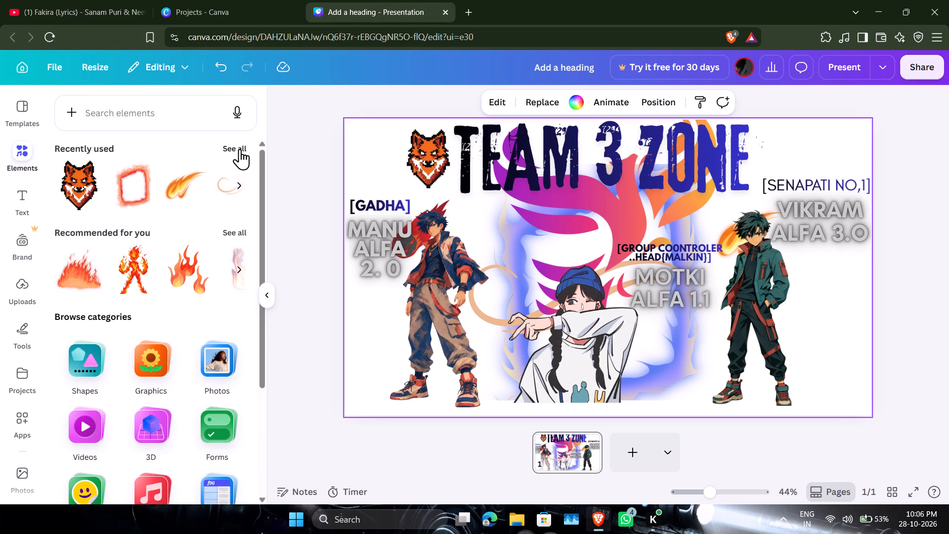
left_click(240, 149)
scroll(176, 195, "down", 6)
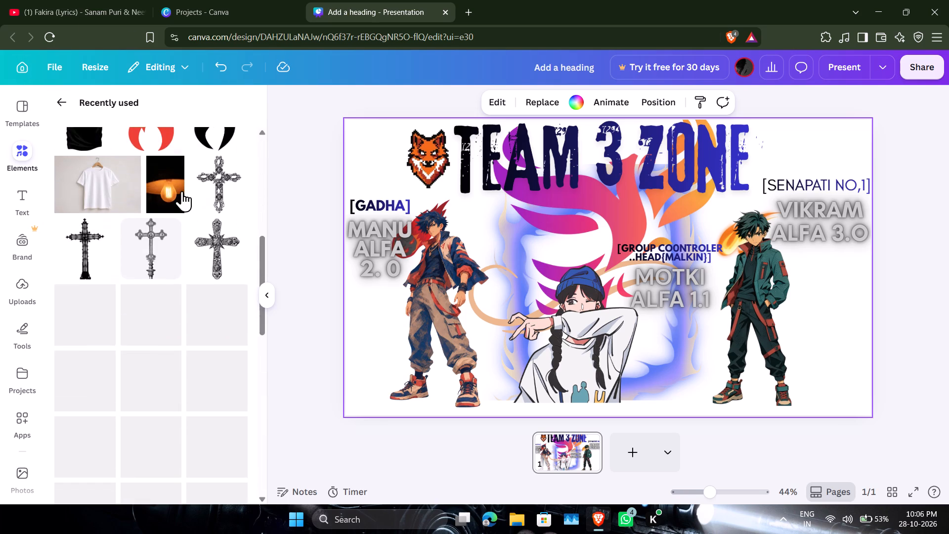
scroll(182, 191, "down", 2)
scroll(182, 191, "up", 6)
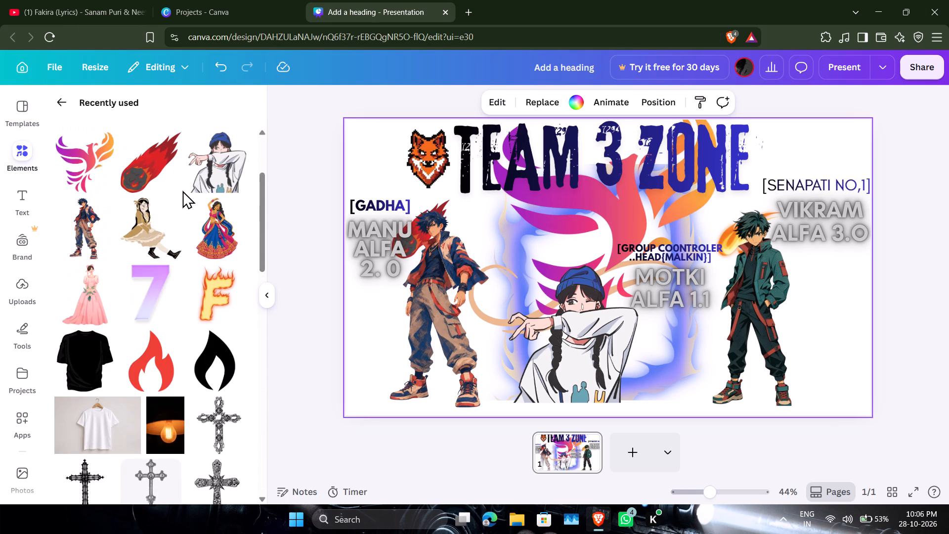
scroll(182, 190, "up", 5)
scroll(183, 190, "down", 4)
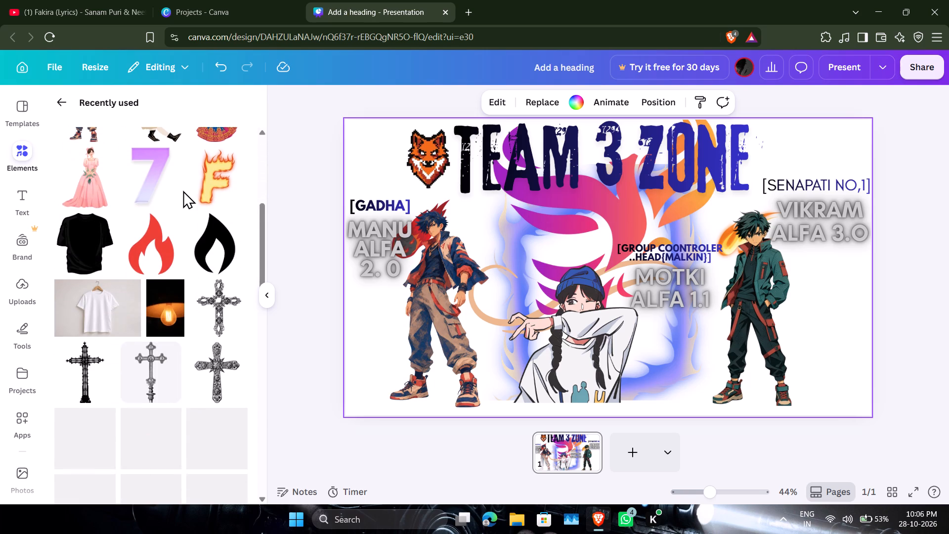
scroll(183, 190, "down", 4)
left_click(55, 102)
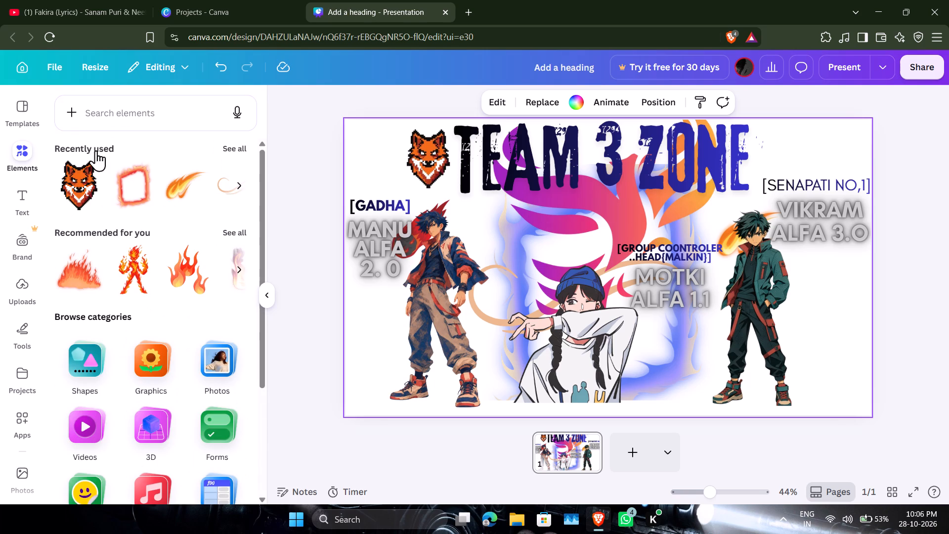
Open the full set of recommended elements and look through the fire and lightning graphics.
left_click(234, 232)
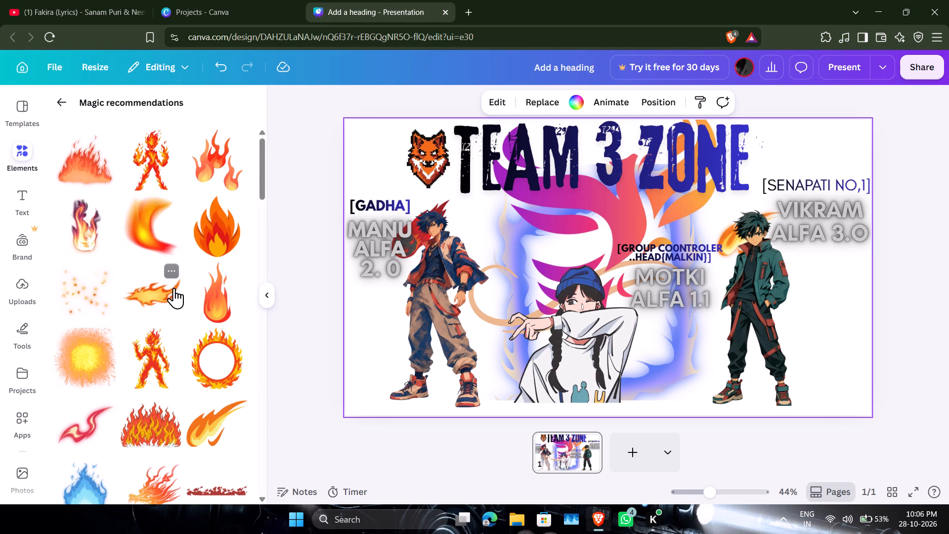
scroll(161, 303, "down", 4)
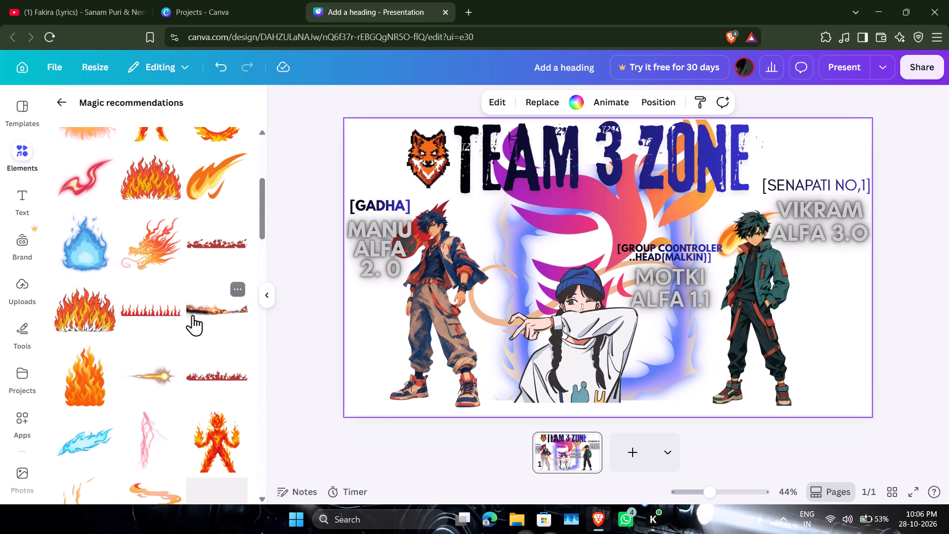
scroll(193, 315, "down", 3)
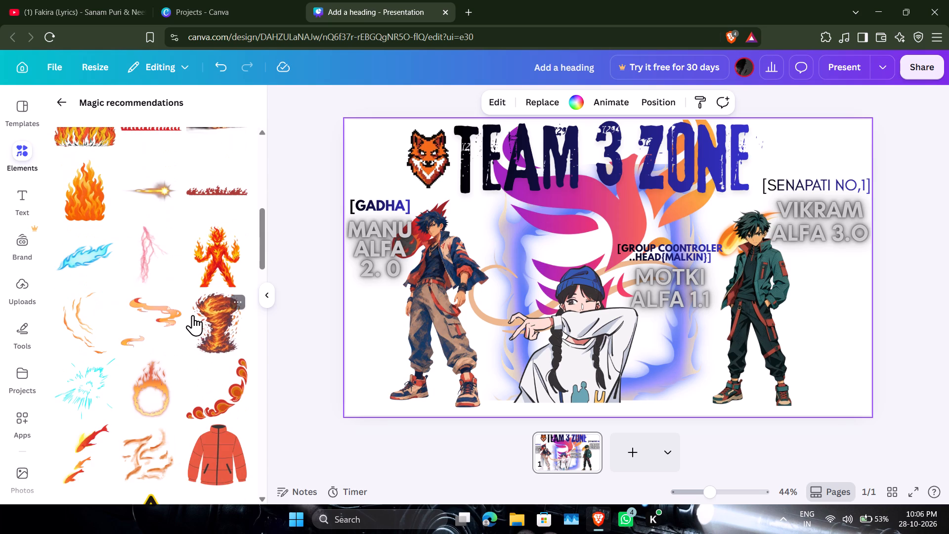
scroll(193, 315, "down", 1)
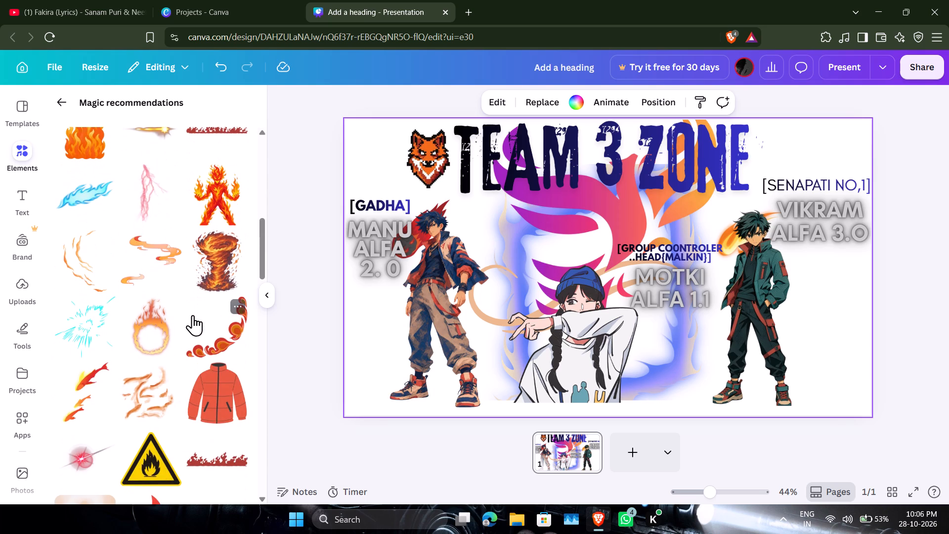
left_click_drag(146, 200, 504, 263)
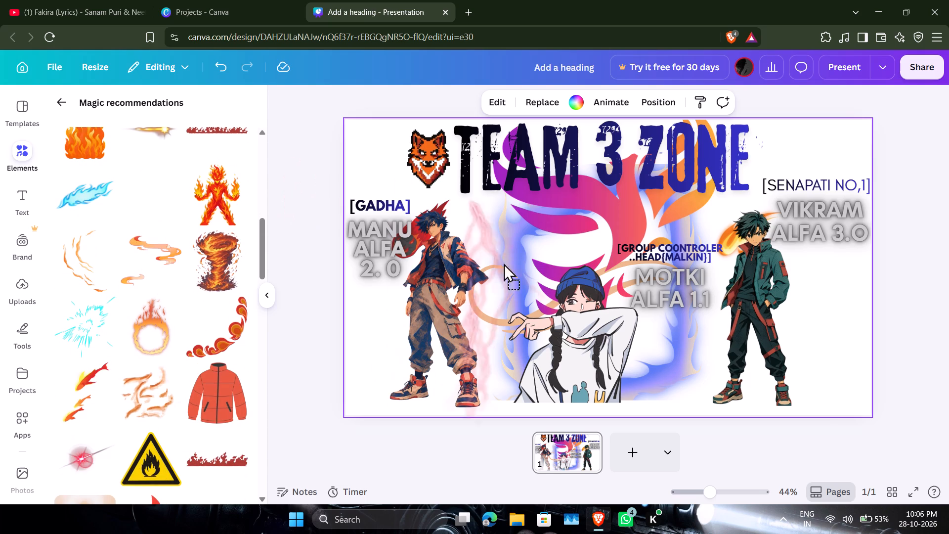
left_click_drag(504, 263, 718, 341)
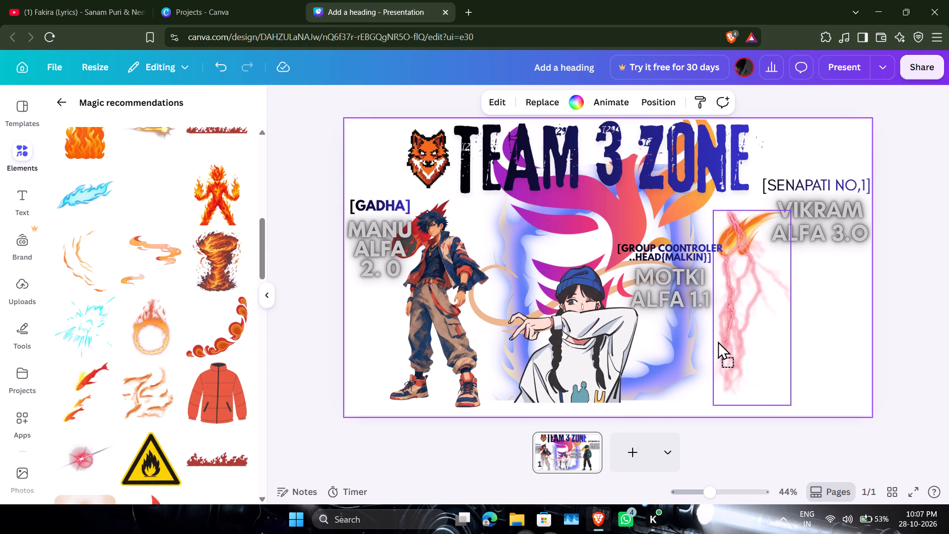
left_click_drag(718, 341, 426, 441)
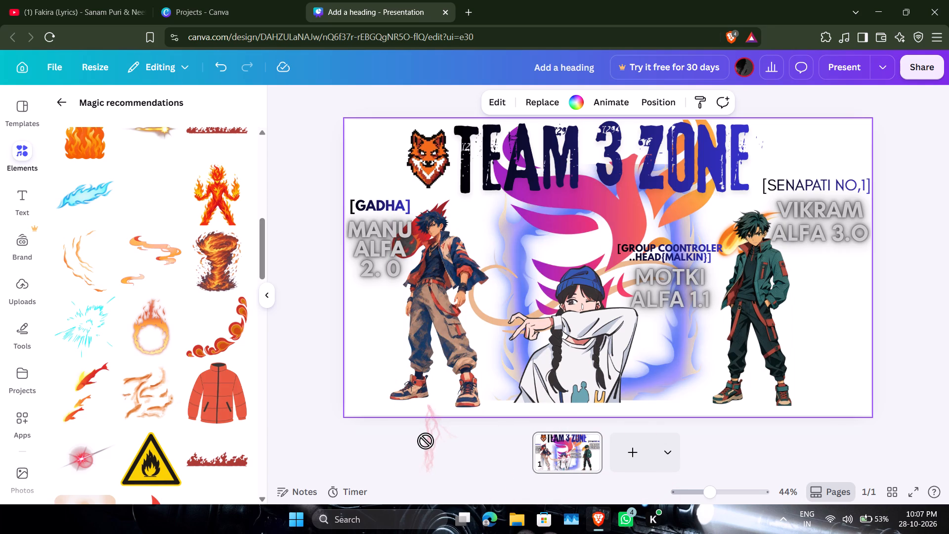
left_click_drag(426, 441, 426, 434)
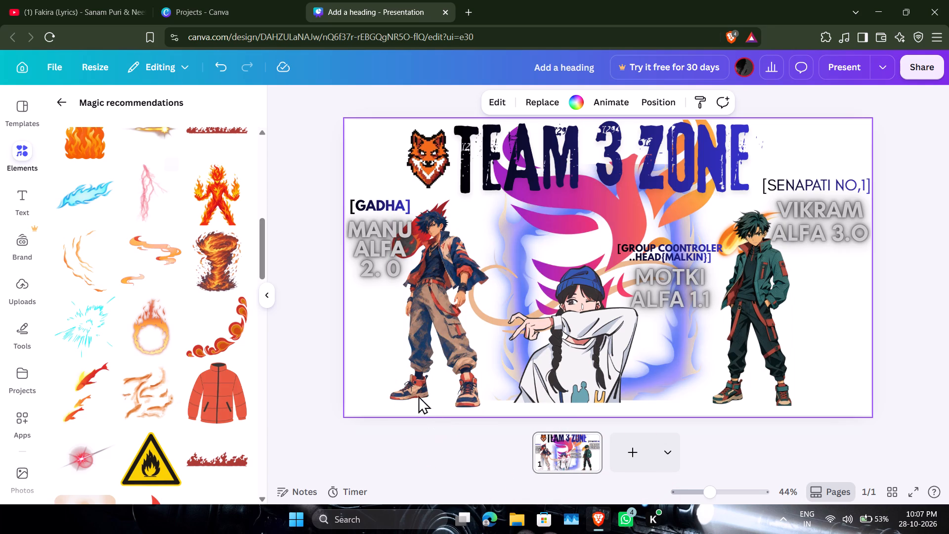
Add the pink lightning bolt graphic from the recommendations and place it over the green-jacketed character beside VIKRAM ALFA 3.O.
left_click_drag(147, 201, 442, 213)
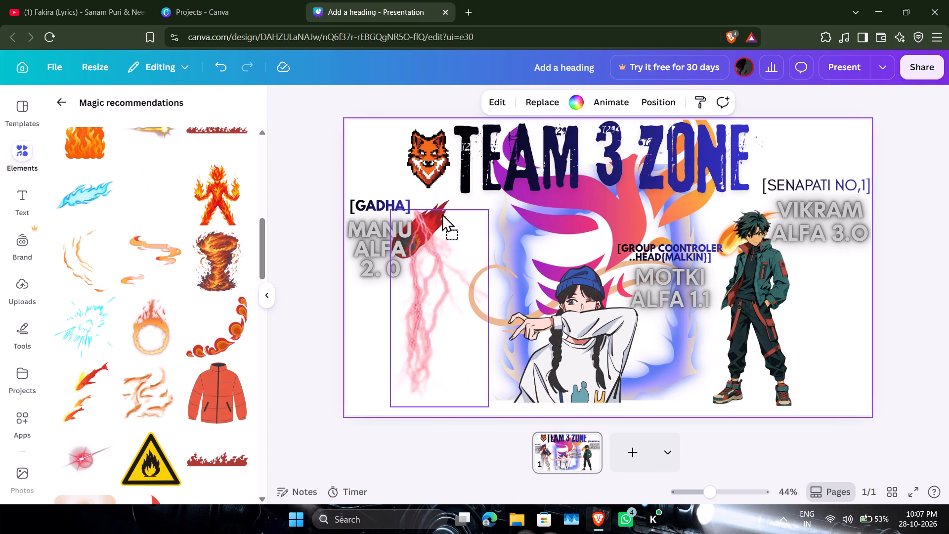
left_click_drag(442, 213, 810, 245)
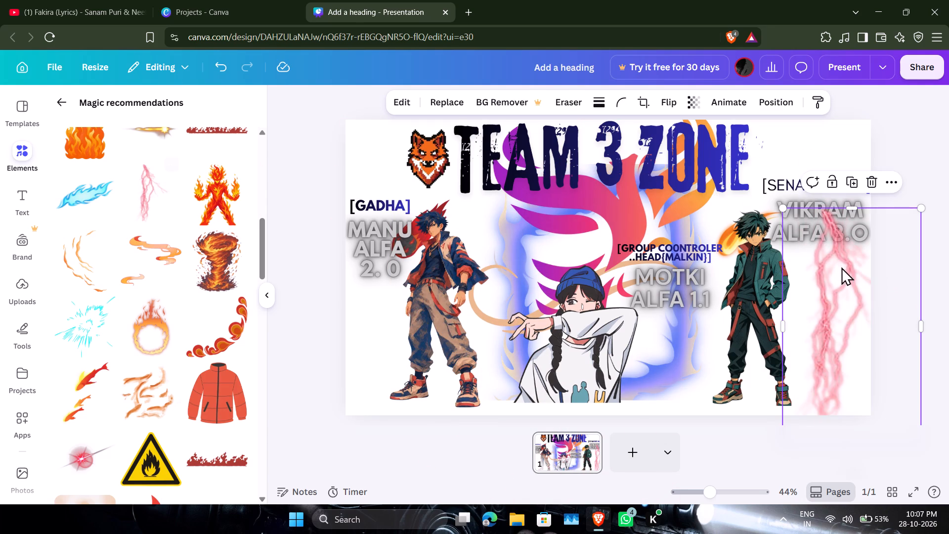
left_click_drag(843, 268, 766, 254)
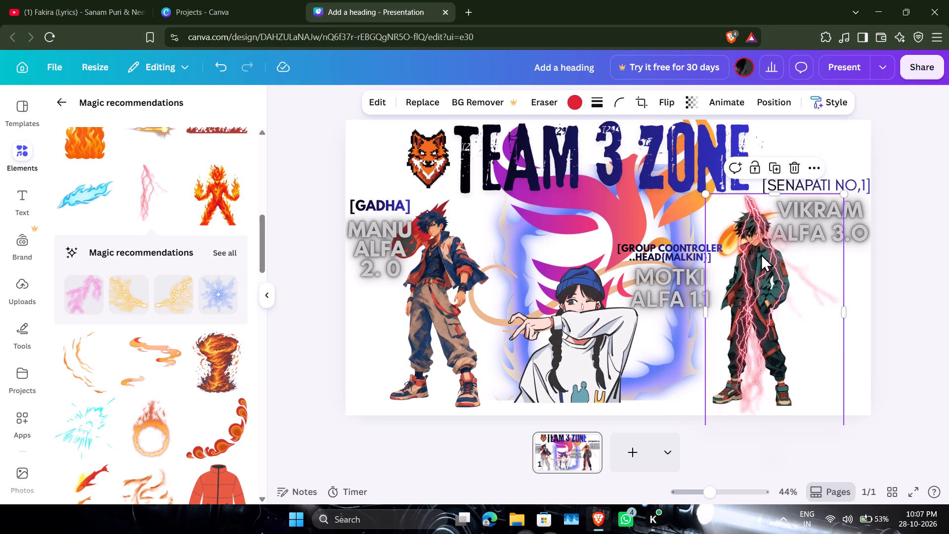
left_click_drag(761, 254, 740, 178)
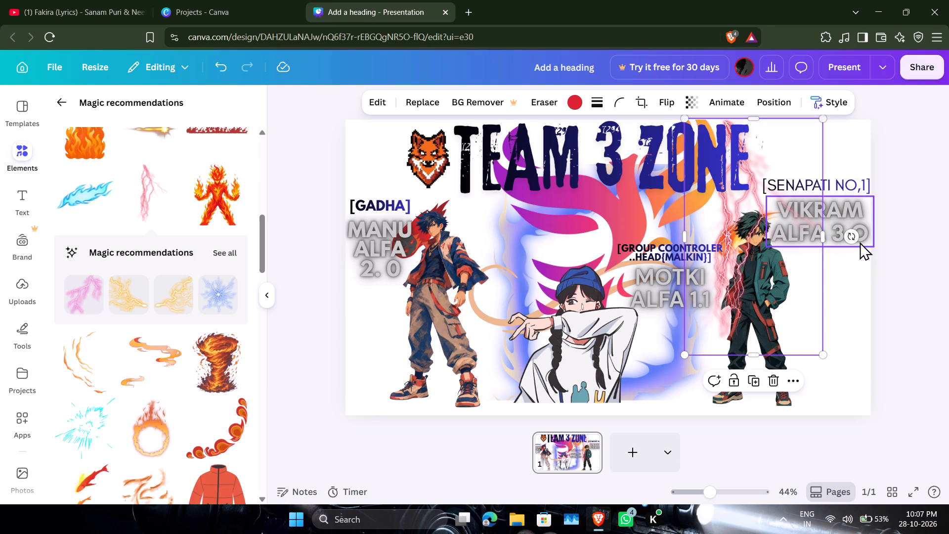
Tilt the lightning bolt slightly clockwise, shrink it to about the green-jacketed character's height and lay it over his body.
left_click_drag(856, 233, 846, 252)
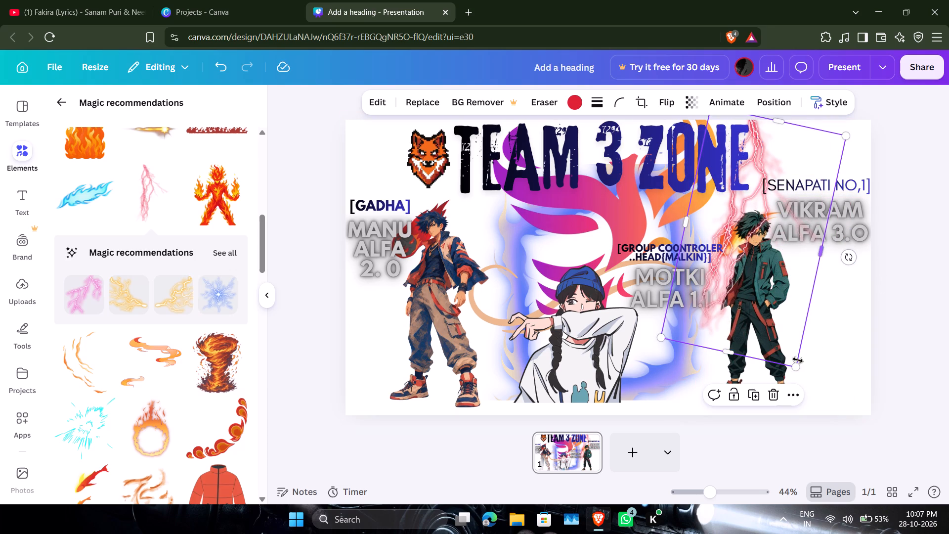
left_click_drag(798, 367, 774, 326)
left_click_drag(739, 222, 757, 323)
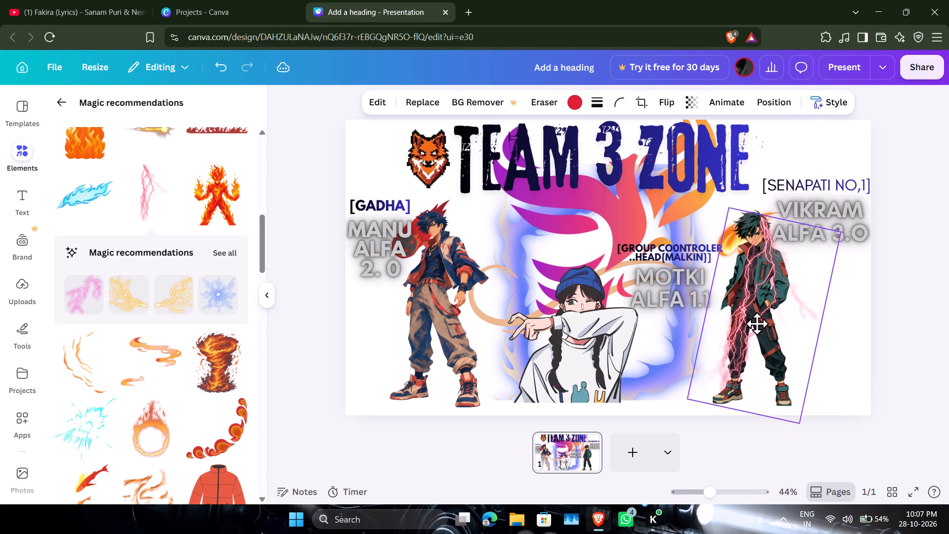
left_click_drag(757, 323, 758, 322)
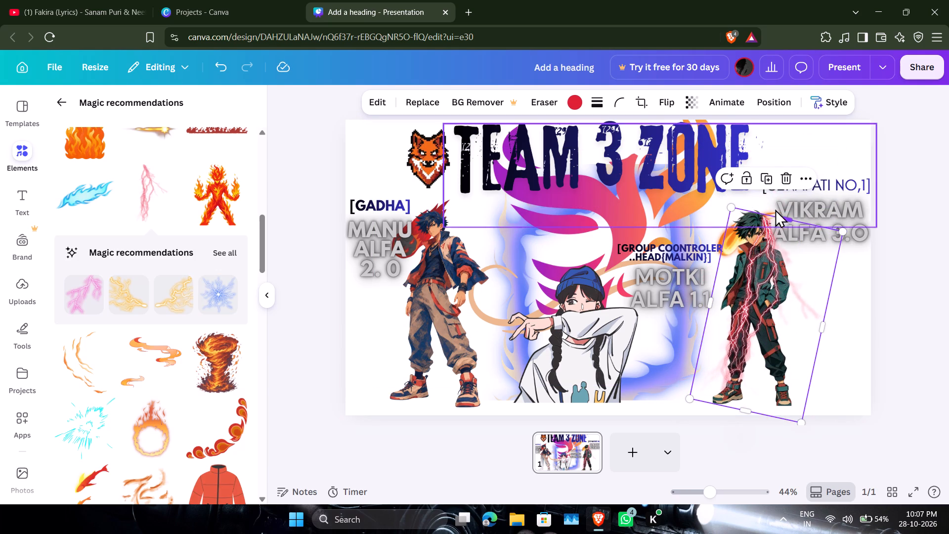
Rotate the pink lightning bolt back to upright and align it over the full height of the green-jacketed character.
left_click_drag(762, 317, 763, 299)
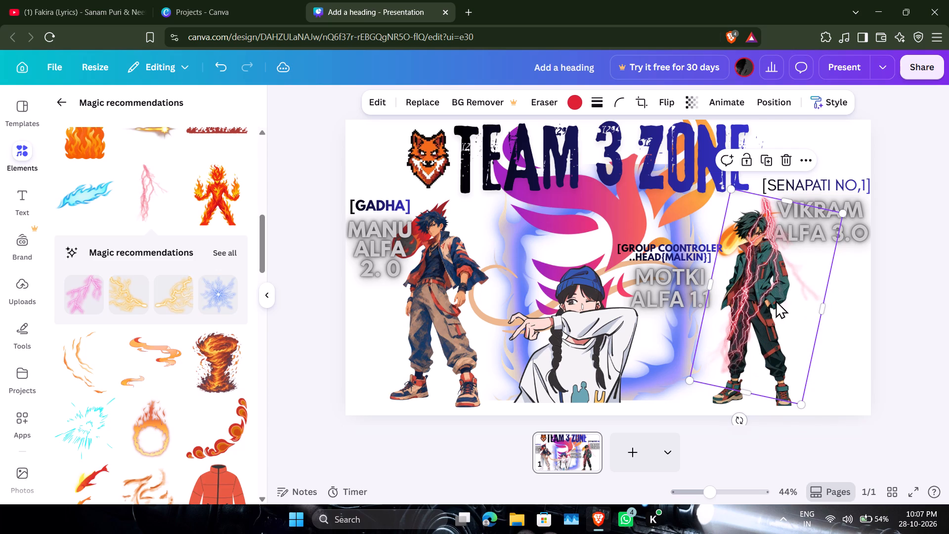
left_click_drag(739, 418, 775, 407)
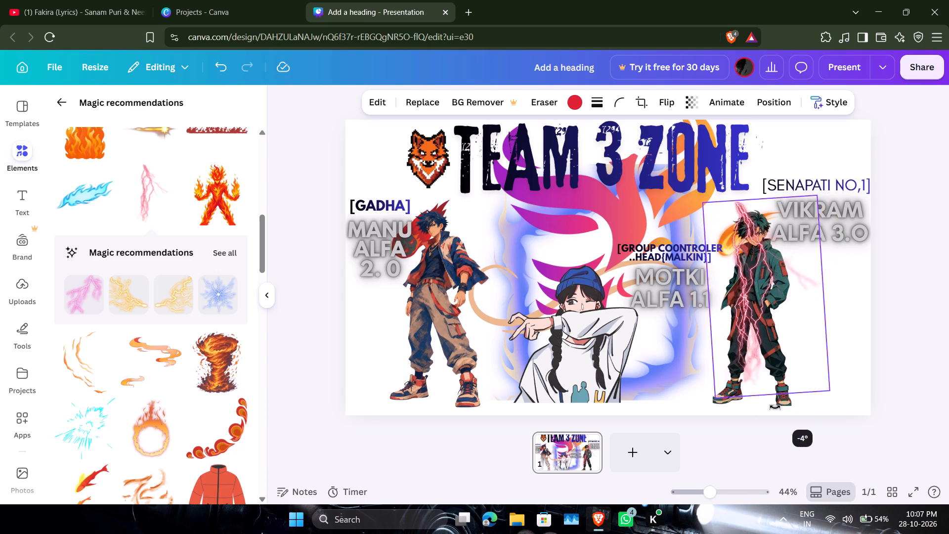
left_click_drag(775, 407, 764, 411)
left_click_drag(751, 267, 756, 290)
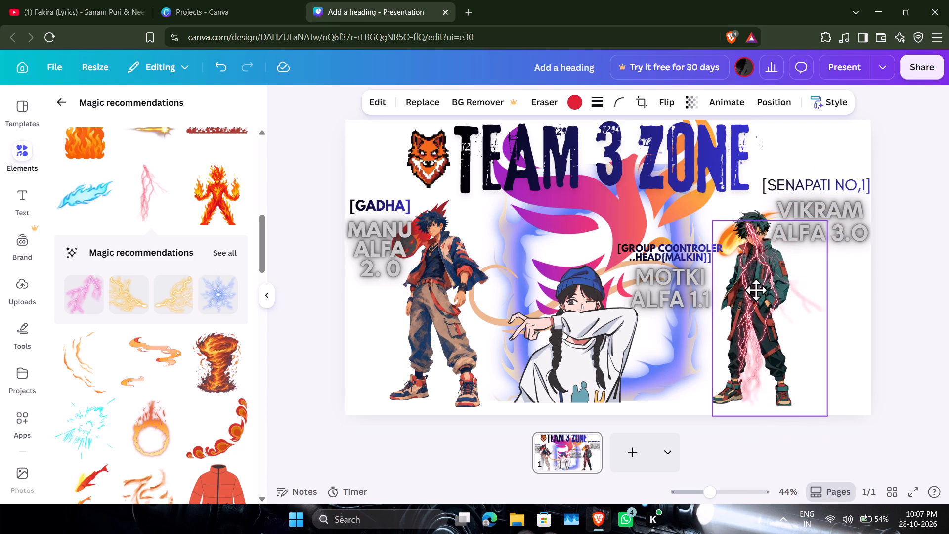
left_click_drag(756, 290, 757, 279)
Send the lightning bolt backward through the layers until it sits behind the green-jacketed character.
left_click(812, 185)
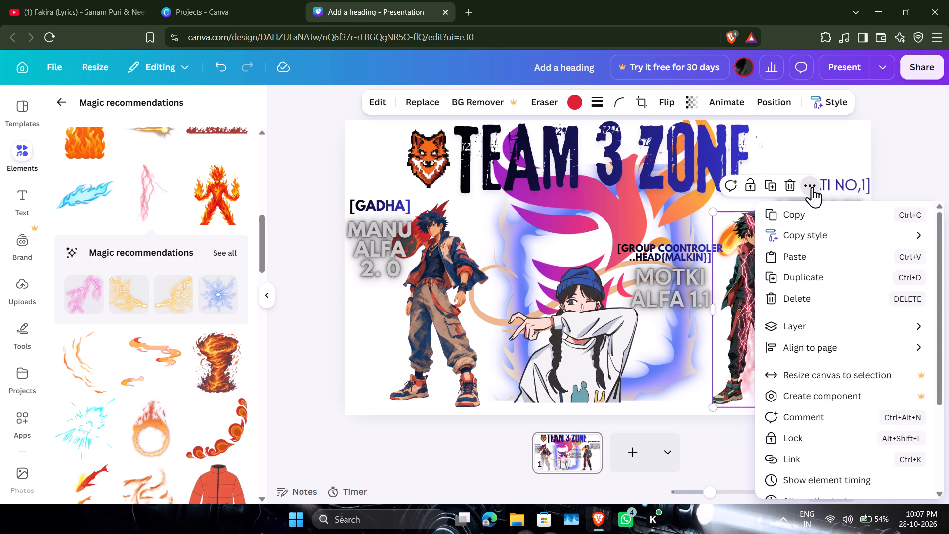
left_click(808, 321)
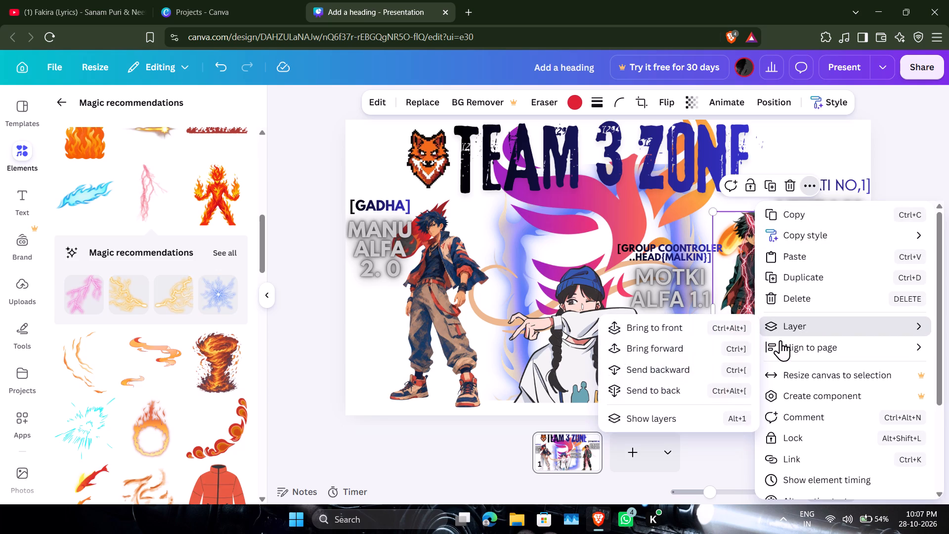
triple_click(743, 363)
left_click(743, 363)
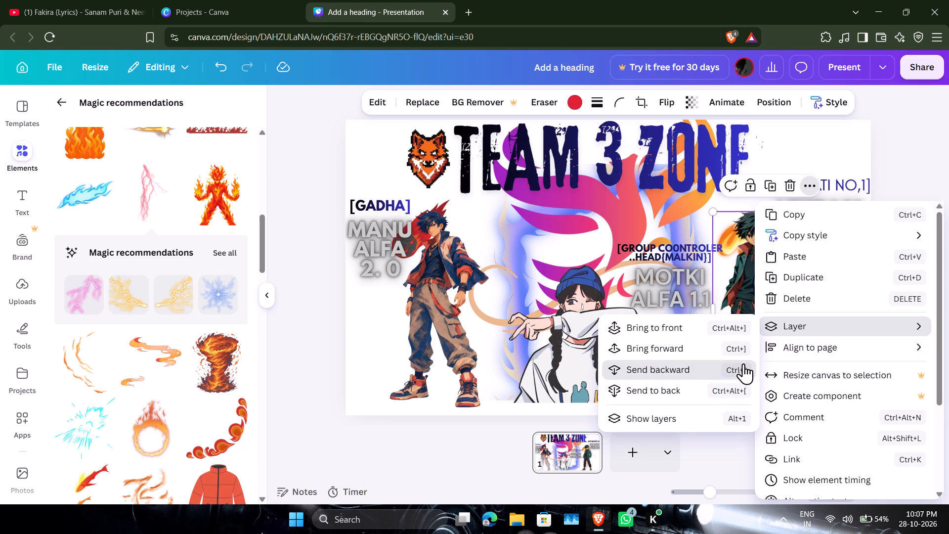
left_click(743, 363)
left_click(743, 363)
left_click(743, 363)
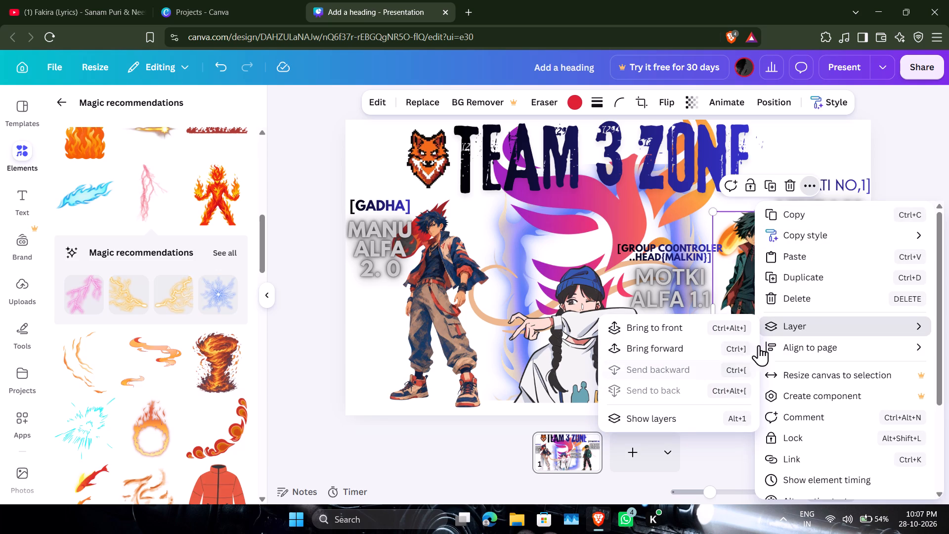
left_click(909, 178)
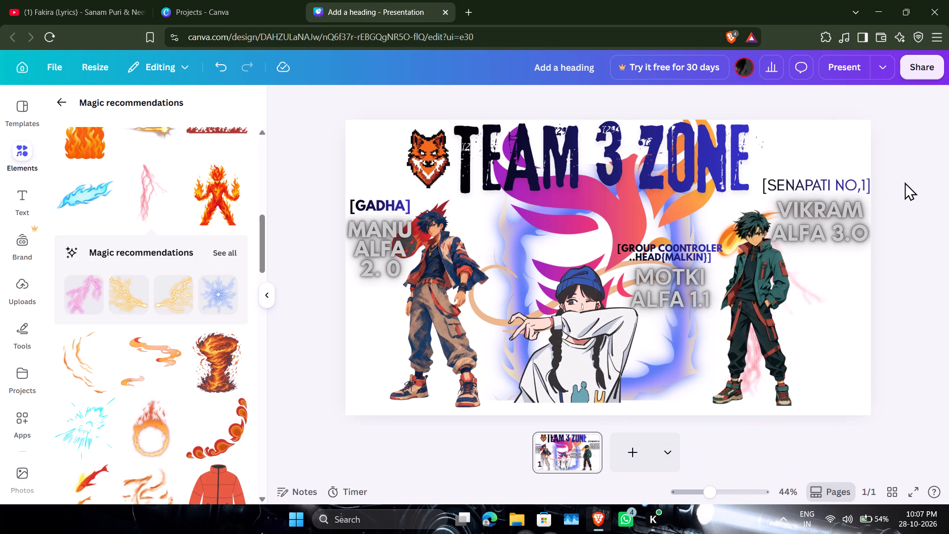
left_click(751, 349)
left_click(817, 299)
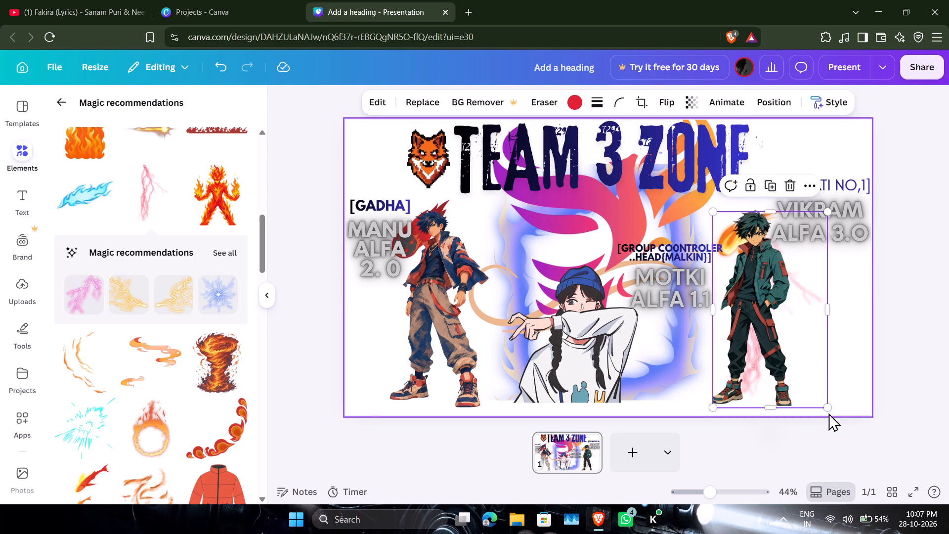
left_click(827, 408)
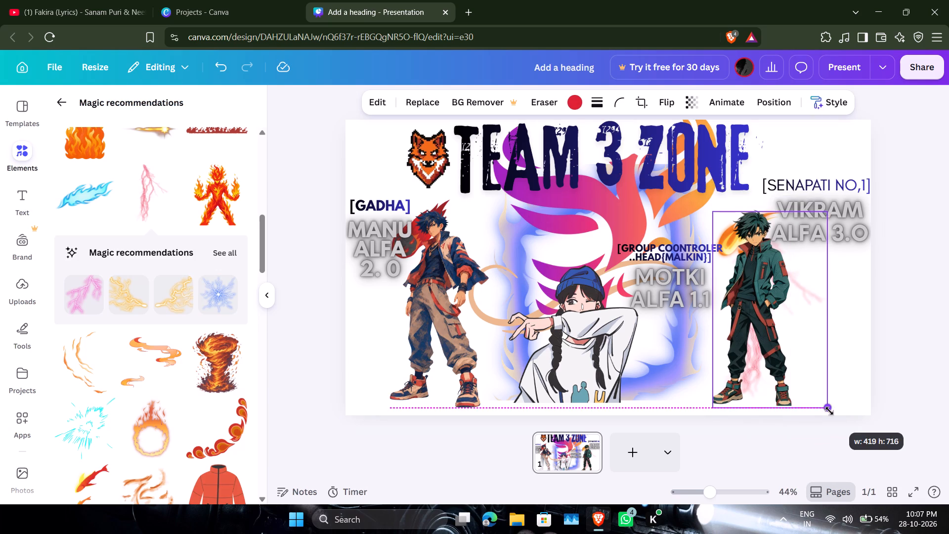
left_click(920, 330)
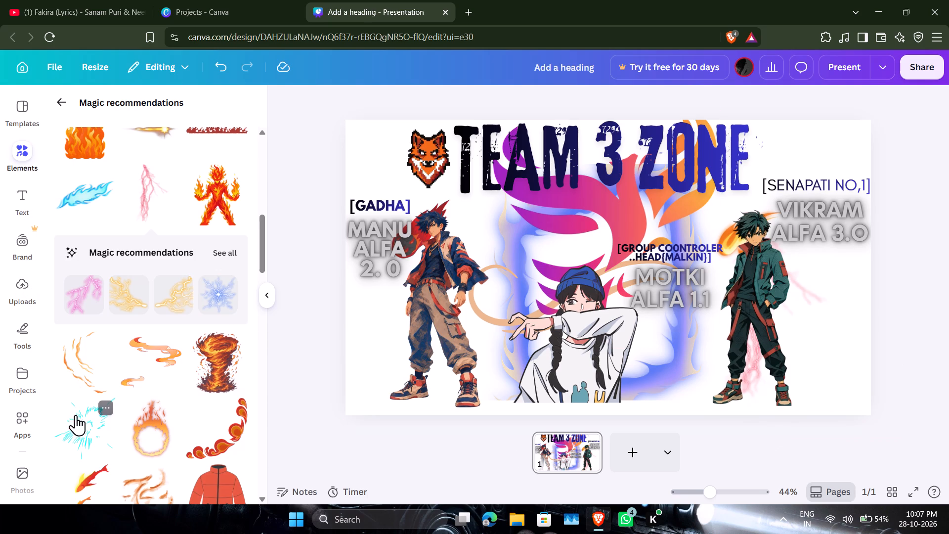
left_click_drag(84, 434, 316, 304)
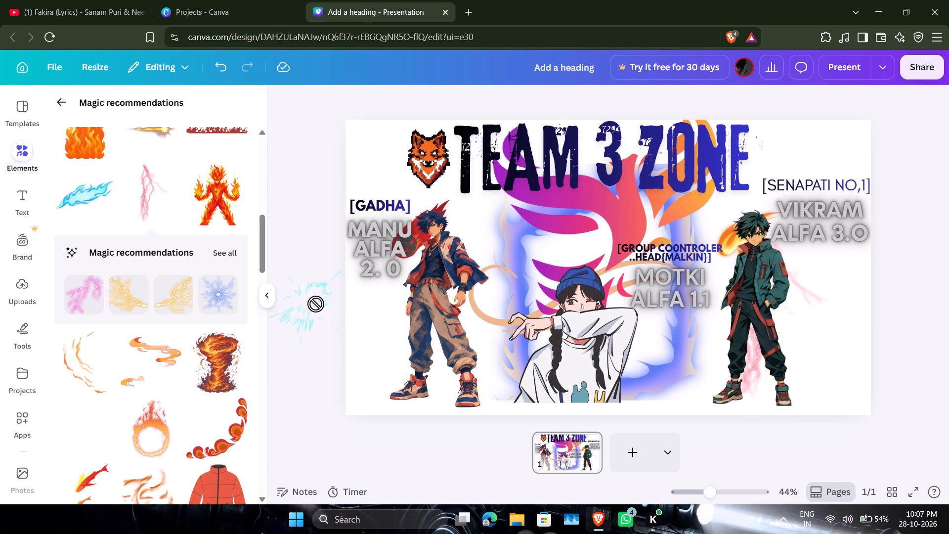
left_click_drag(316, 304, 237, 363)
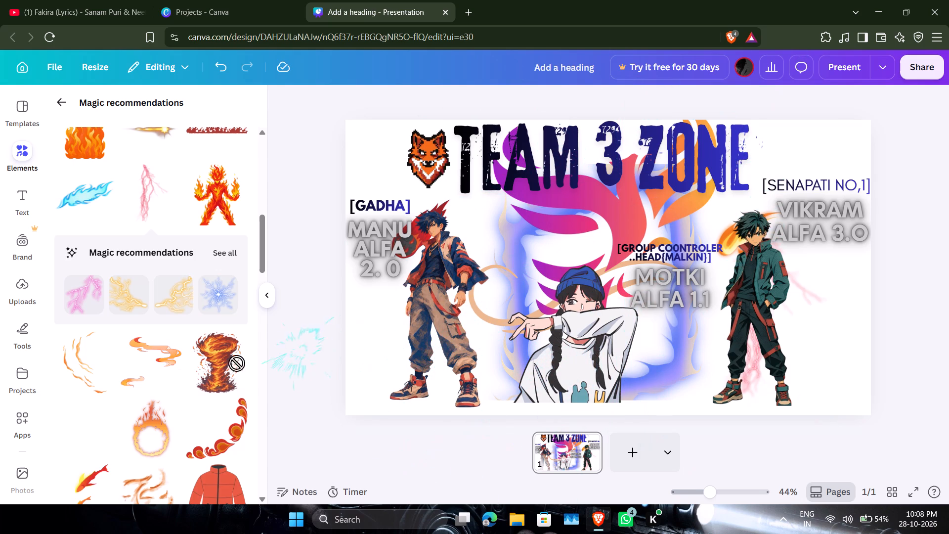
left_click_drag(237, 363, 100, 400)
Add the red-orange watercolor smoke graphic from the recommendations in place of the purple-orange flame graphic behind the girl.
scroll(100, 395, "down", 5)
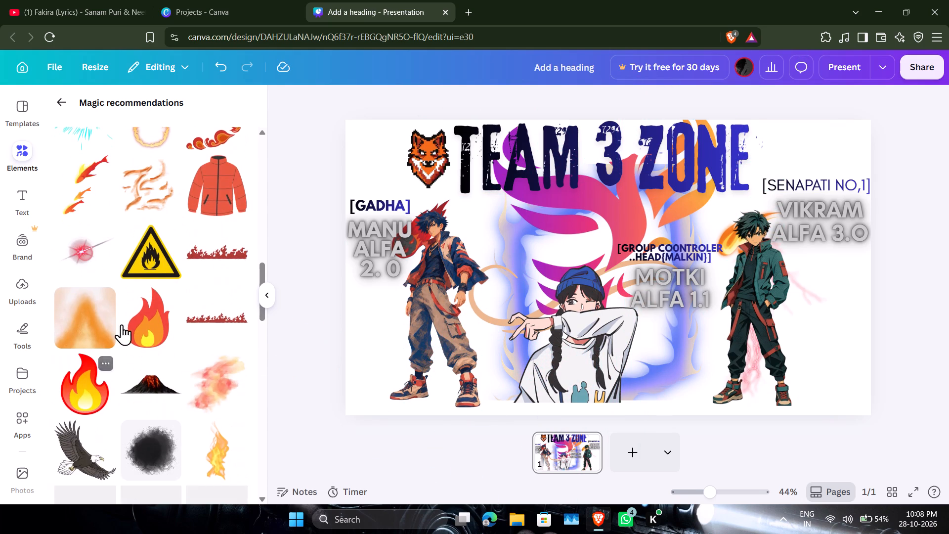
scroll(183, 305, "down", 3)
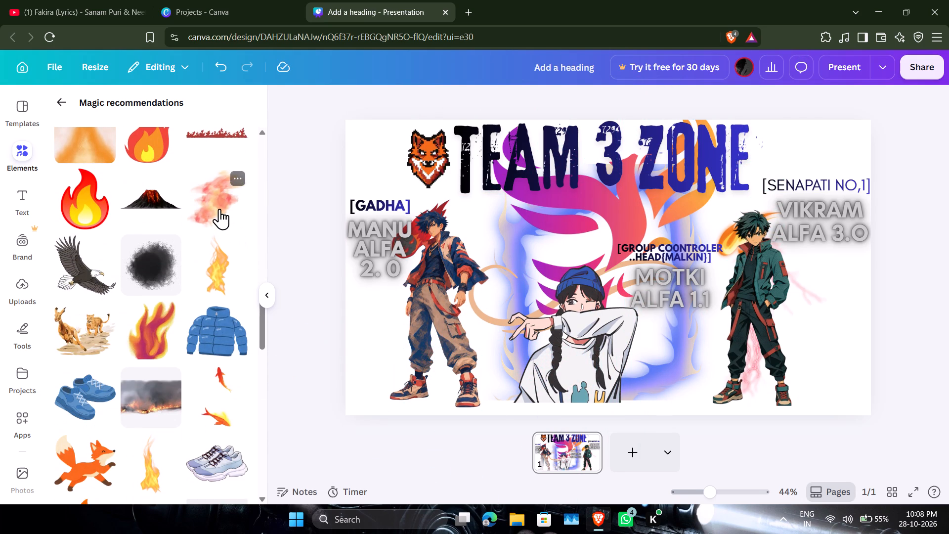
left_click_drag(219, 209, 348, 336)
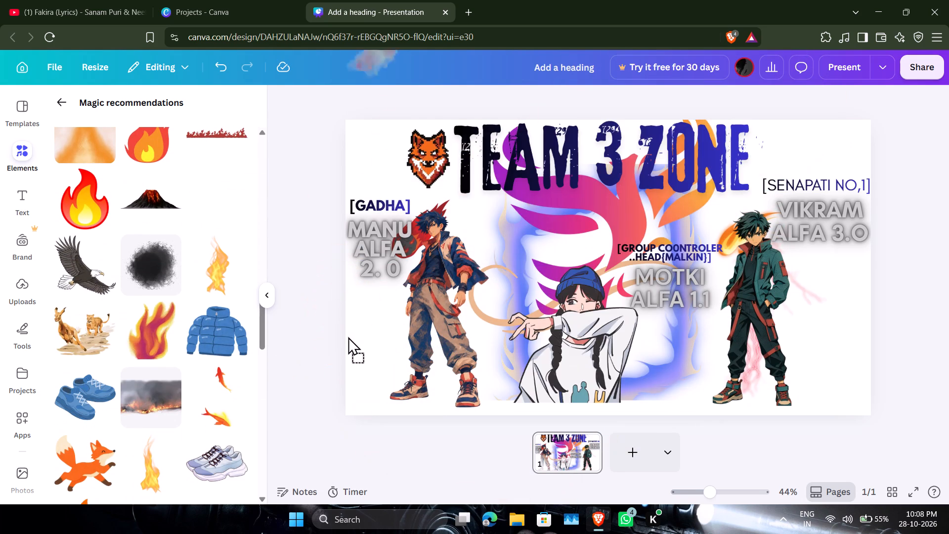
left_click_drag(348, 336, 694, 320)
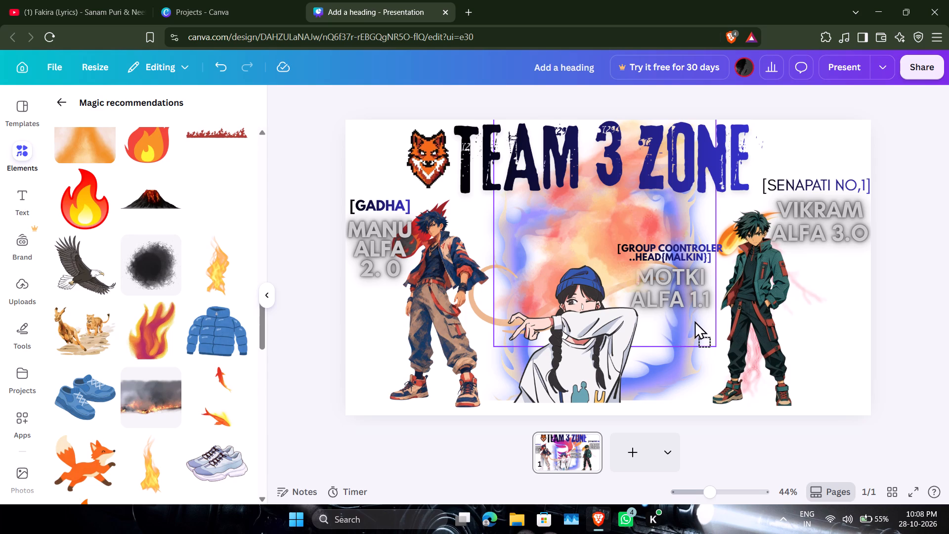
left_click_drag(694, 320, 672, 329)
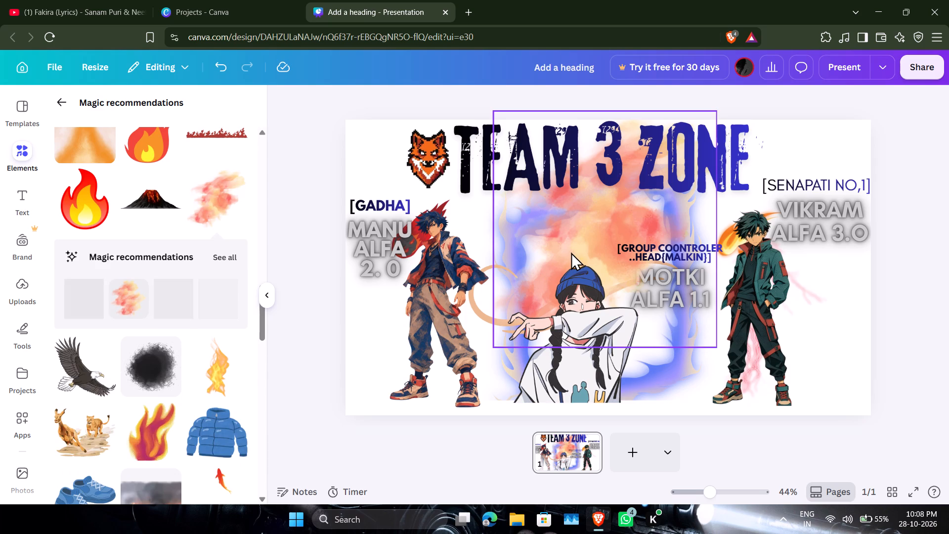
Move the smoke graphic over the character beside MANU ALFA 2.0, tilt it counter-clockwise and shrink it to cover his body.
left_click_drag(571, 252, 394, 313)
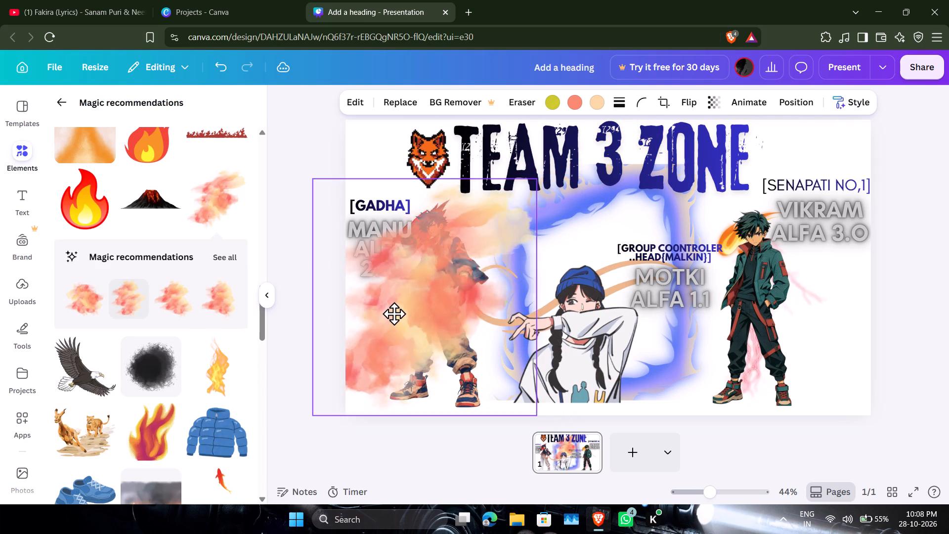
left_click_drag(394, 313, 407, 305)
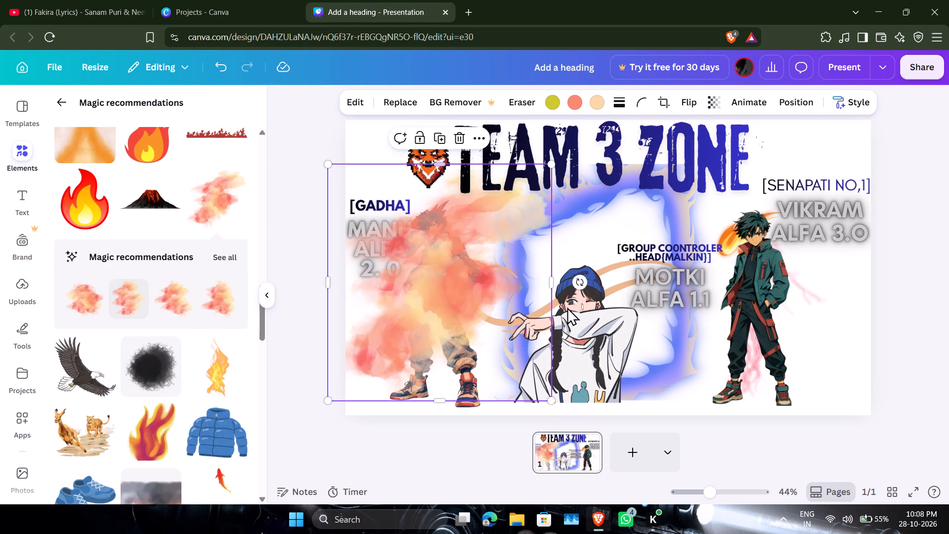
left_click_drag(582, 279, 540, 280)
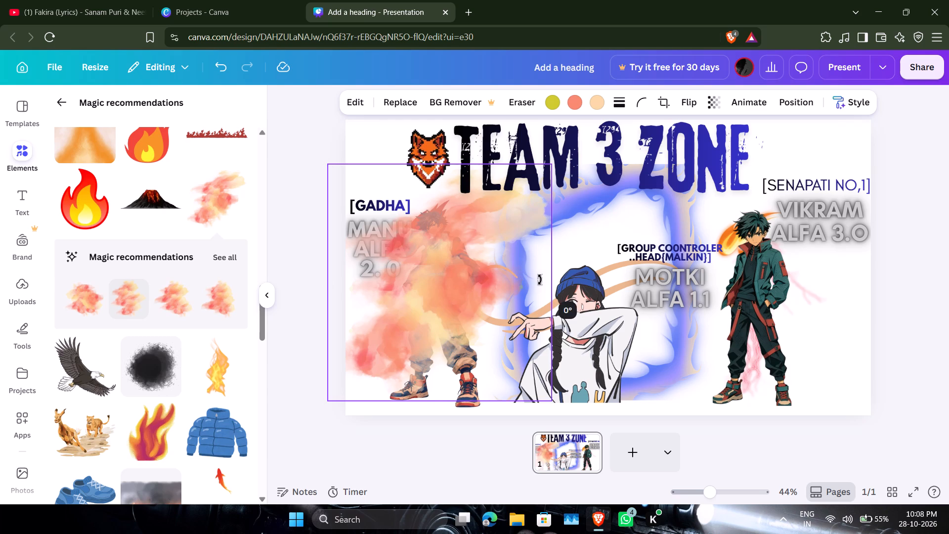
left_click_drag(540, 280, 517, 236)
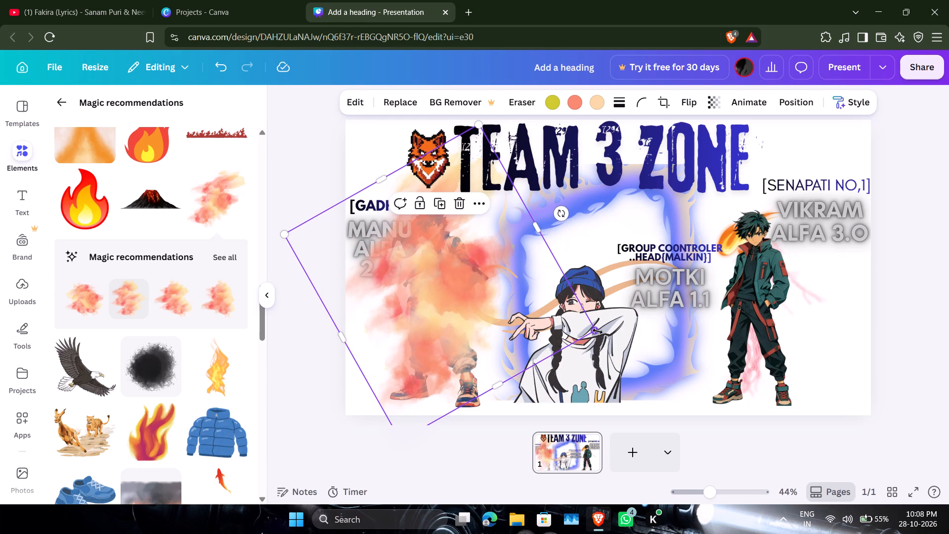
left_click_drag(598, 331, 496, 331)
left_click_drag(376, 274, 433, 279)
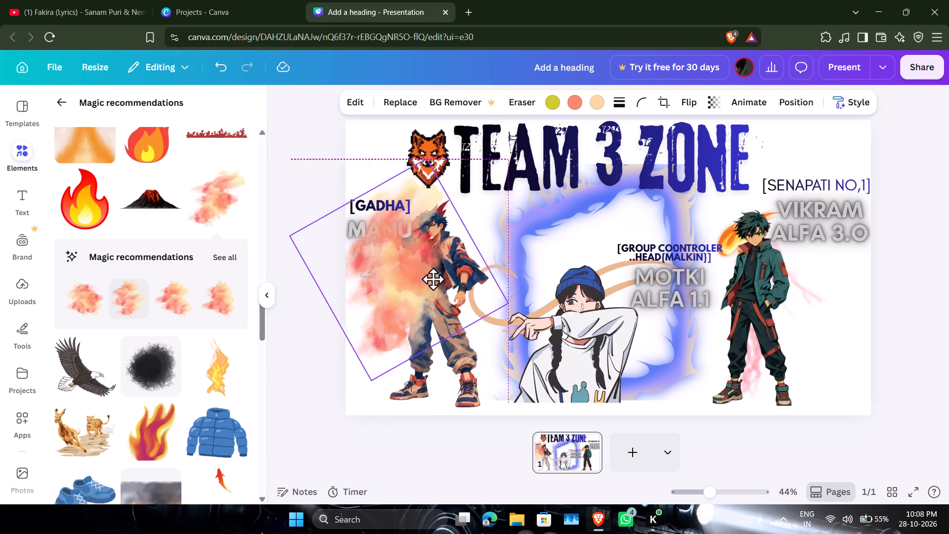
left_click_drag(433, 279, 421, 291)
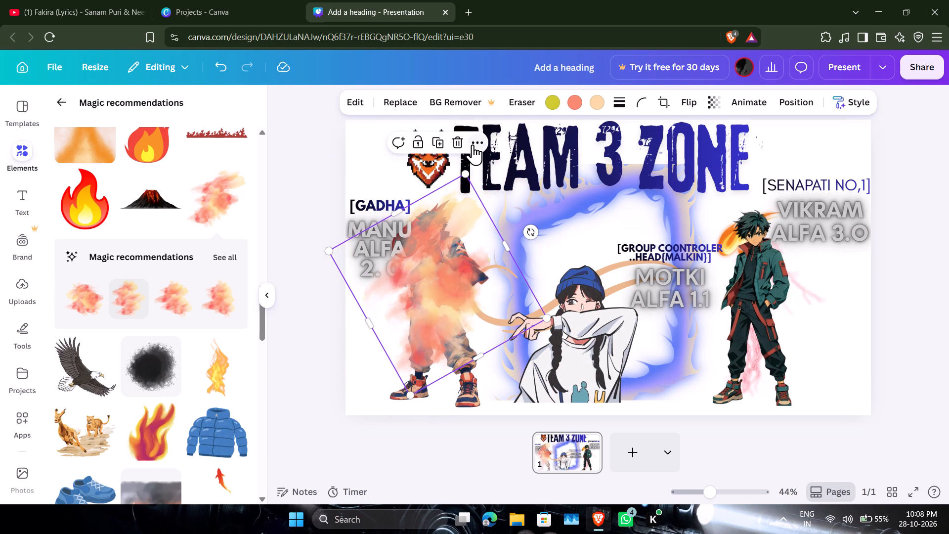
Send the smoke graphic backward through the layers until it sits behind the MANU ALFA 2.0 character and text.
left_click(473, 144)
left_click(539, 275)
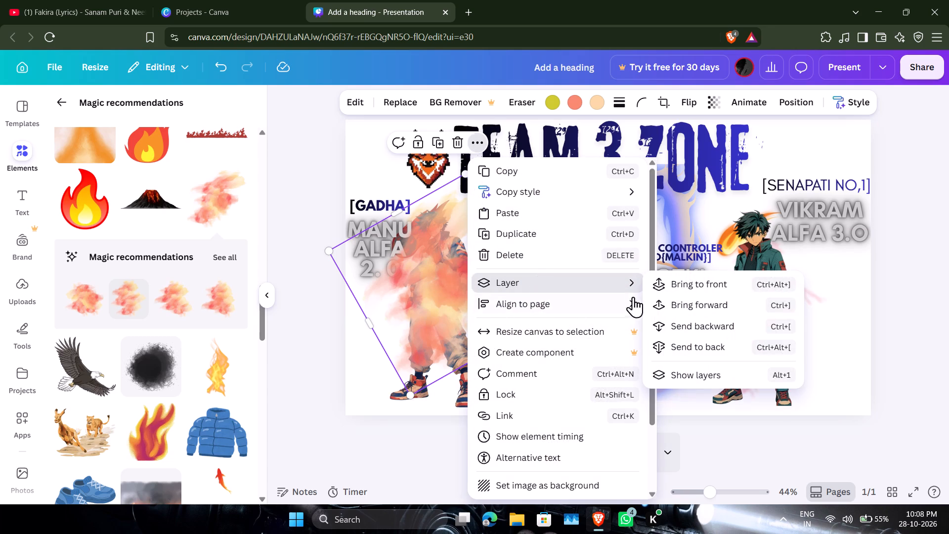
triple_click(728, 328)
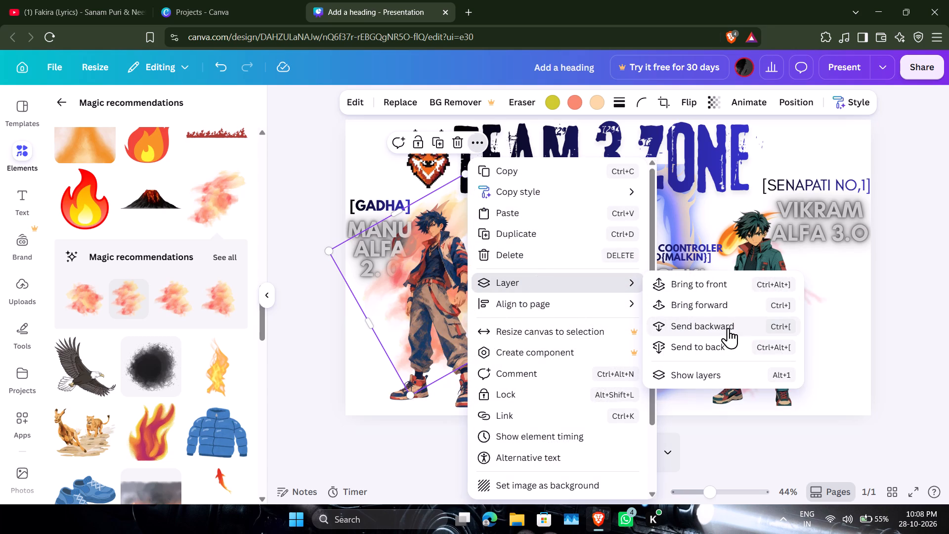
left_click(728, 328)
left_click(729, 328)
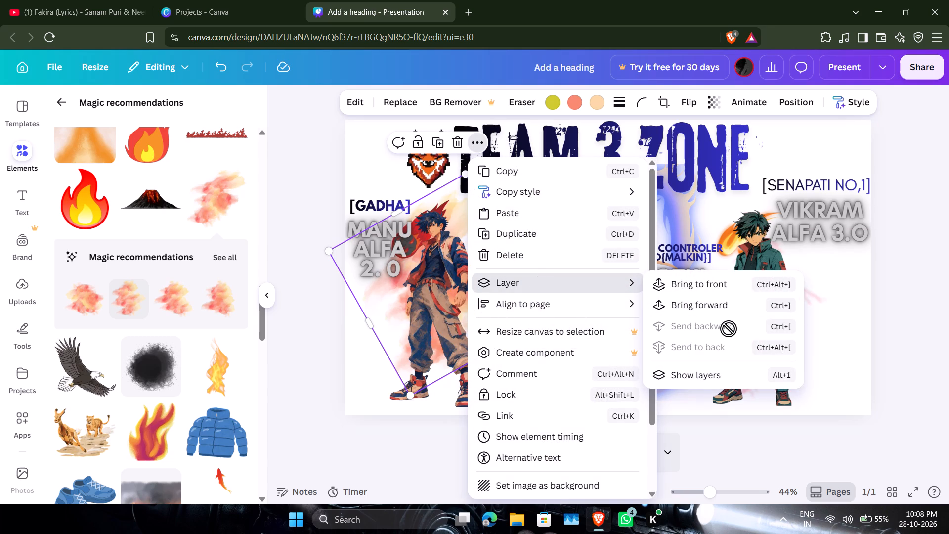
left_click(729, 328)
left_click(933, 280)
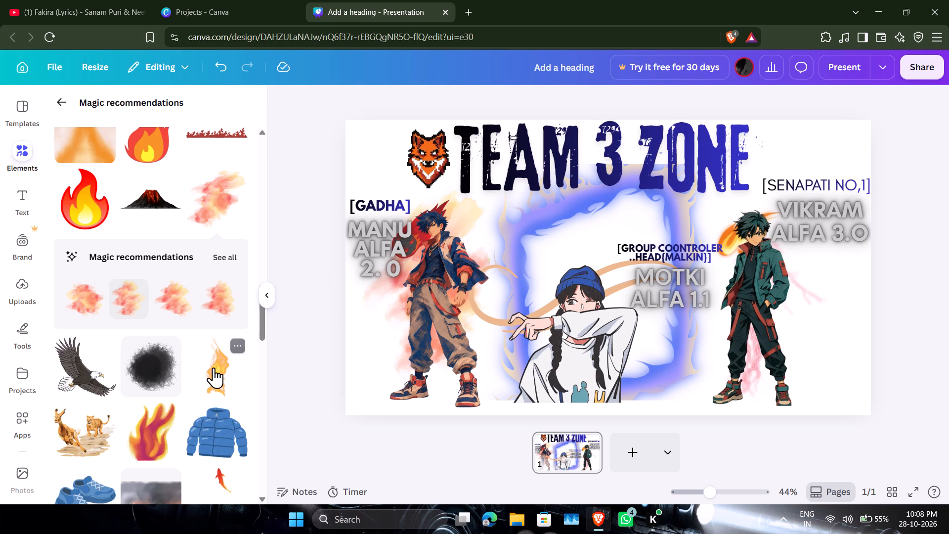
Open the full set of recommendations for the smoke graphic and add the purple-blue watercolor splash to the page.
left_click(224, 256)
scroll(221, 262, "down", 1)
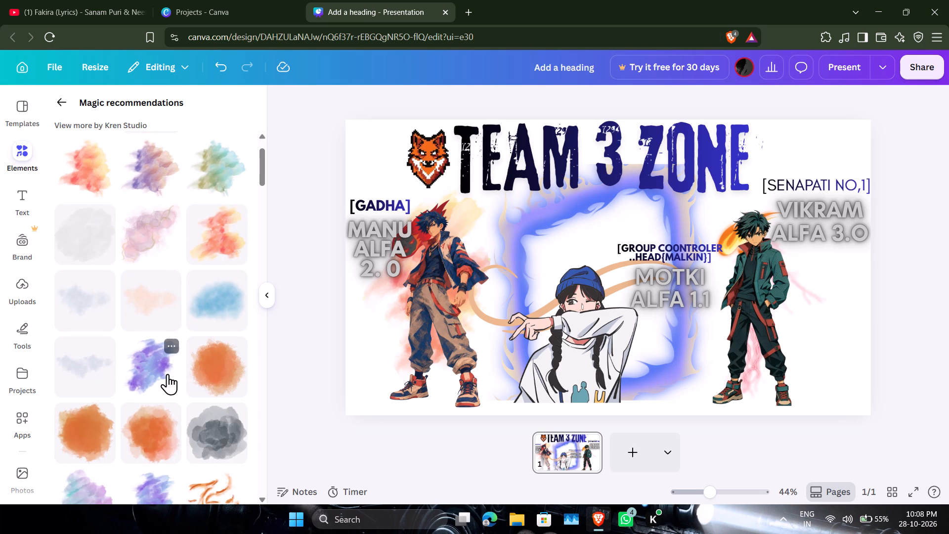
left_click_drag(154, 366, 412, 426)
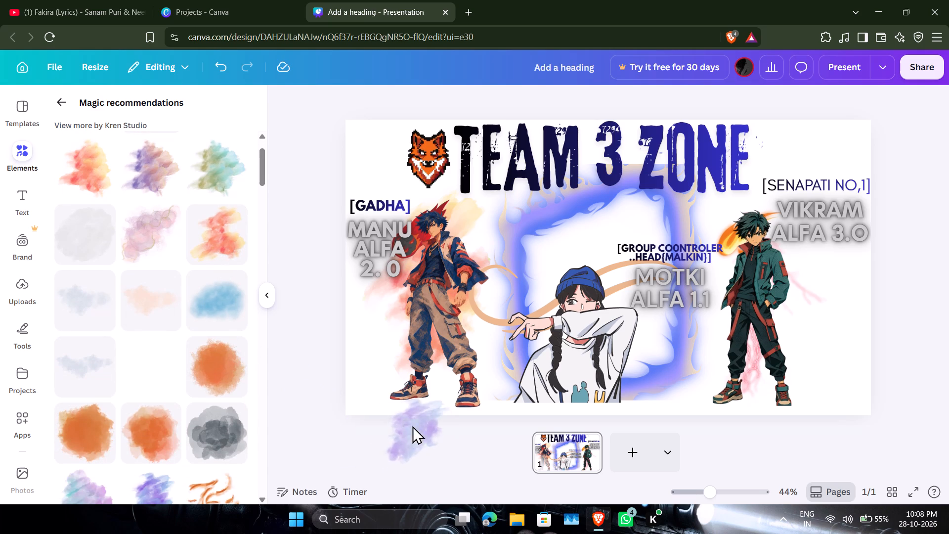
left_click_drag(130, 372, 709, 255)
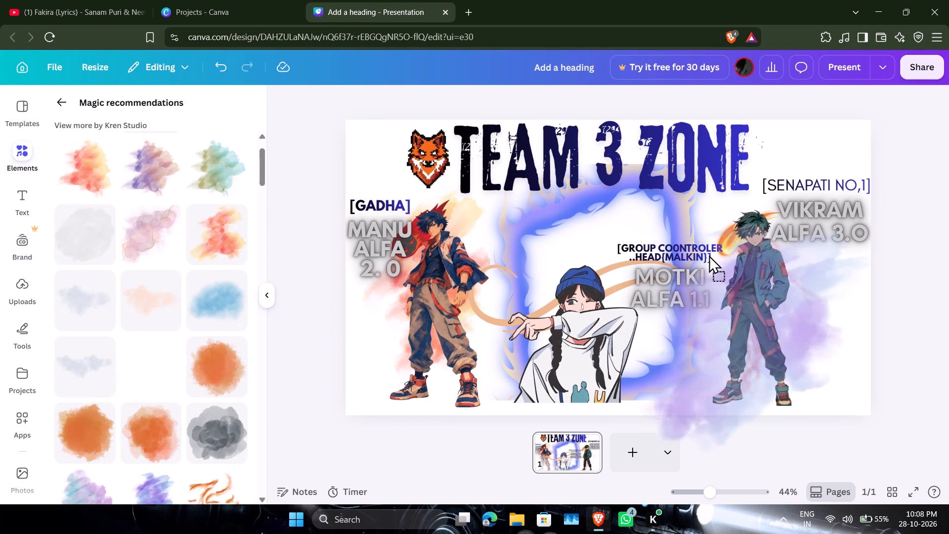
left_click_drag(709, 255, 580, 302)
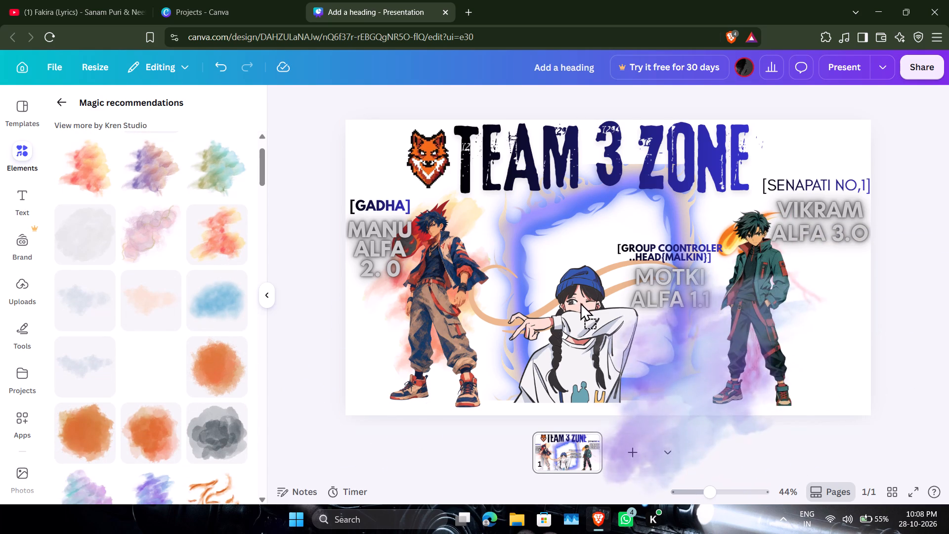
left_click_drag(580, 302, 611, 314)
Spread the purple-blue watercolor splash across the full page width, about 2,789 wide, and position it over the page's lower third.
left_click_drag(751, 335, 526, 399)
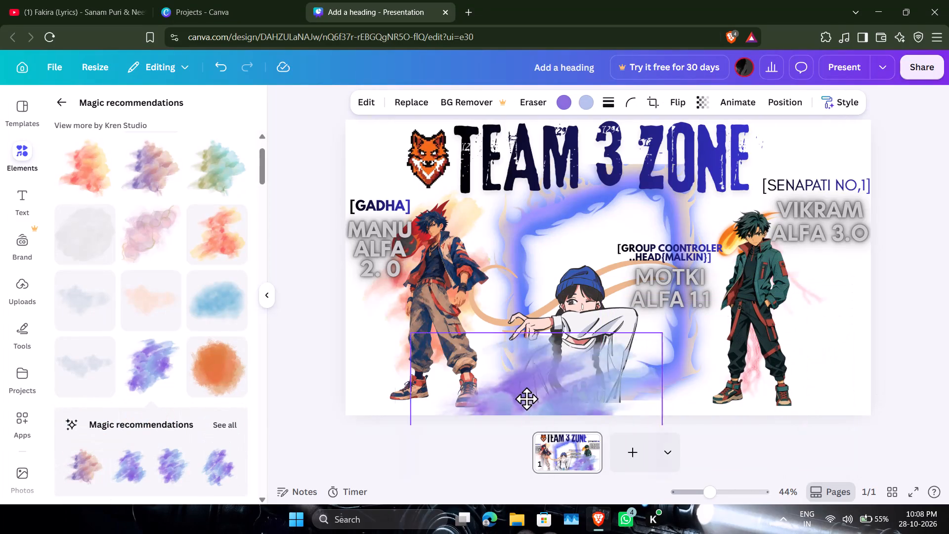
left_click_drag(526, 399, 444, 415)
left_click_drag(545, 403, 767, 397)
left_click_drag(505, 369, 425, 419)
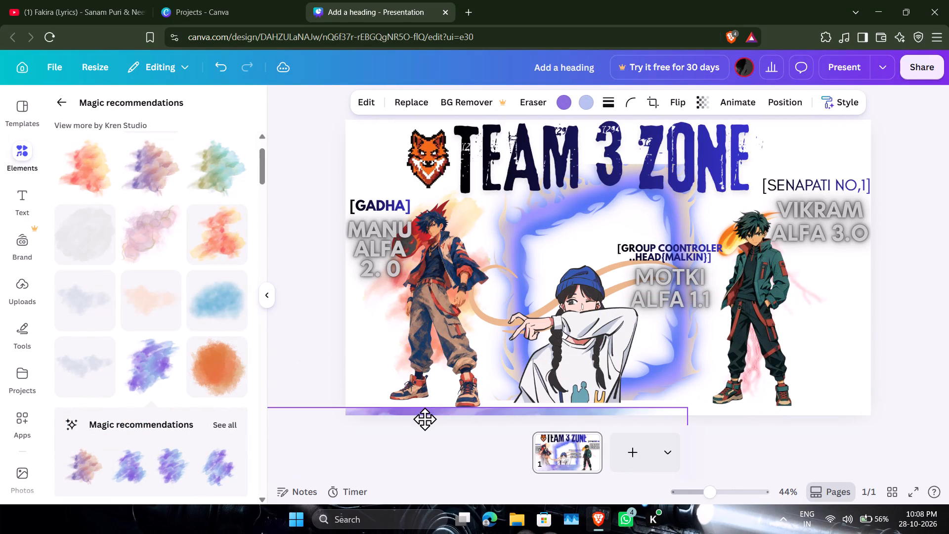
left_click_drag(425, 419, 390, 286)
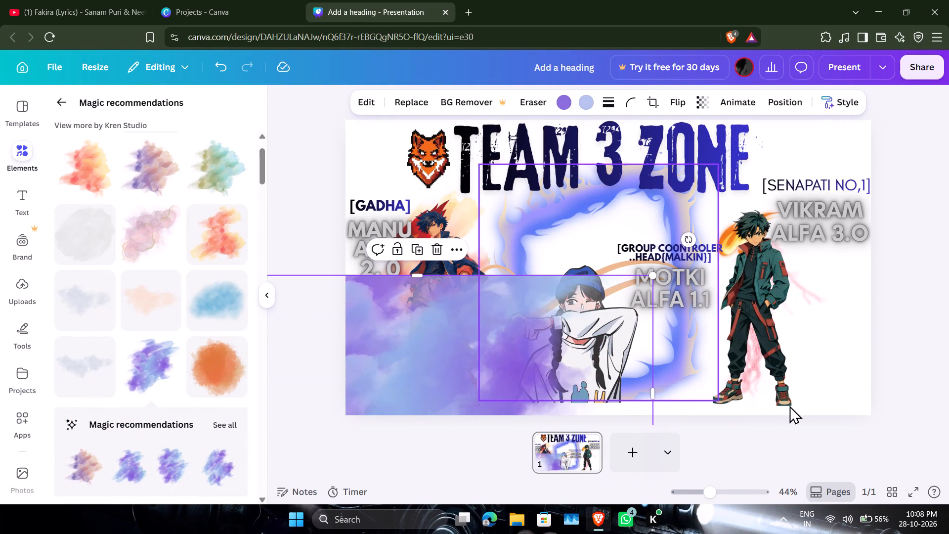
left_click_drag(653, 388, 948, 383)
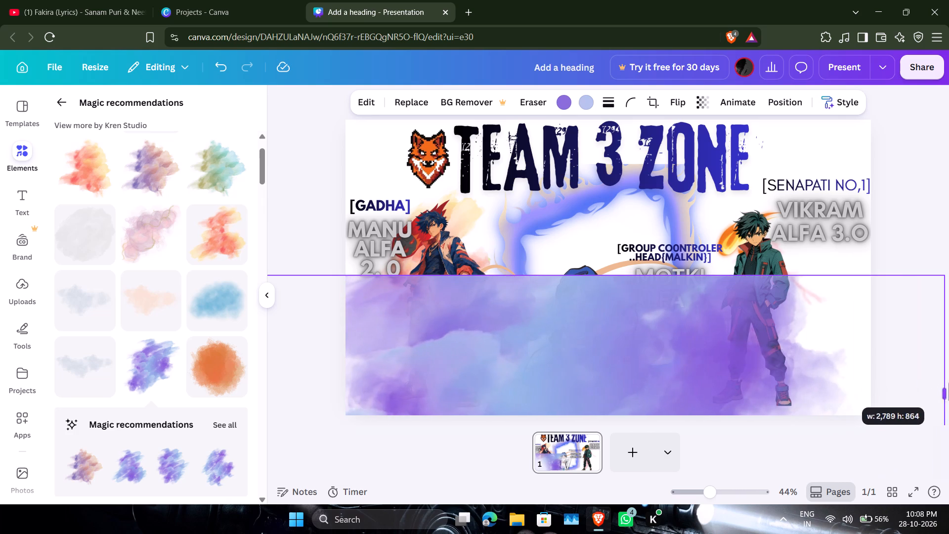
left_click_drag(948, 383, 948, 376)
left_click_drag(534, 346, 549, 387)
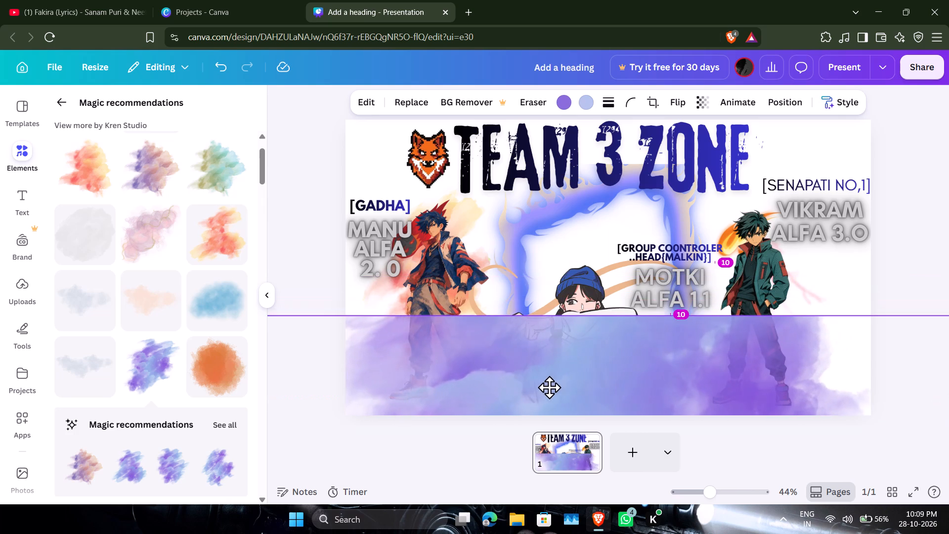
left_click_drag(549, 387, 545, 389)
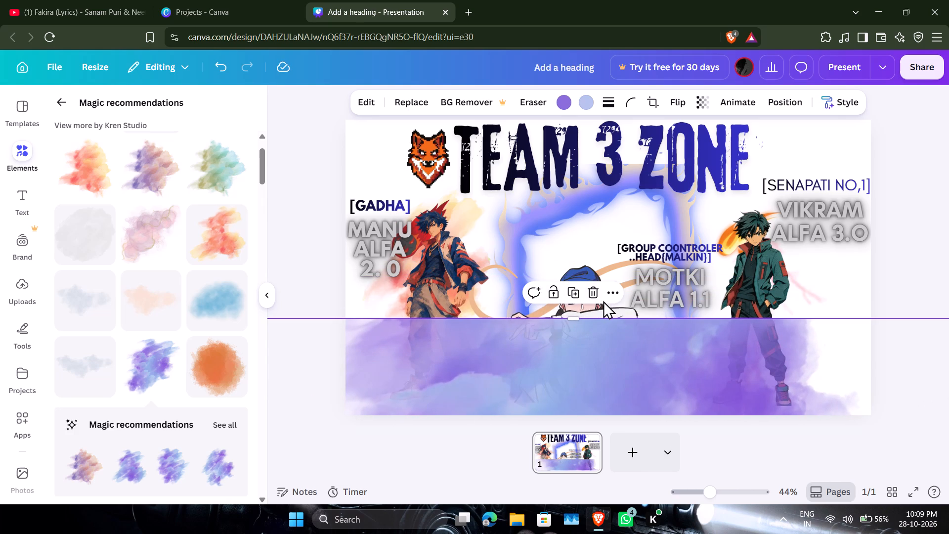
Send the watercolor splash backward through the layers until it lies behind all three characters and every other graphic.
left_click(616, 302)
left_click(721, 188)
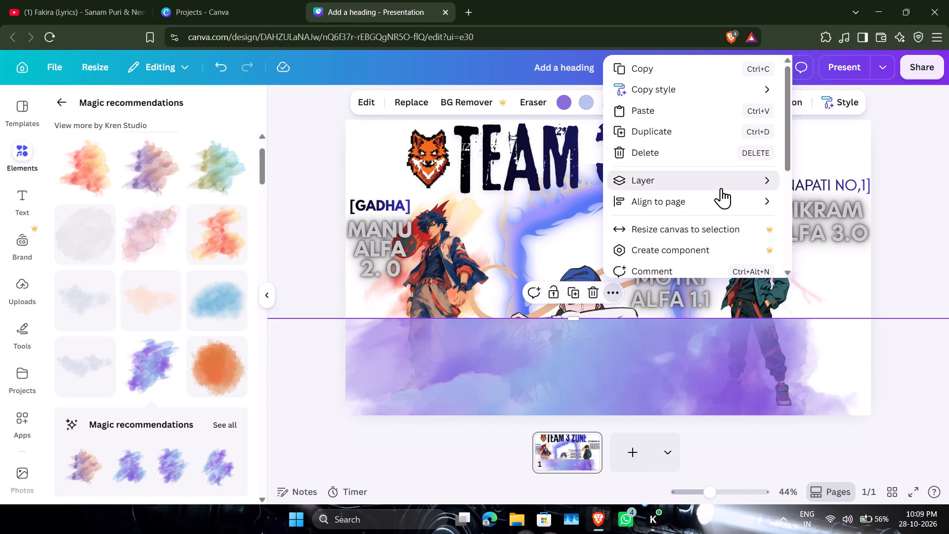
left_click(730, 189)
double_click(860, 231)
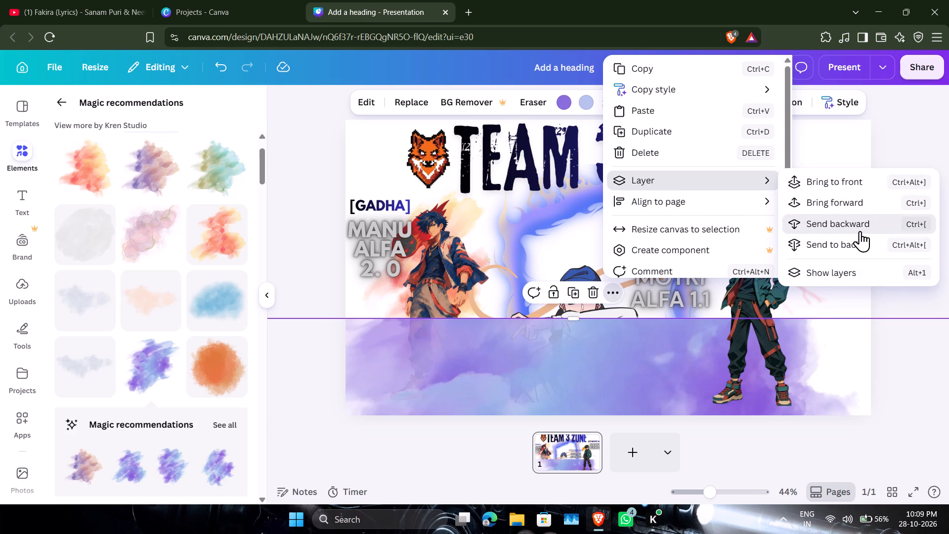
left_click(860, 231)
left_click(860, 231)
left_click(860, 231)
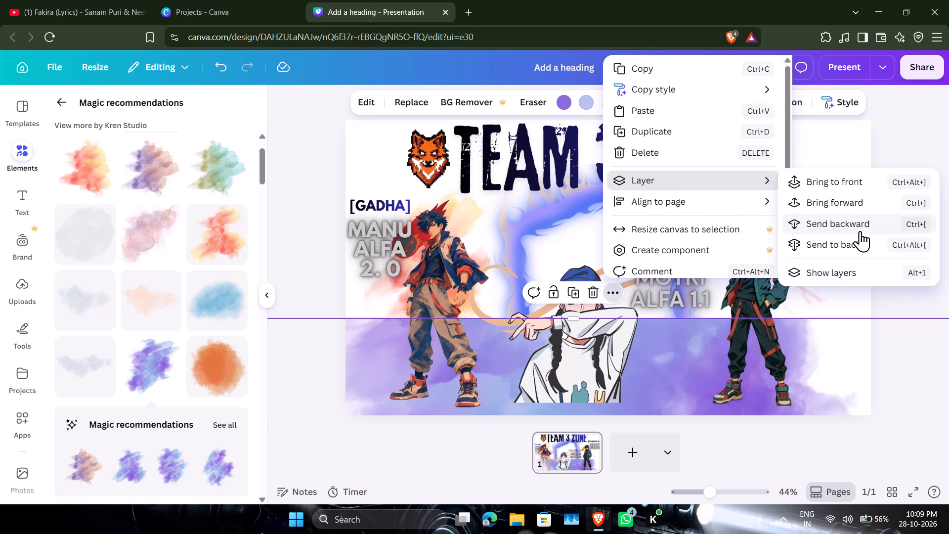
left_click(860, 231)
left_click(860, 231)
left_click(860, 231)
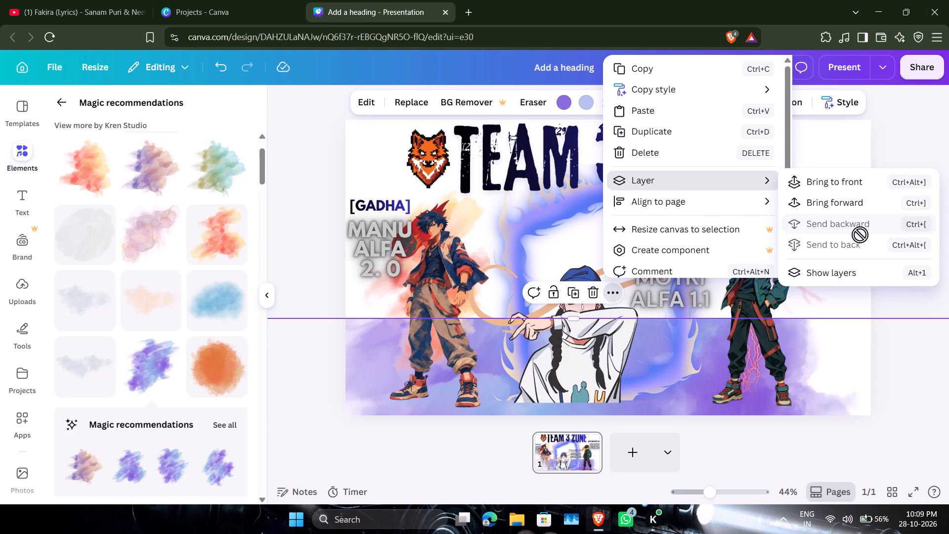
left_click(905, 128)
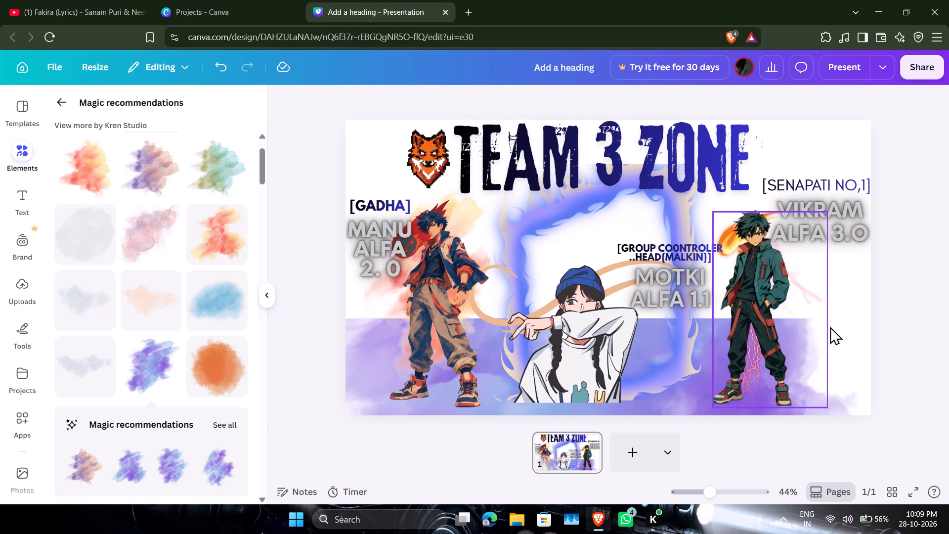
Lower the watercolor splash so only a thin purple strip shows along the page's bottom edge behind the characters' feet.
left_click(800, 354)
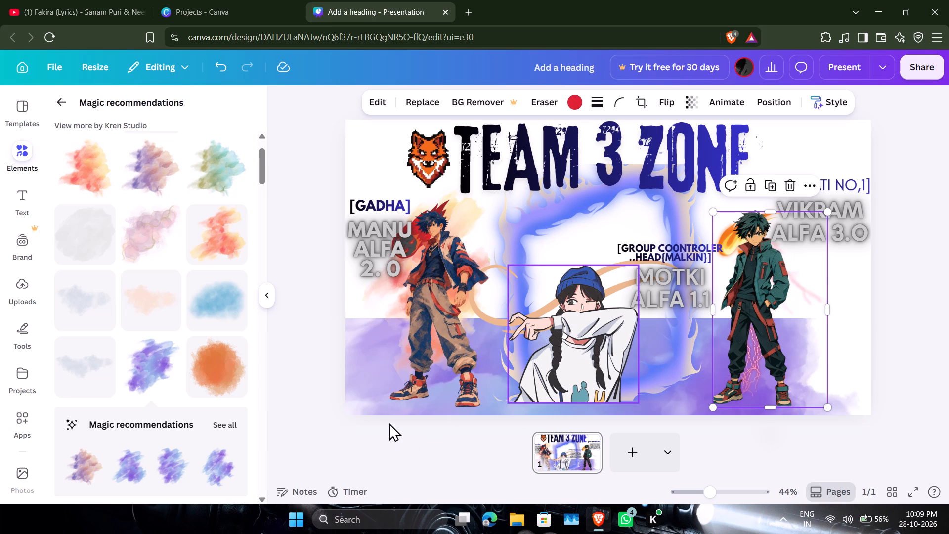
left_click(362, 378)
left_click_drag(362, 375, 384, 393)
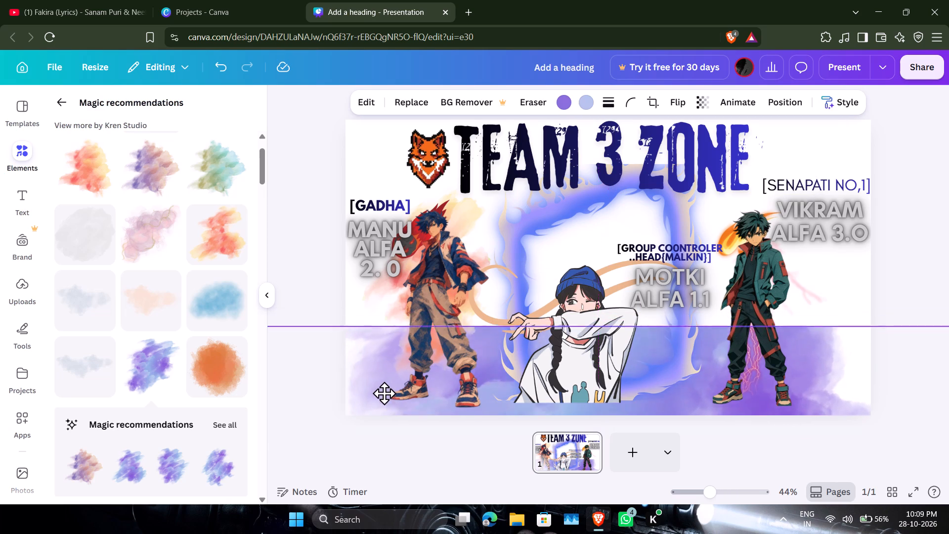
left_click_drag(384, 393, 388, 448)
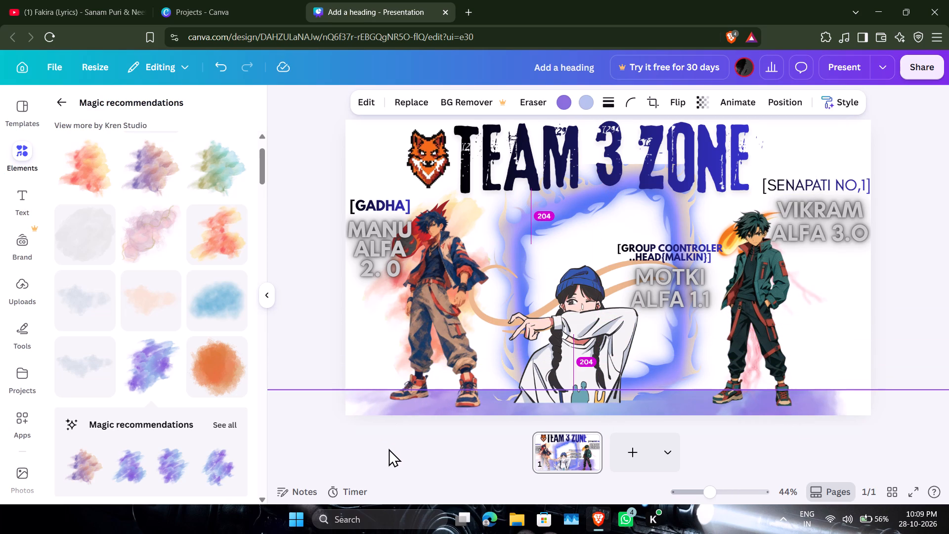
left_click_drag(388, 448, 395, 440)
left_click(925, 327)
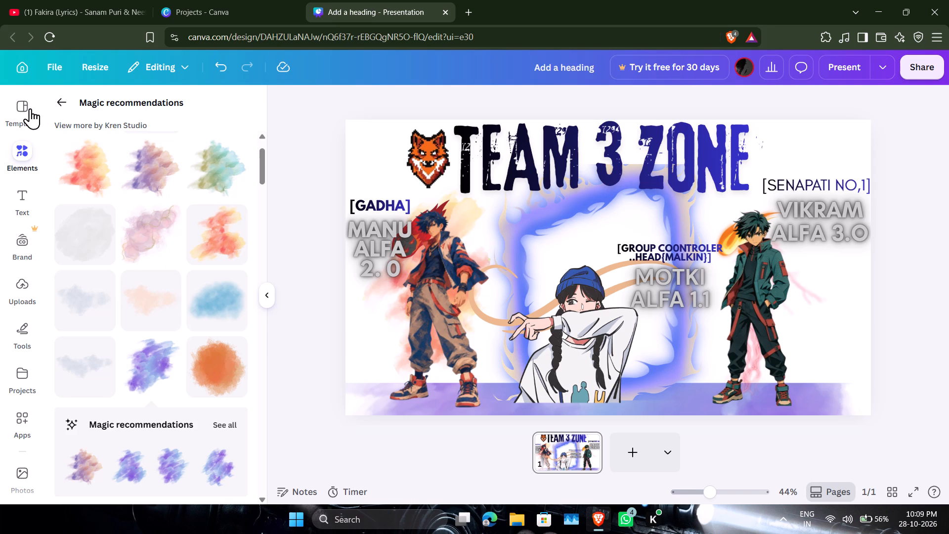
Leave the magic recommendations and search the element library for "ANIME DINASORE".
left_click(64, 104)
left_click(64, 104)
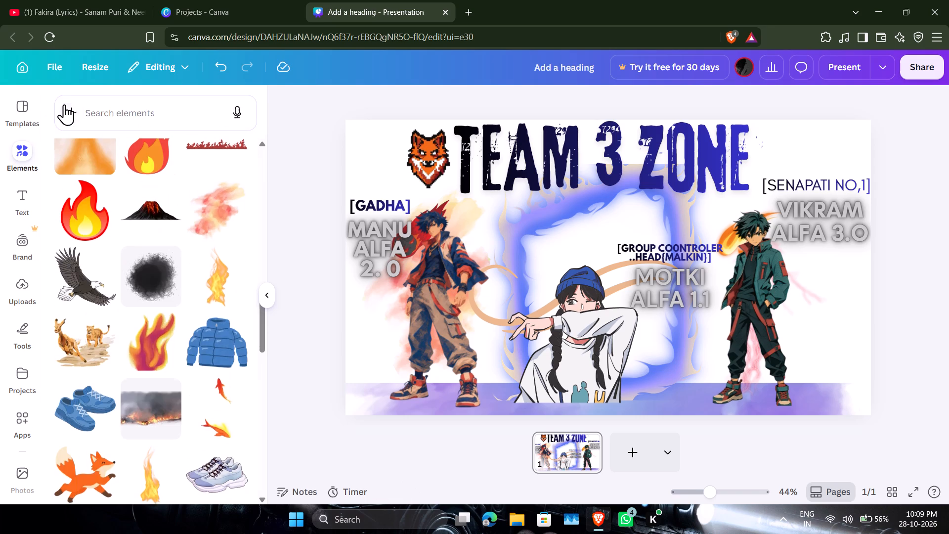
left_click(203, 117)
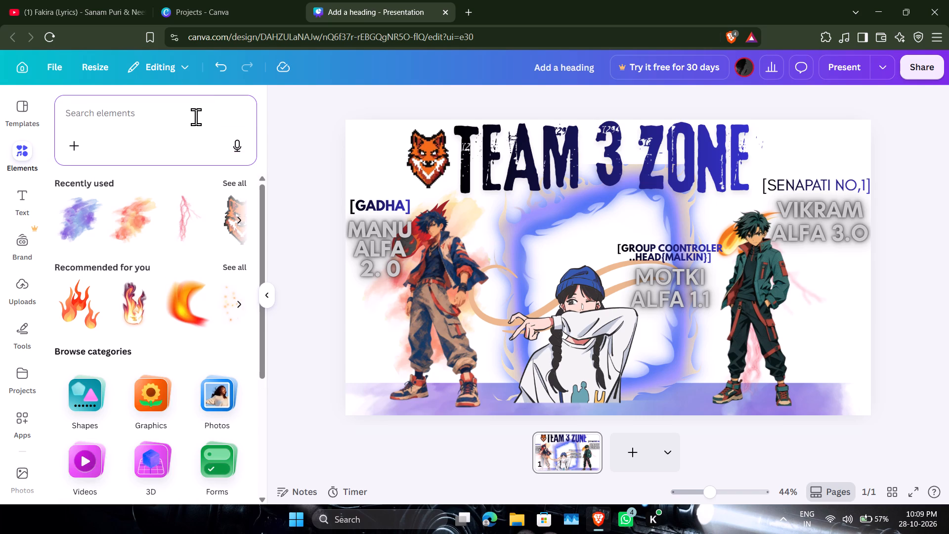
type("AN")
type("IME")
key("space")
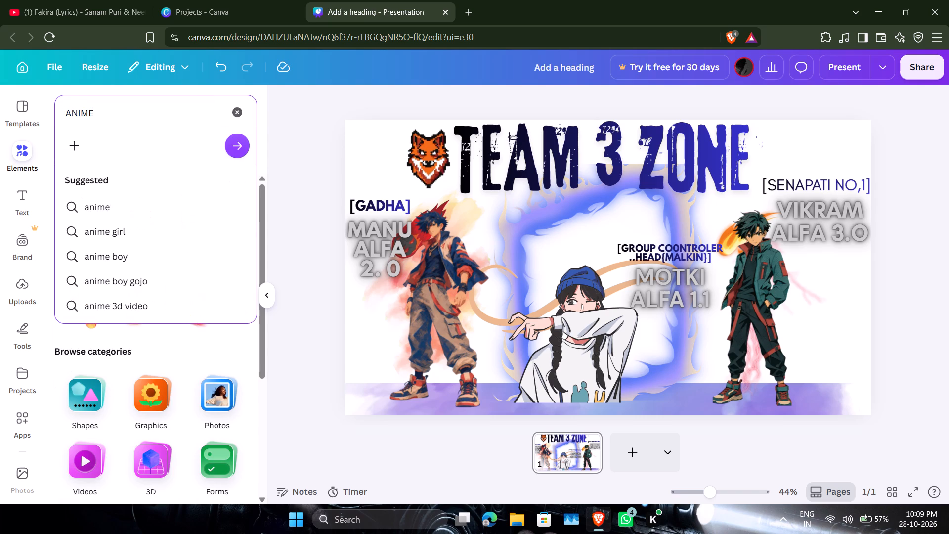
type("WO")
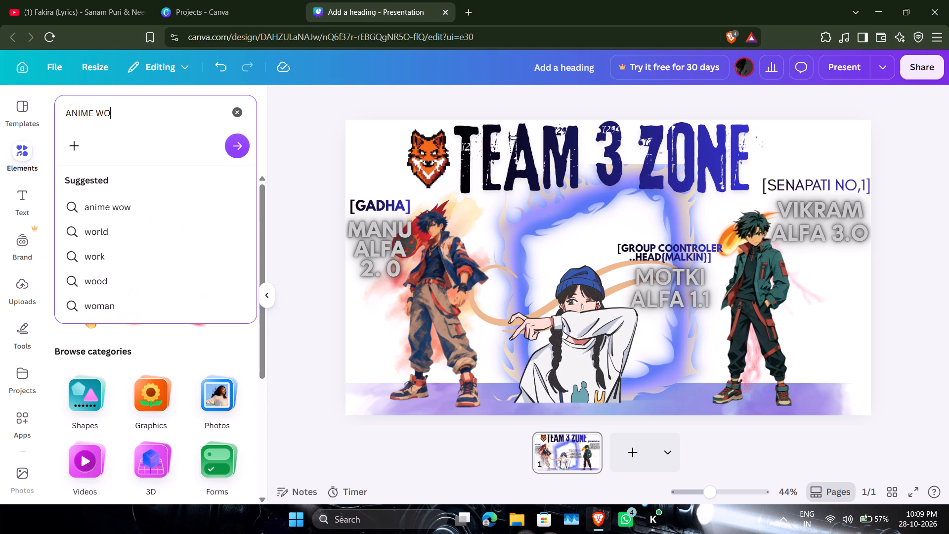
key("r")
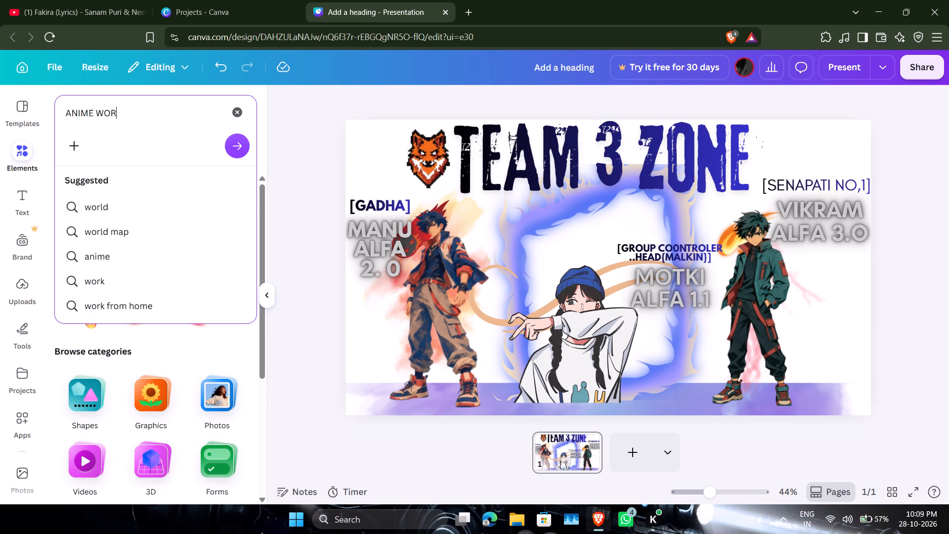
key("BackSpace")
key("BackSpace")
key("BackSpace")
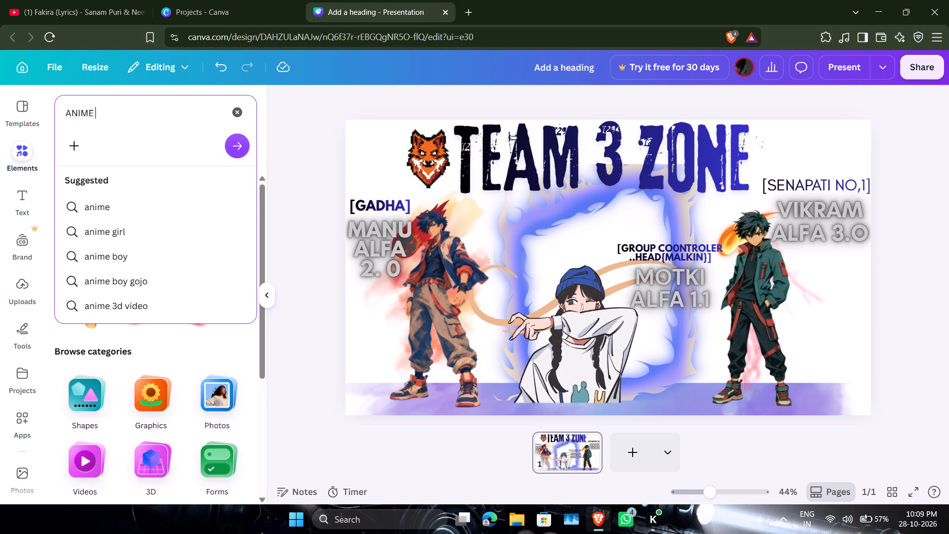
type("DINASORE")
key("space")
left_click(233, 159)
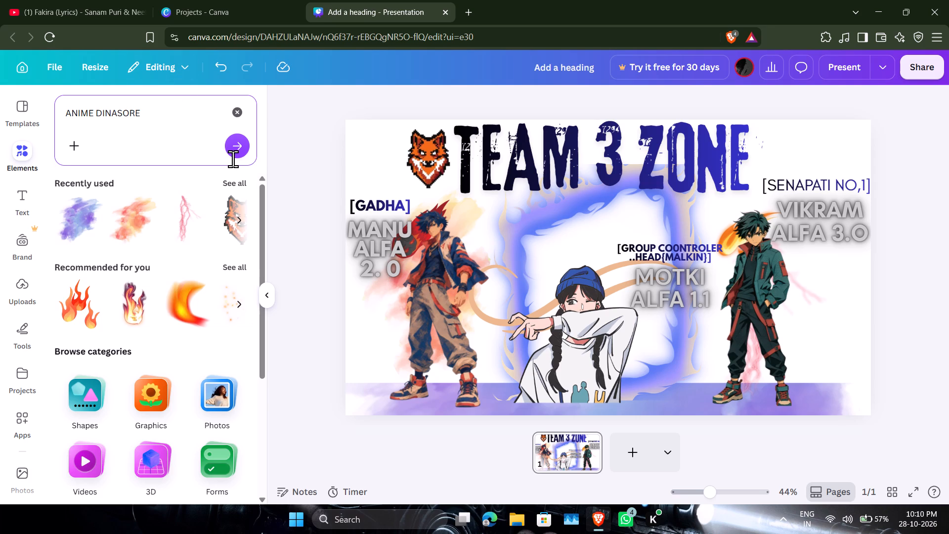
left_click(235, 150)
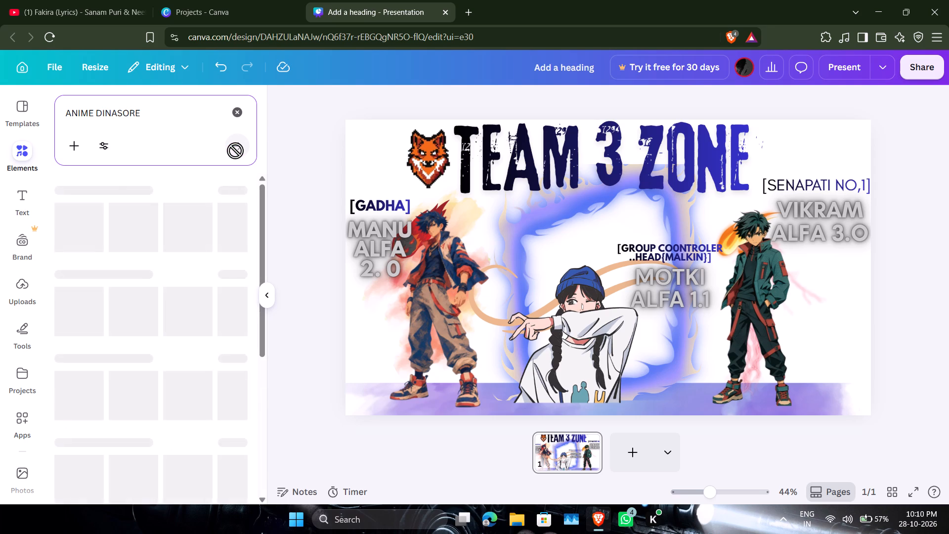
Open the full set of graphics for the search and look through them for a suitable anime dinosaur.
scroll(201, 234, "down", 2)
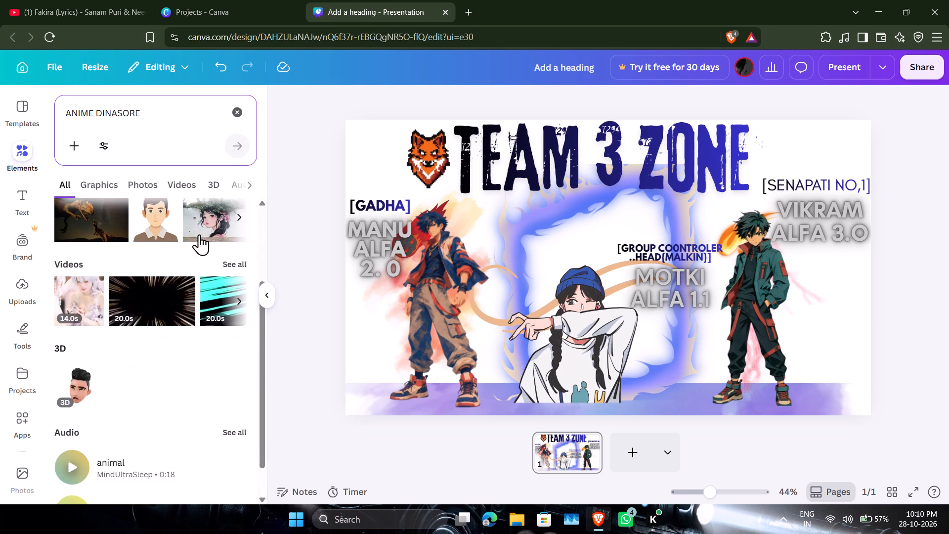
scroll(222, 244, "up", 3)
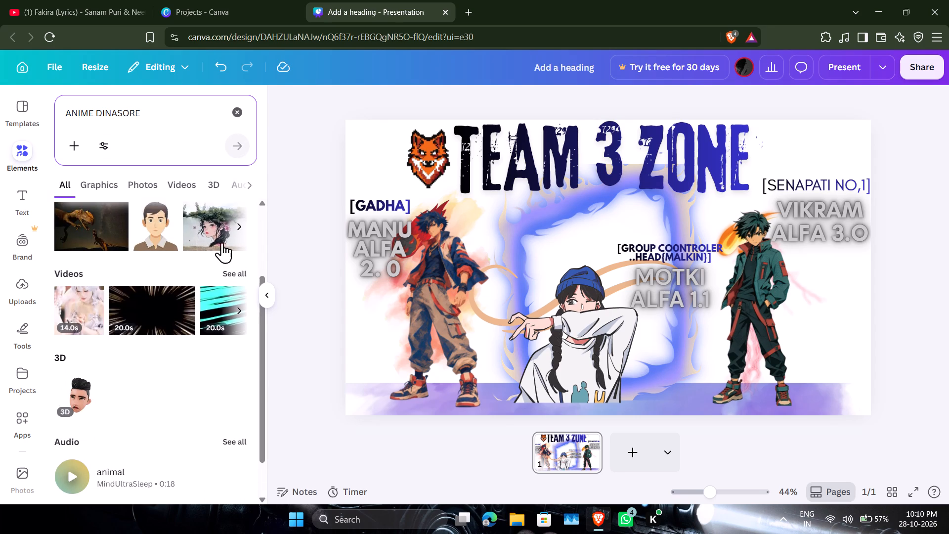
left_click(220, 210)
left_click(231, 210)
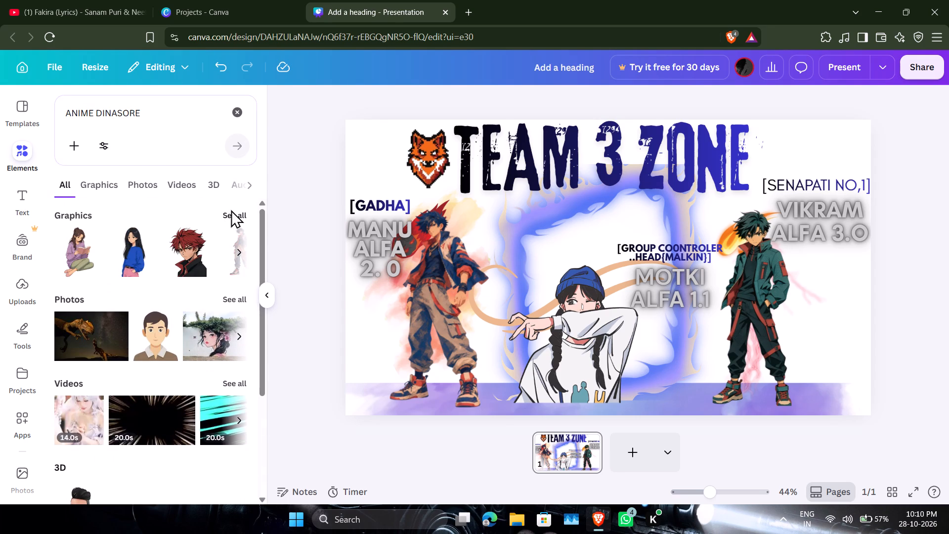
scroll(184, 273, "down", 2)
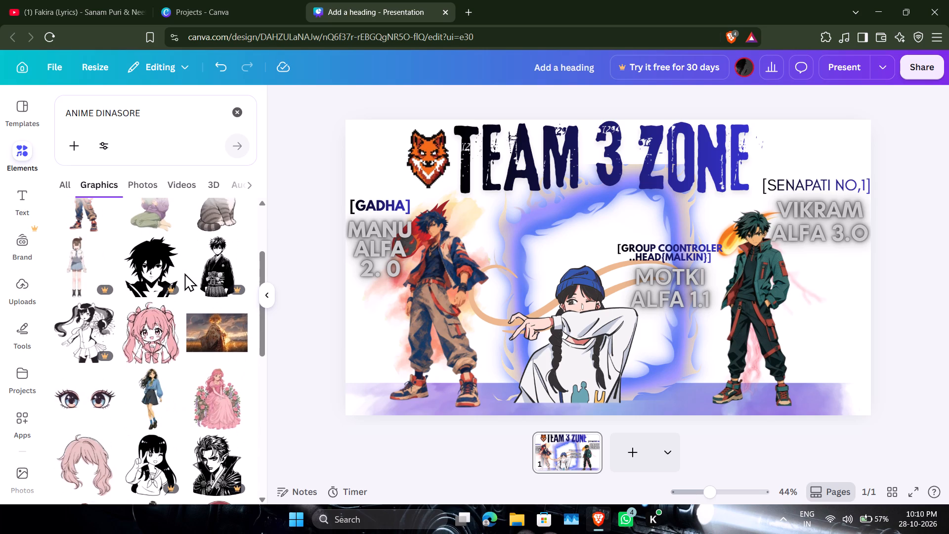
scroll(184, 273, "down", 4)
scroll(184, 273, "up", 4)
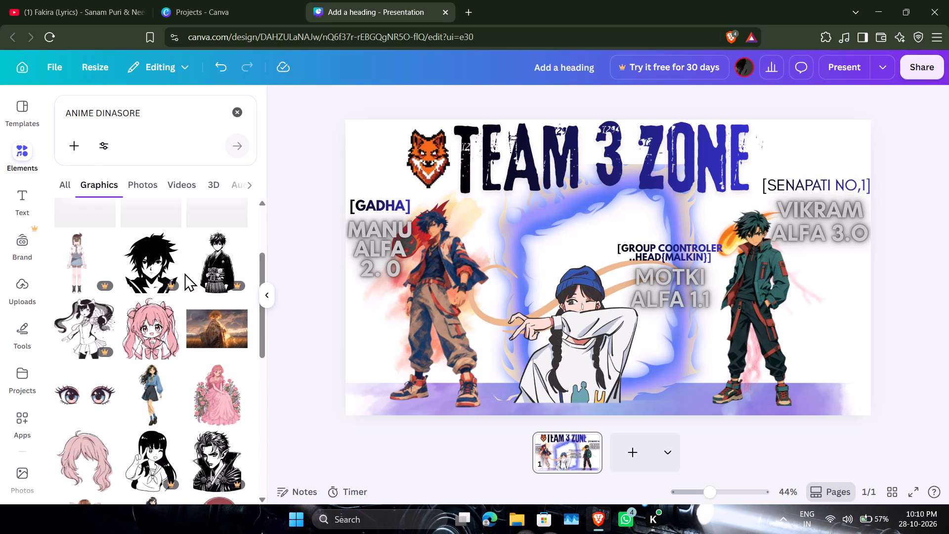
scroll(184, 273, "down", 1)
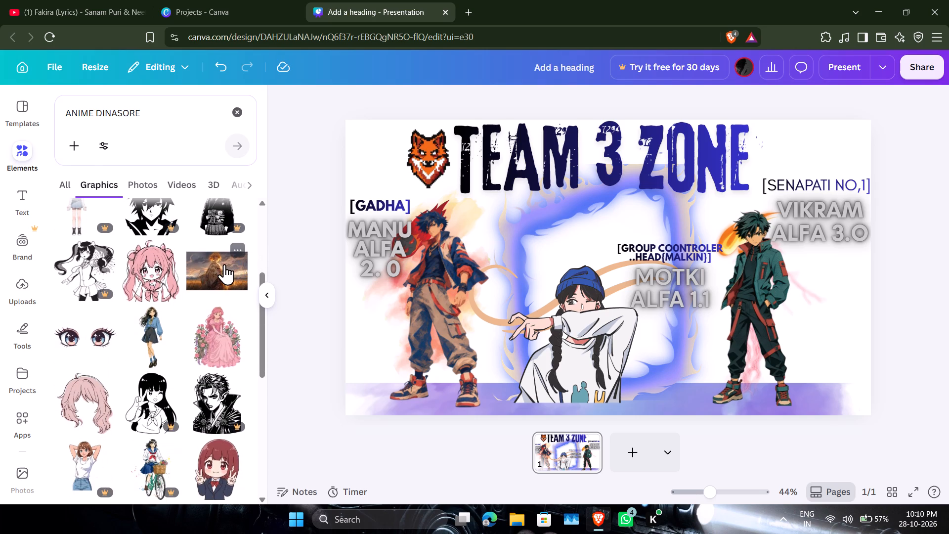
scroll(224, 264, "down", 9)
scroll(224, 264, "up", 2)
scroll(224, 264, "down", 3)
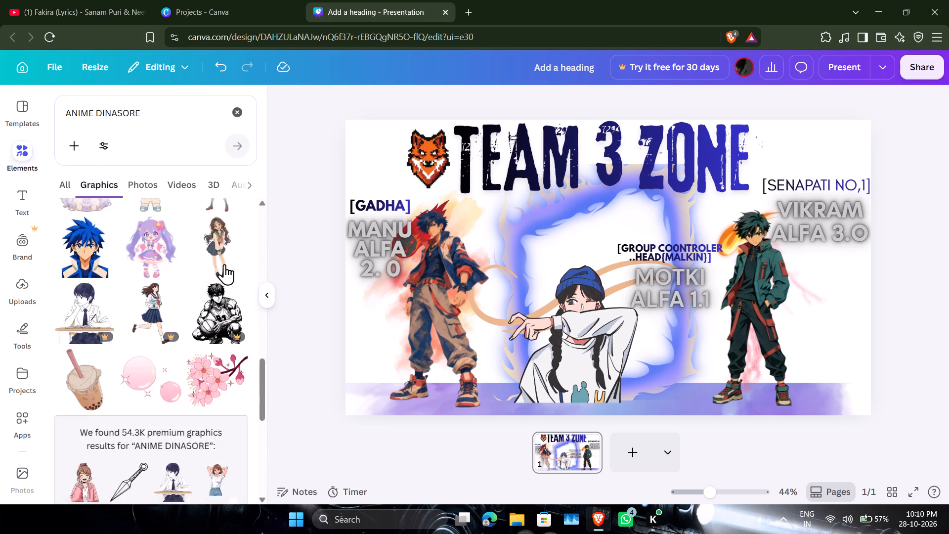
scroll(224, 263, "down", 4)
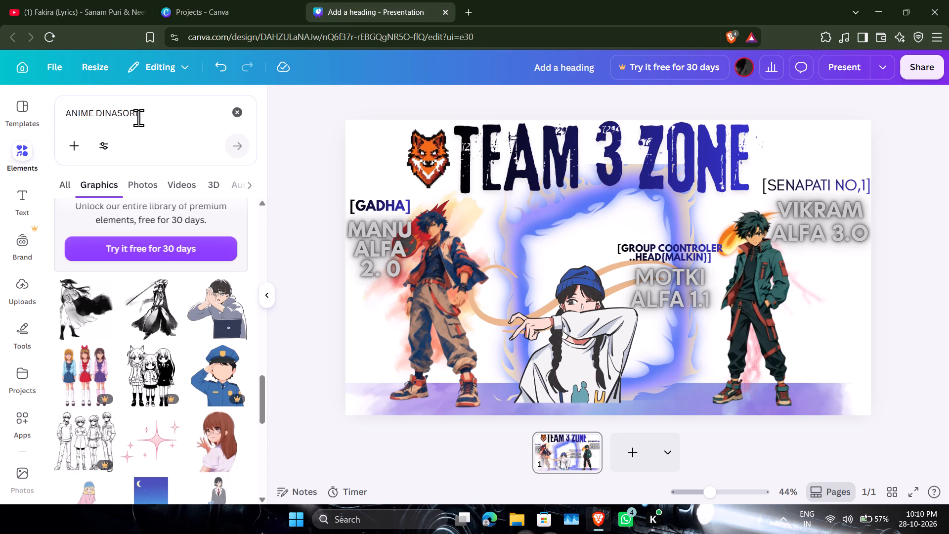
Clear the "ANIME DINASORE" term from the element search.
left_click(138, 118)
left_click(33, 117)
left_click(33, 155)
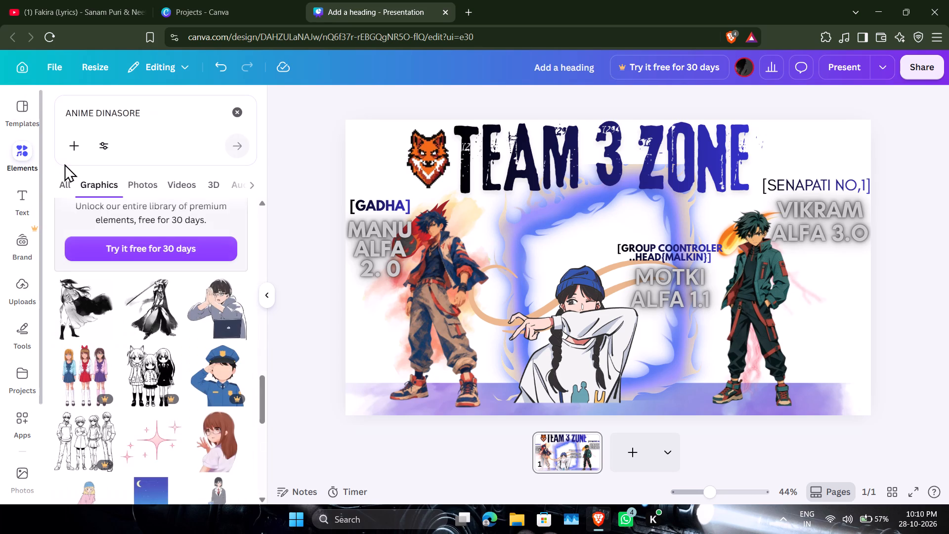
left_click(239, 119)
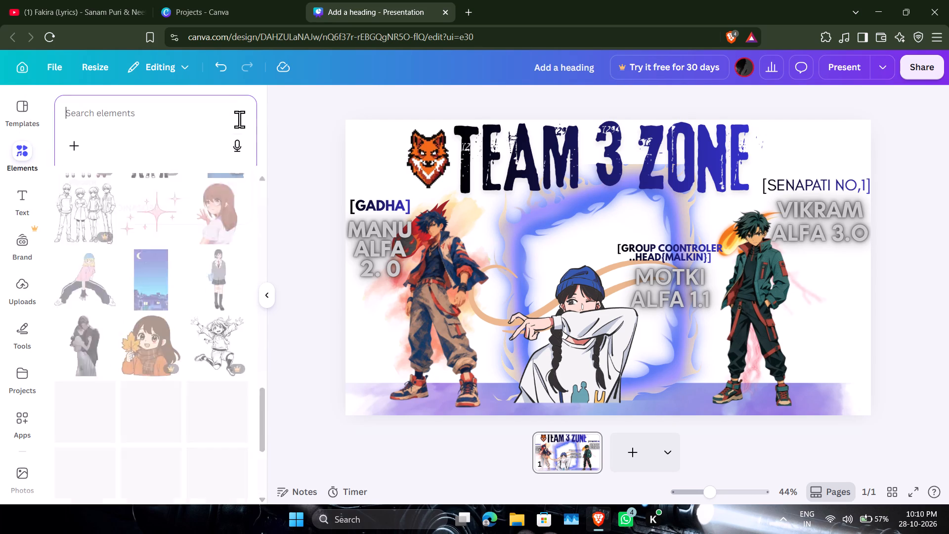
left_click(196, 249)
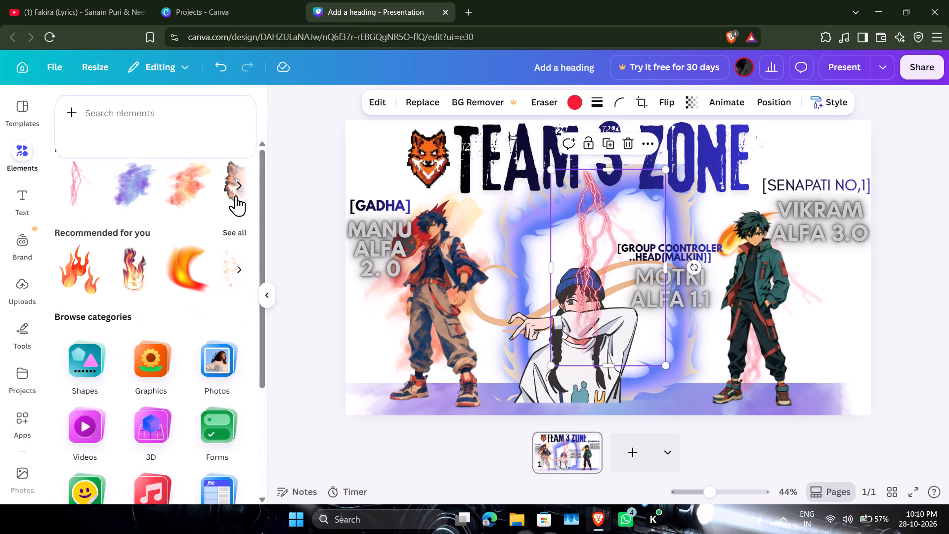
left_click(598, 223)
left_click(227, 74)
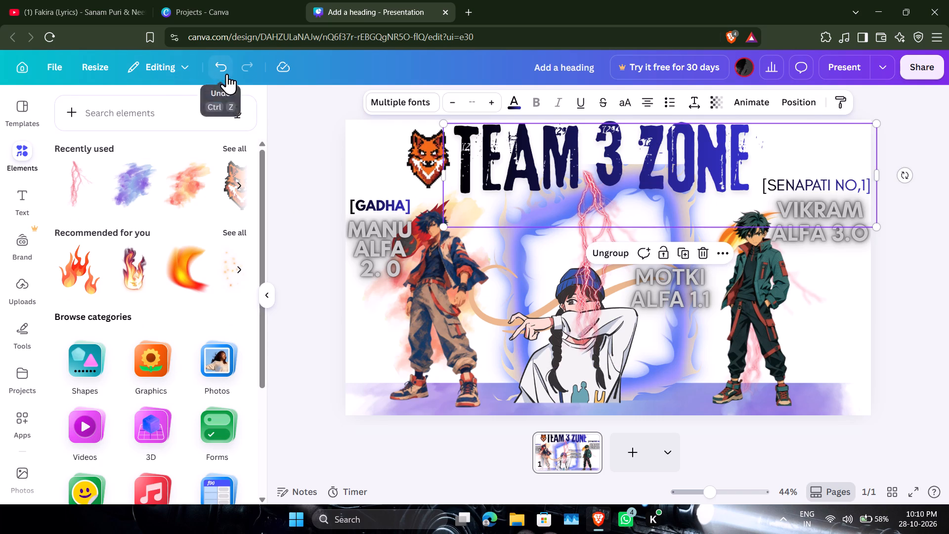
Open the full set of recently used elements and look through them for another graphic to add.
left_click(236, 142)
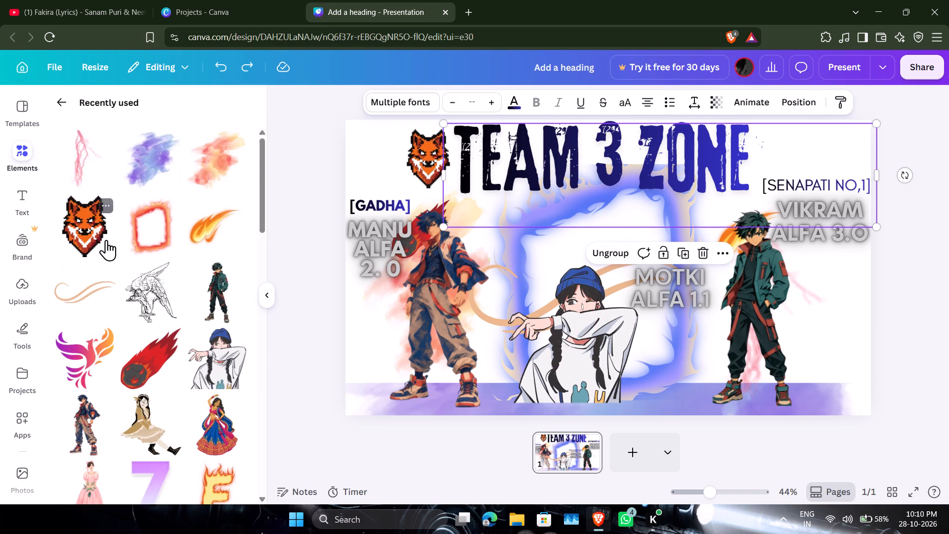
scroll(106, 240, "down", 6)
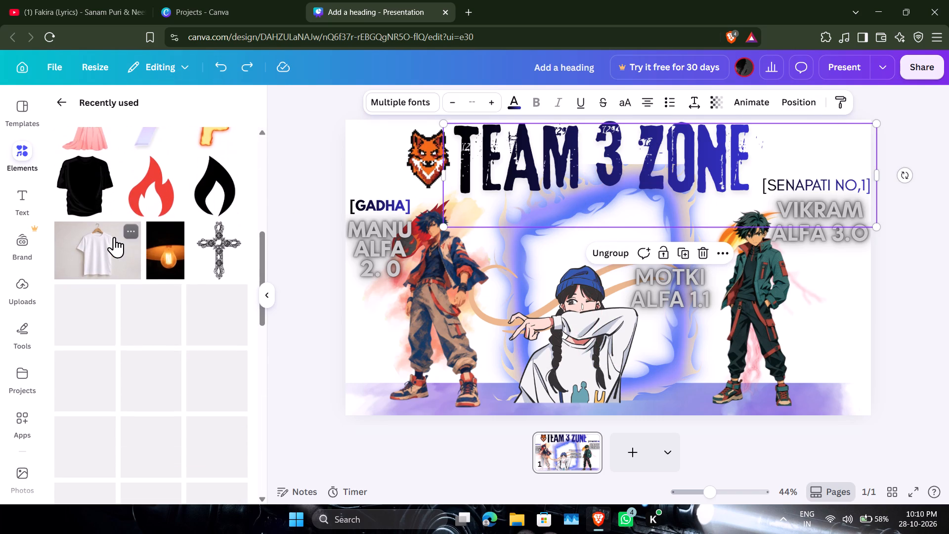
scroll(114, 237, "down", 3)
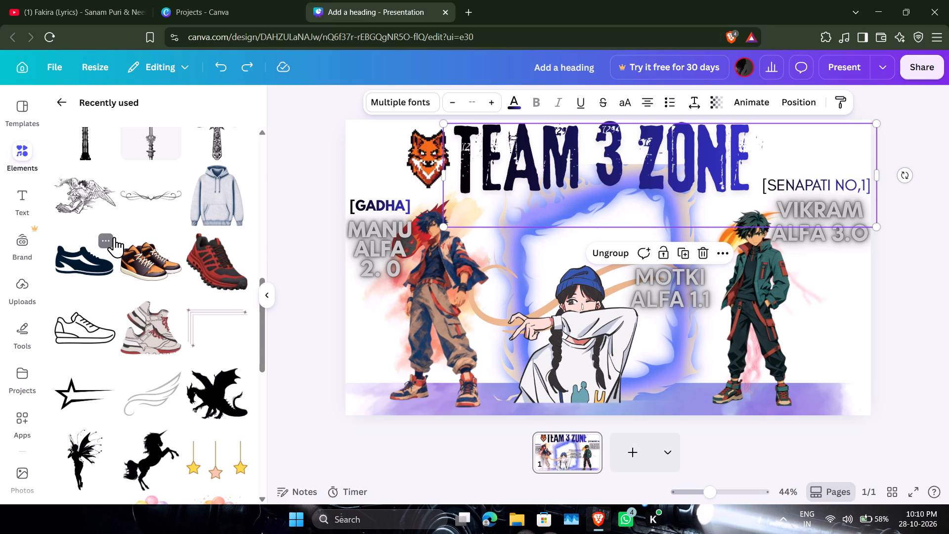
scroll(114, 237, "down", 5)
scroll(115, 237, "up", 3)
scroll(115, 237, "down", 3)
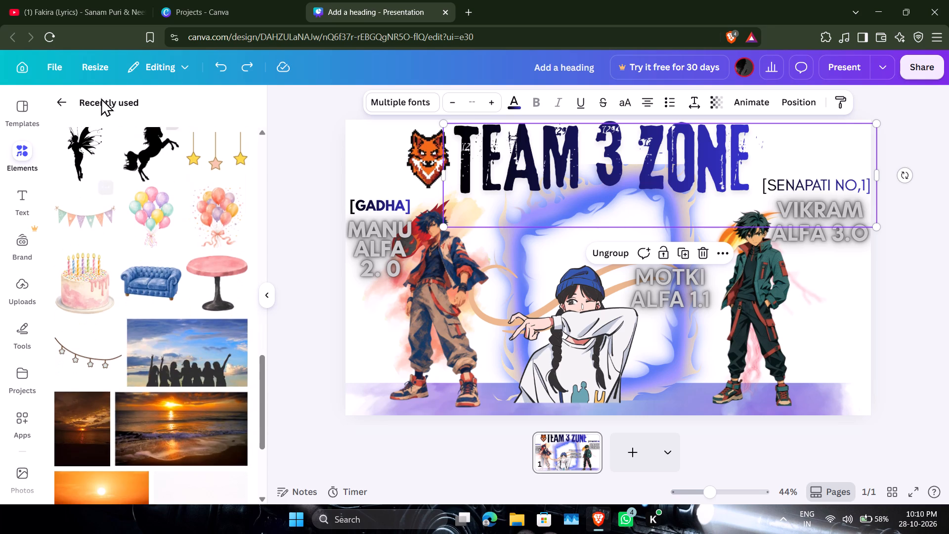
Find the black smoky splatter in the recommended elements and place it on the page.
left_click(57, 101)
left_click(234, 224)
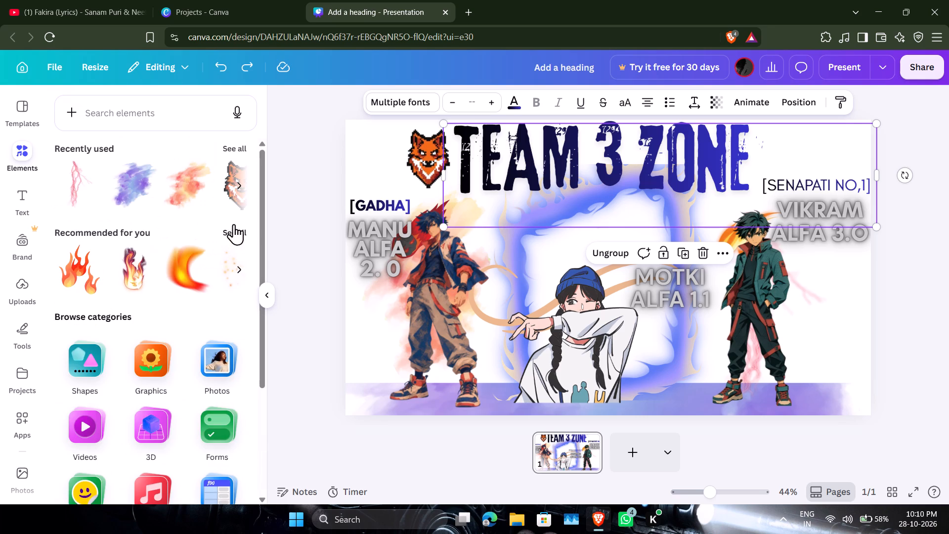
scroll(206, 208, "down", 4)
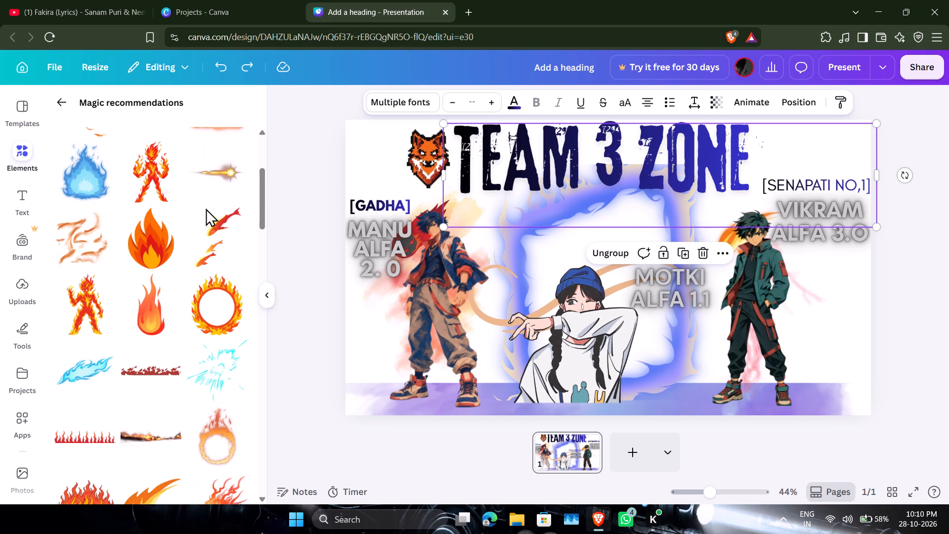
scroll(206, 208, "down", 1)
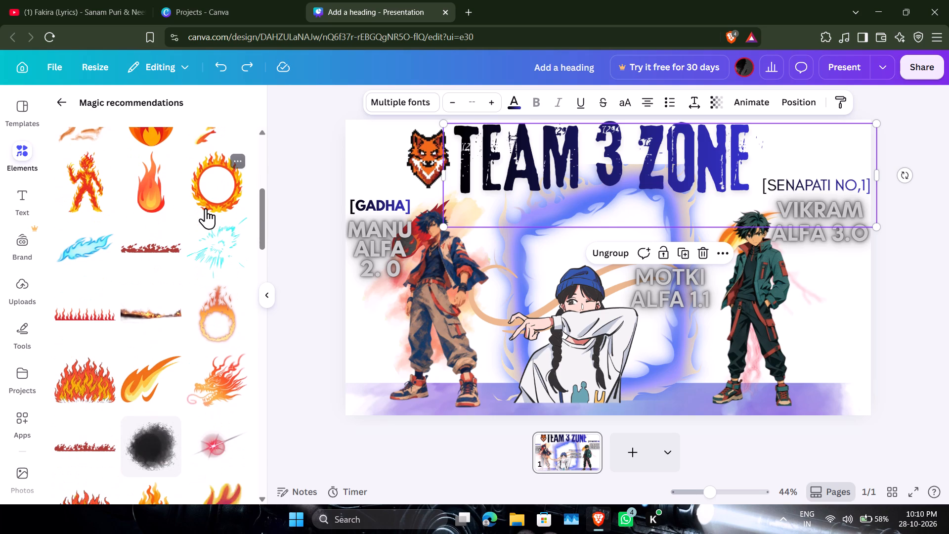
scroll(206, 208, "down", 5)
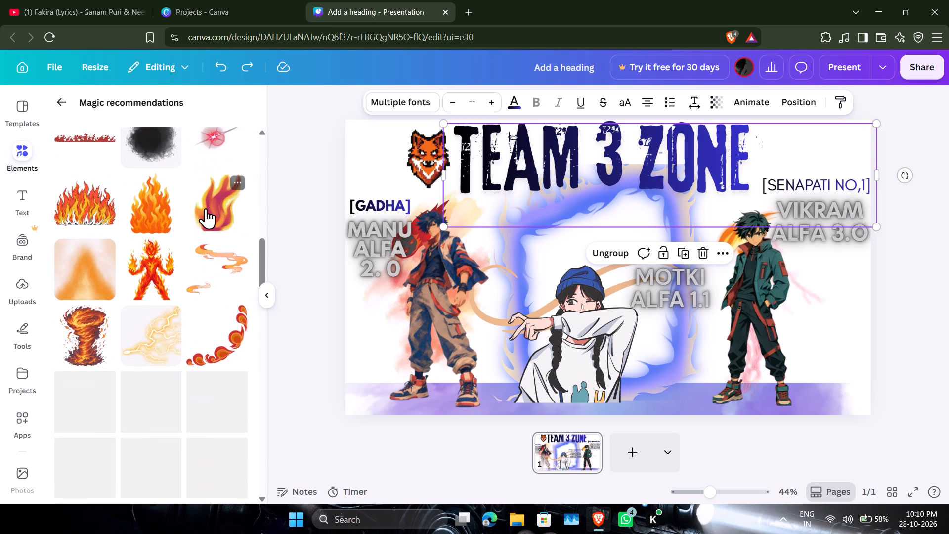
scroll(206, 208, "up", 1)
left_click_drag(135, 201, 435, 198)
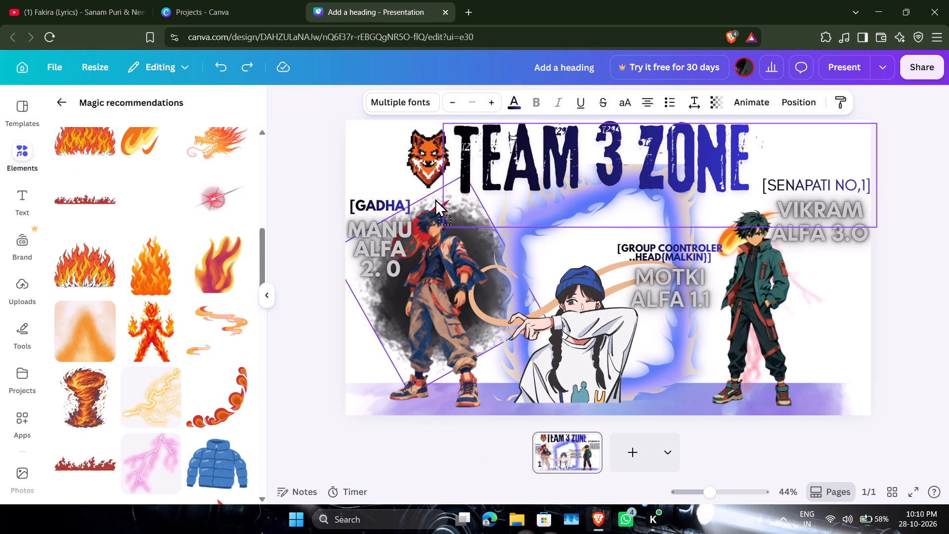
left_click_drag(435, 198, 211, 204)
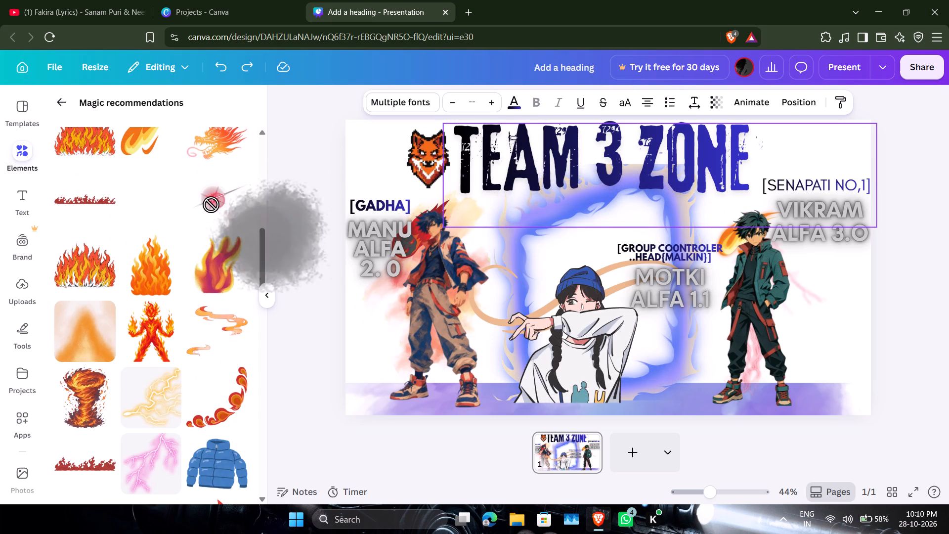
left_click_drag(211, 204, 632, 220)
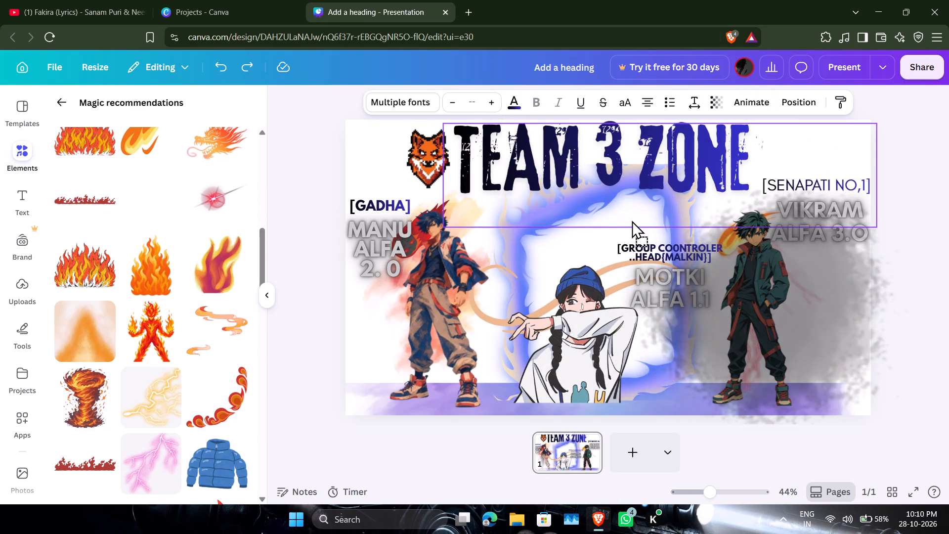
left_click_drag(632, 220, 560, 138)
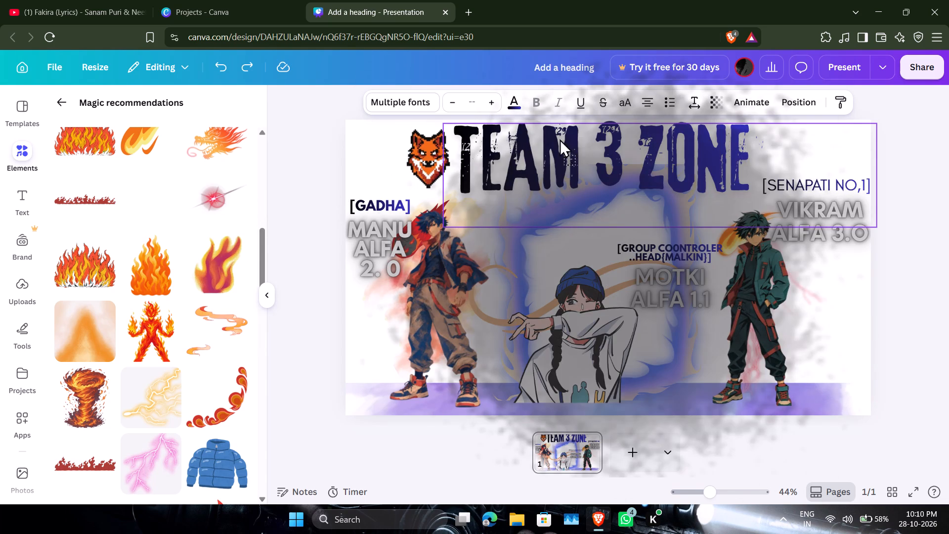
left_click_drag(560, 138, 535, 127)
Enlarge the black splatter and position it so it spreads across the page from side to side.
left_click_drag(579, 259, 541, 248)
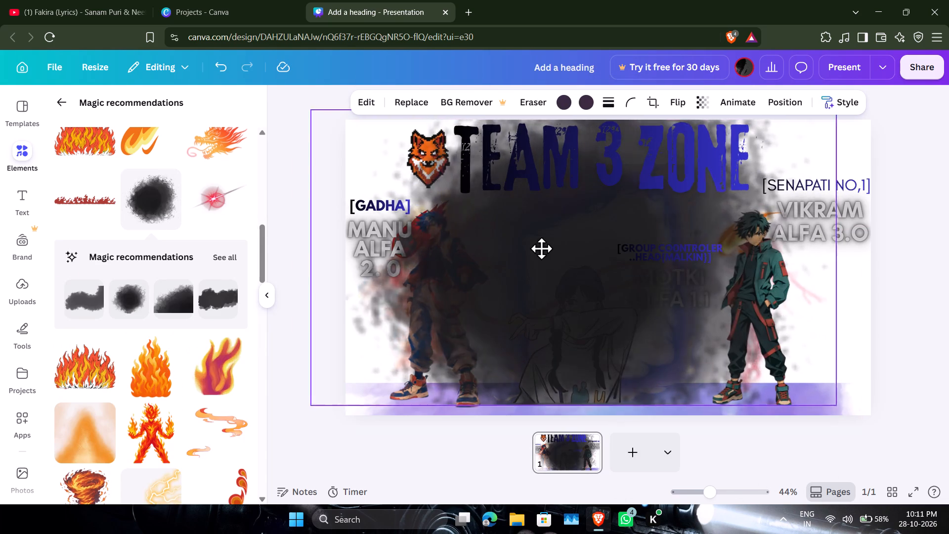
left_click_drag(541, 248, 475, 230)
left_click_drag(533, 272, 428, 231)
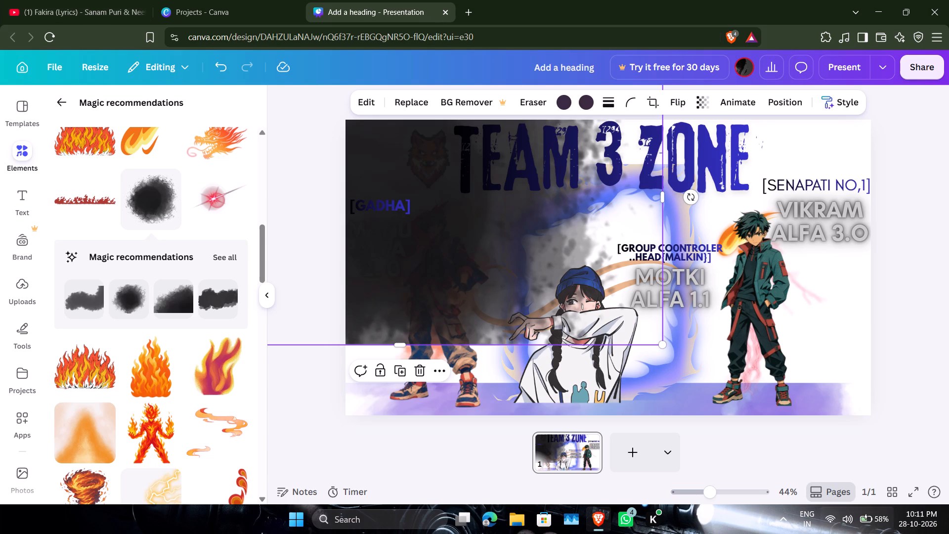
left_click_drag(662, 348, 814, 396)
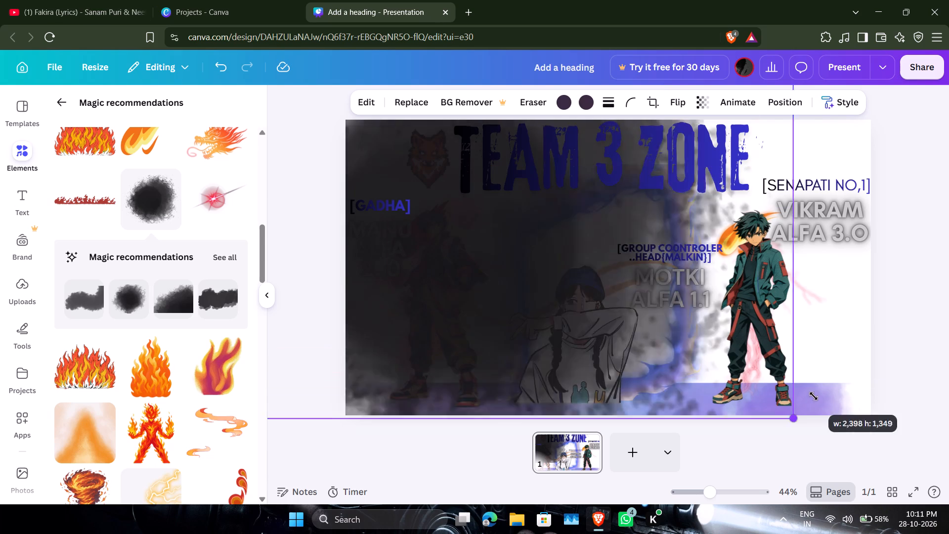
left_click_drag(814, 396, 846, 396)
left_click_drag(525, 299, 674, 312)
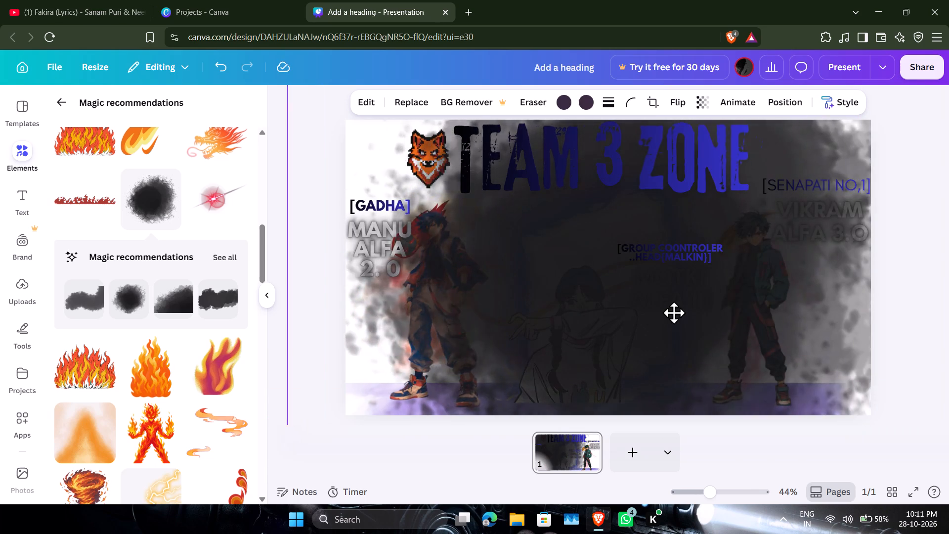
left_click_drag(674, 312, 645, 319)
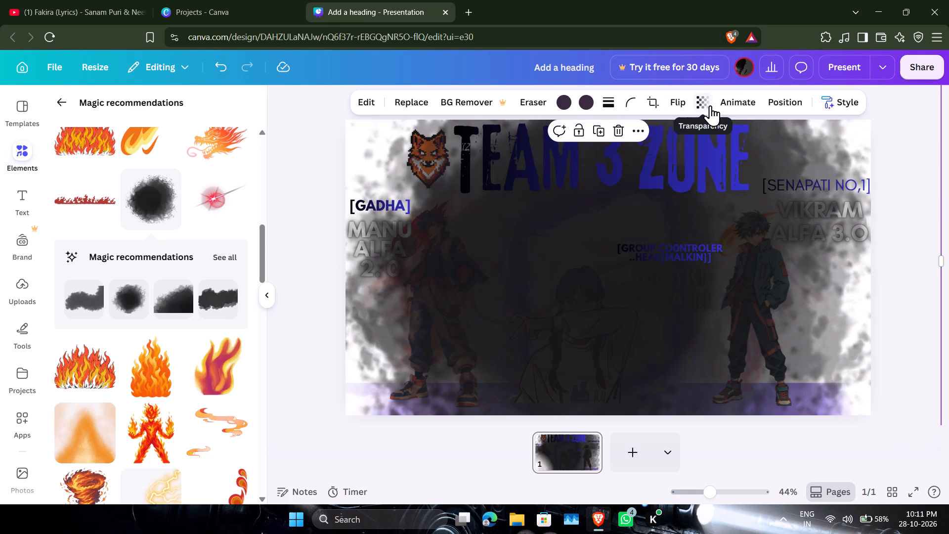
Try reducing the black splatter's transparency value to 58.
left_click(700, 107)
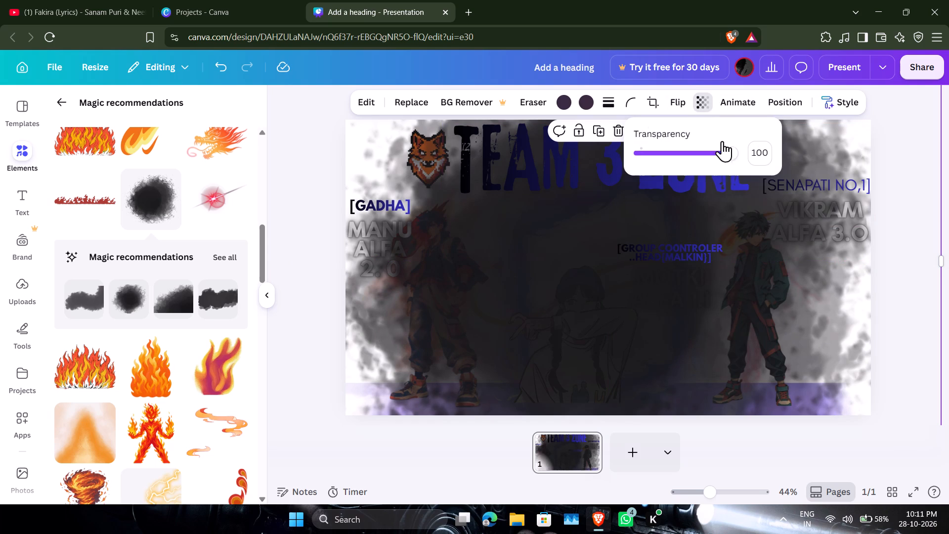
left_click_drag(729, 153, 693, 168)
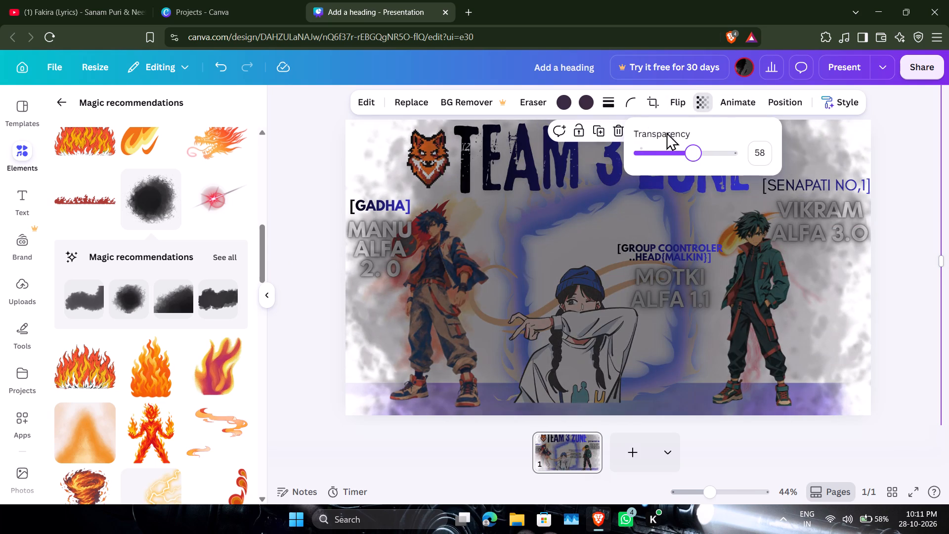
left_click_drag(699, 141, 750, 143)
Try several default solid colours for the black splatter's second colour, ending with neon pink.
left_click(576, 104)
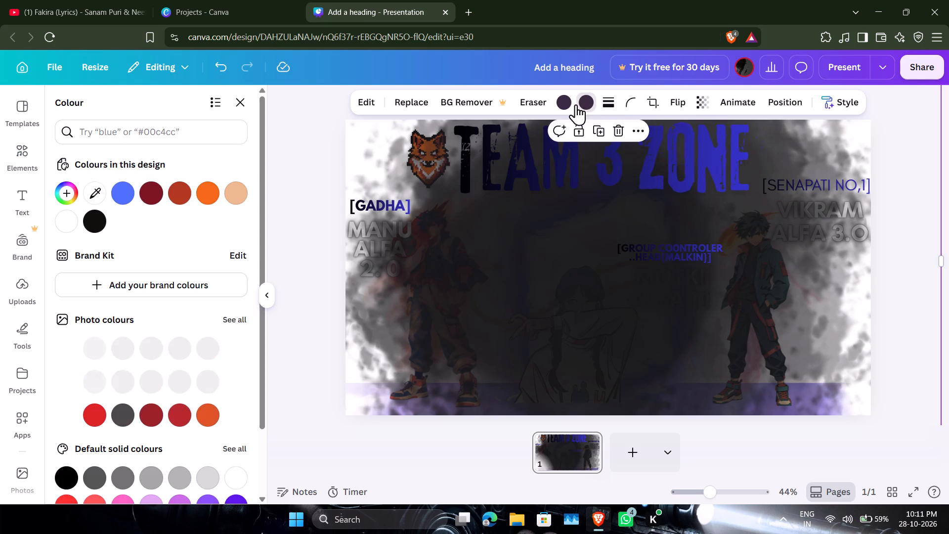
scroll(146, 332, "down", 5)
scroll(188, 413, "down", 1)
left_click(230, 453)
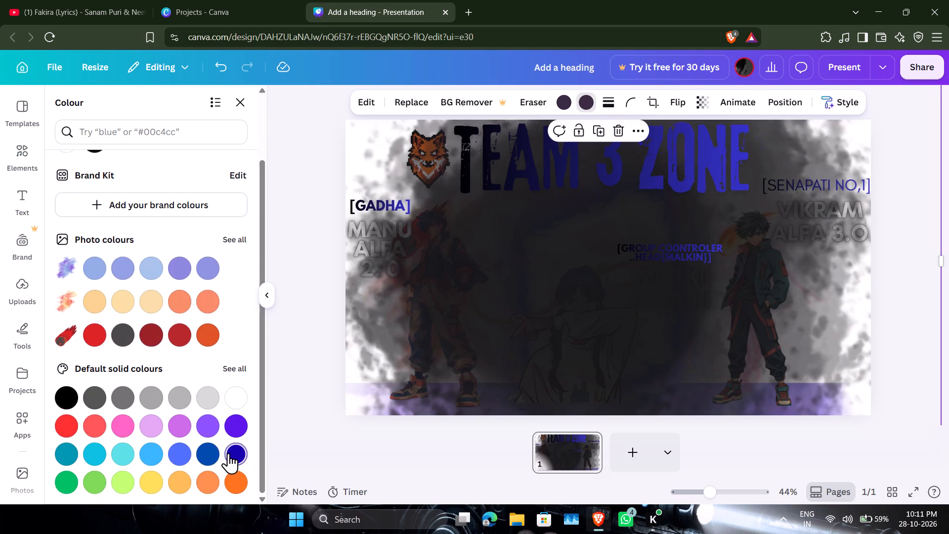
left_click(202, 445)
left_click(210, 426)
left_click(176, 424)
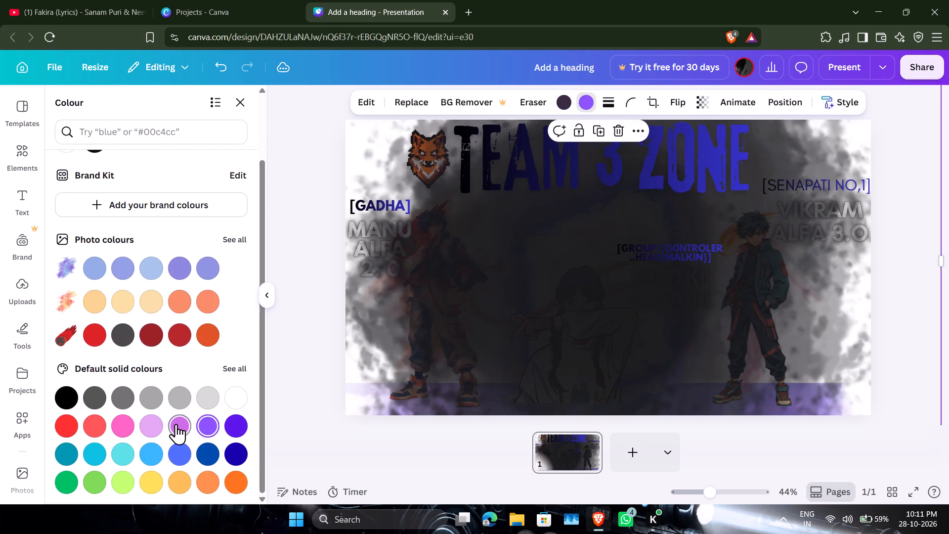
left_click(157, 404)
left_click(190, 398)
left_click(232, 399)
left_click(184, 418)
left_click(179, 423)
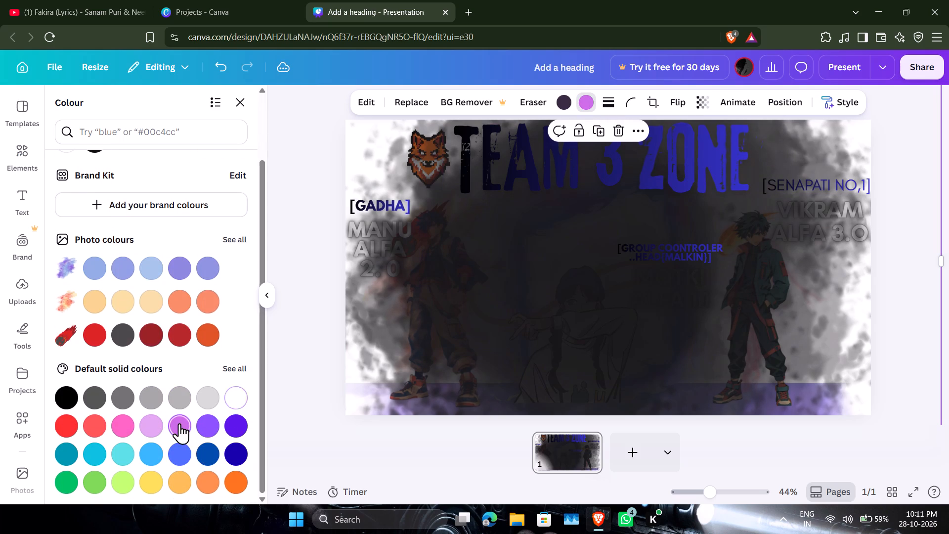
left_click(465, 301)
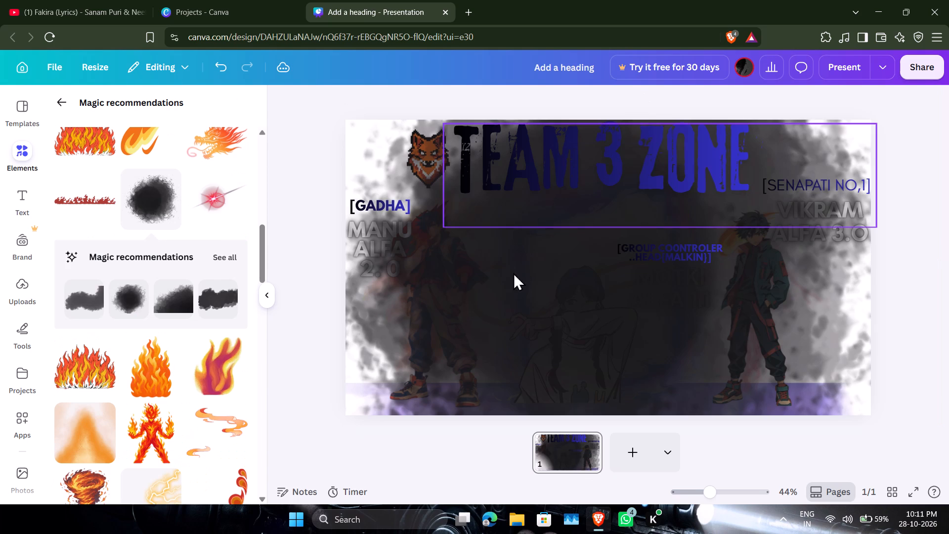
Set the black splatter's second colour to the brick red already used in the design.
left_click(495, 310)
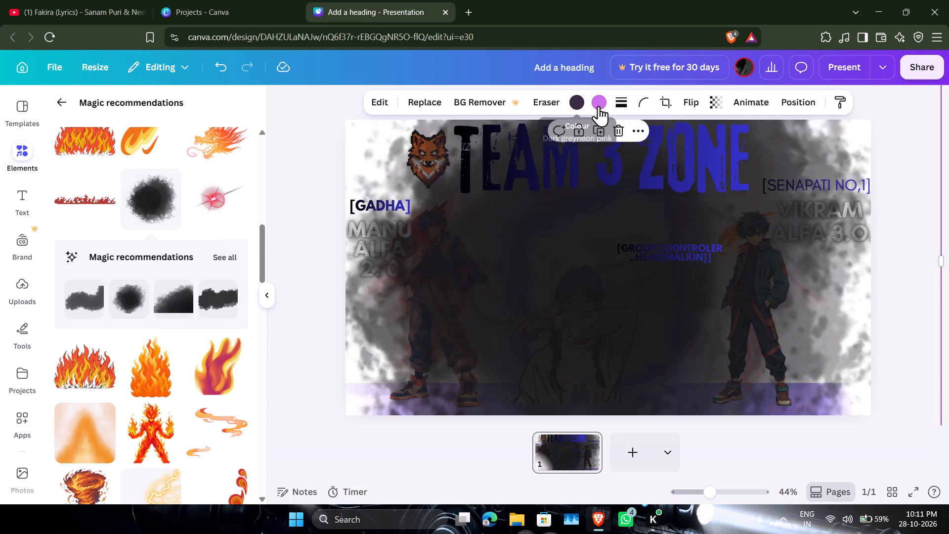
left_click(599, 106)
left_click(591, 106)
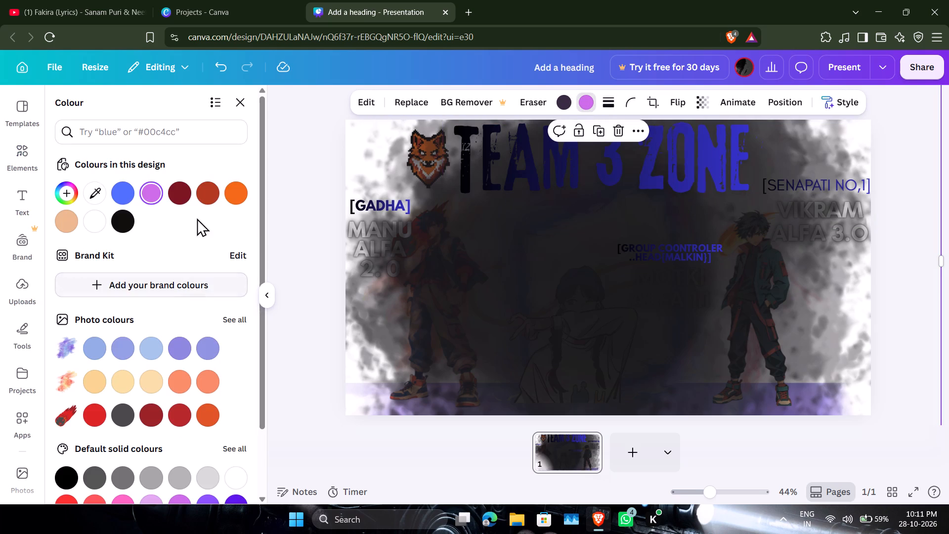
left_click(210, 196)
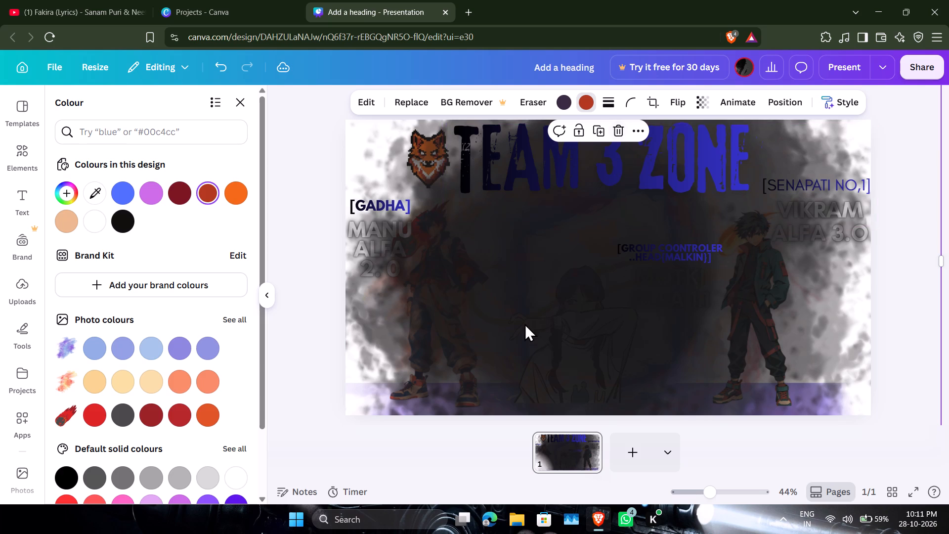
Send the black splatter backward through the layers until it lies behind every other element, and deselect it.
left_click(640, 131)
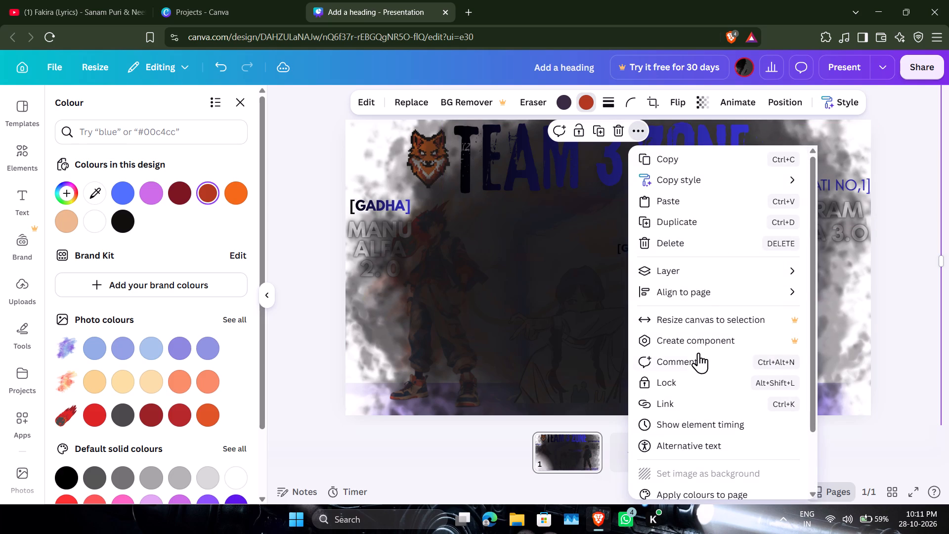
left_click(707, 272)
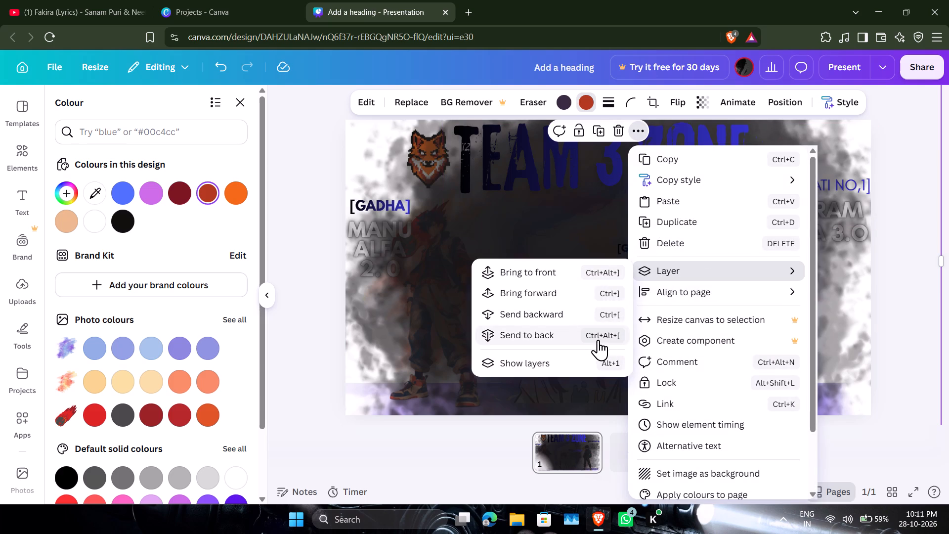
triple_click(605, 319)
triple_click(605, 319)
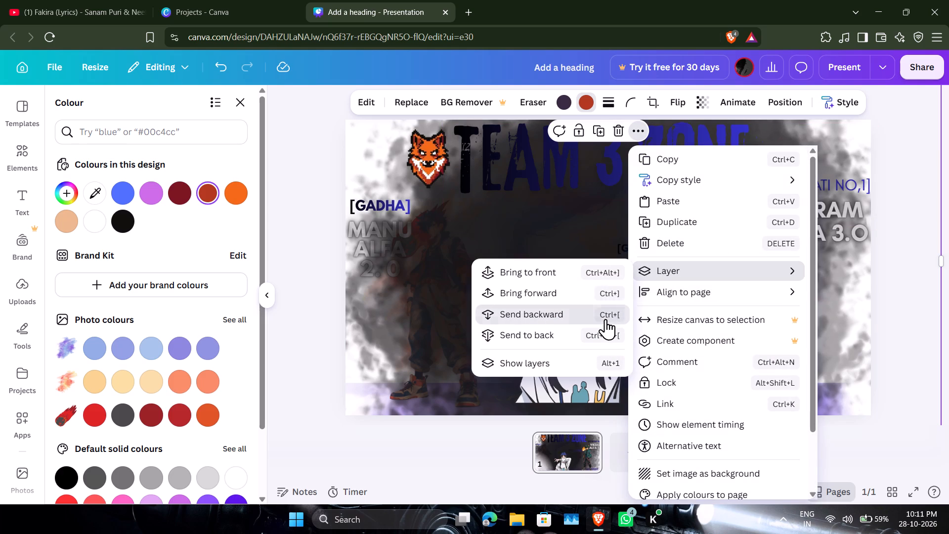
triple_click(605, 319)
triple_click(605, 319)
triple_click(605, 319)
triple_click(605, 319)
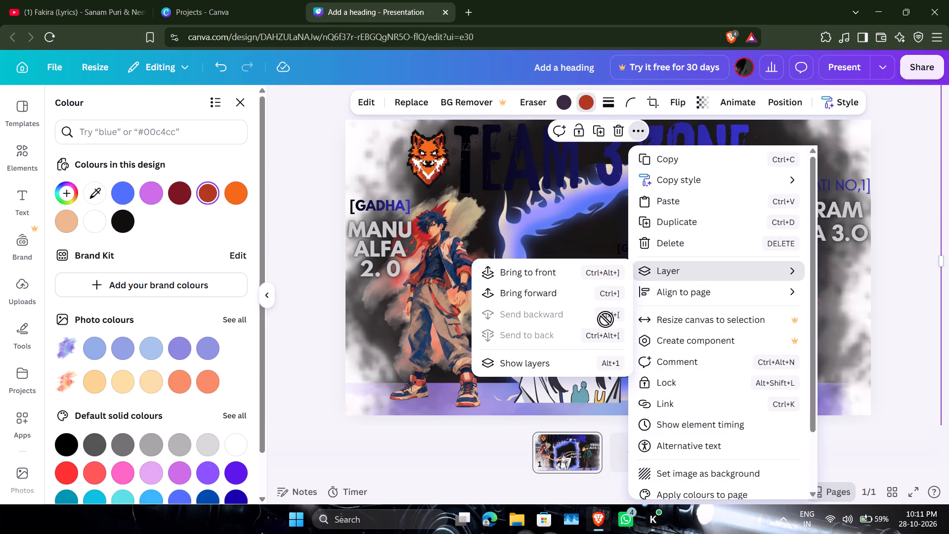
double_click(605, 319)
left_click(948, 285)
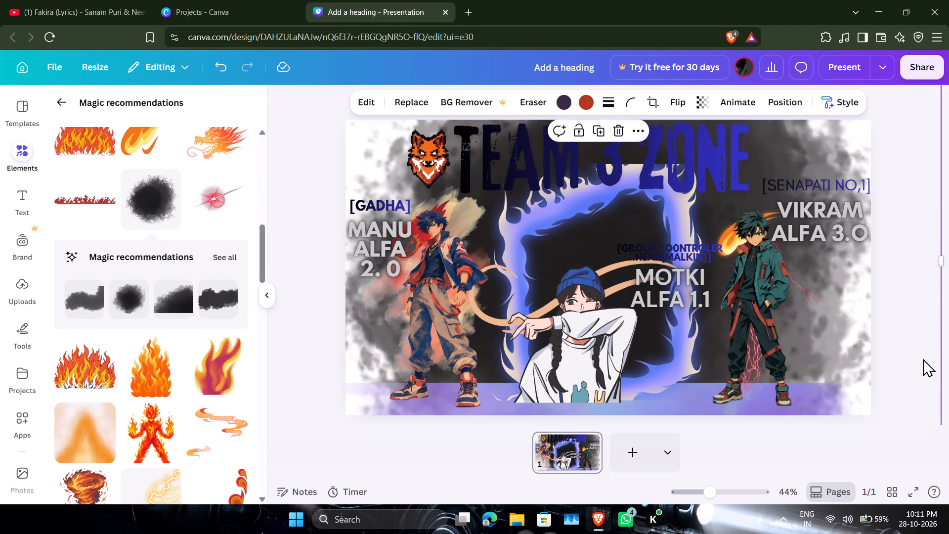
left_click(948, 248)
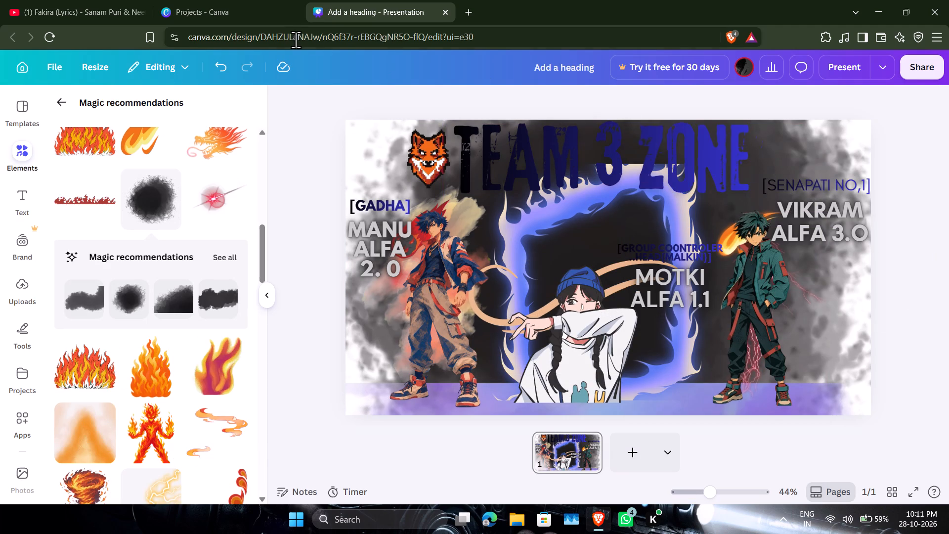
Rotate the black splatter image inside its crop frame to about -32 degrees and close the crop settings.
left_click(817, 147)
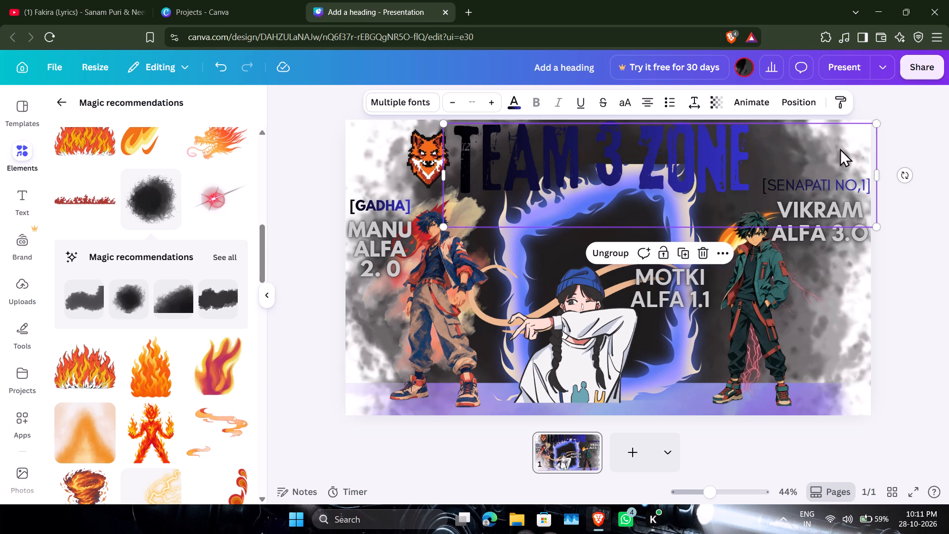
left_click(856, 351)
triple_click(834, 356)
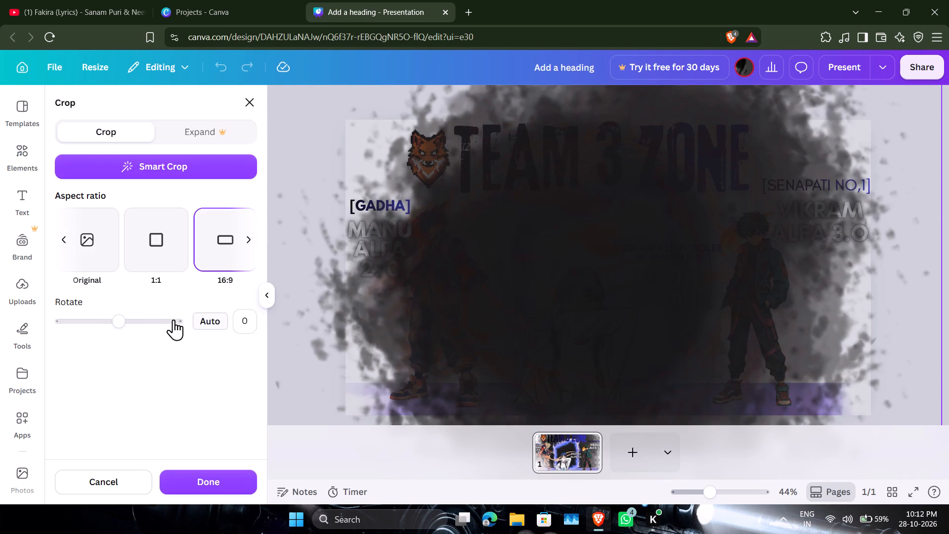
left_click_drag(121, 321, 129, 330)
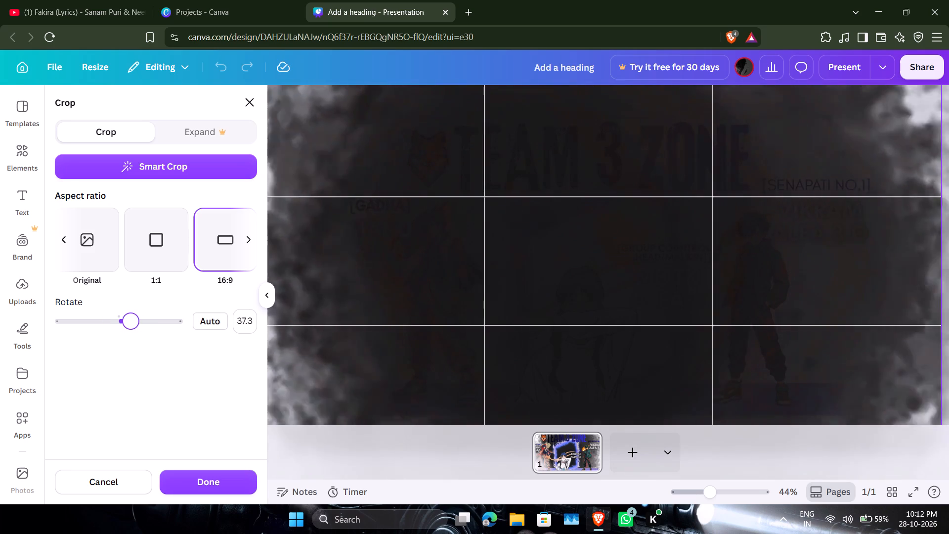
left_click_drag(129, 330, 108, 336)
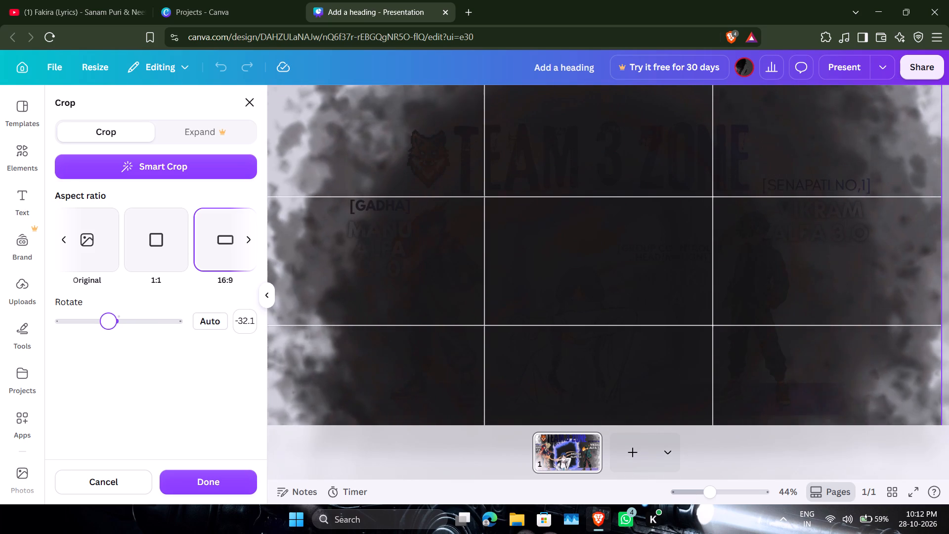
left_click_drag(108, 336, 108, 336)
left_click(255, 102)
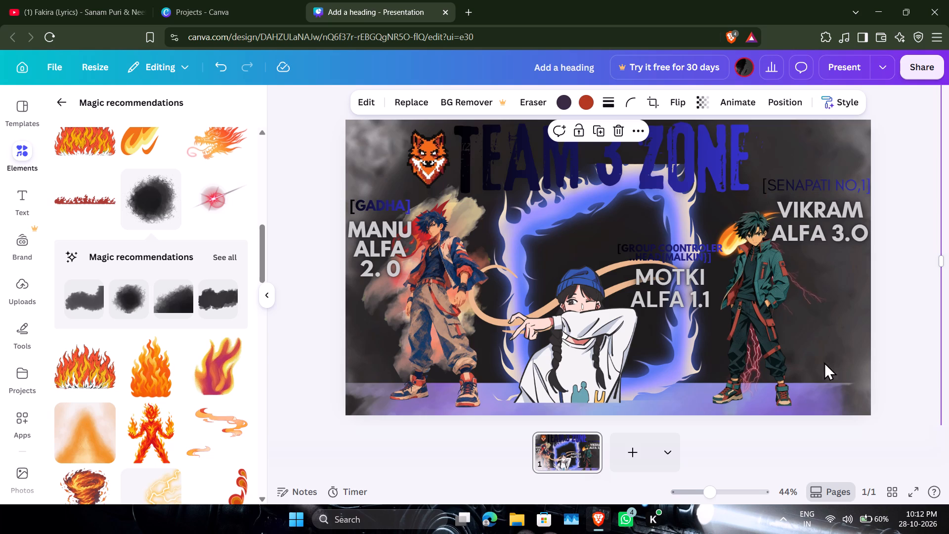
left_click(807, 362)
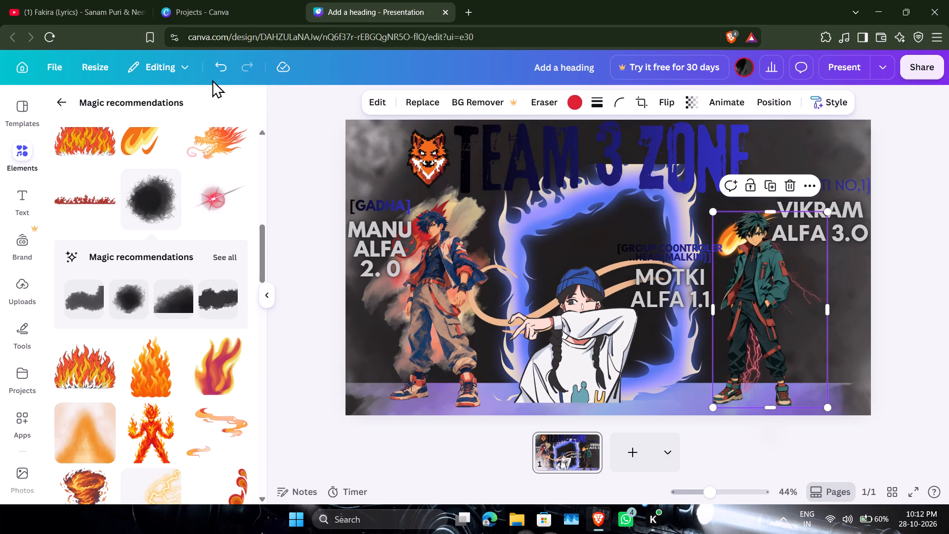
Undo the black splatter's crop rotation, layering, colour, transparency and sizing edits, back to before the splatter was added.
left_click(217, 77)
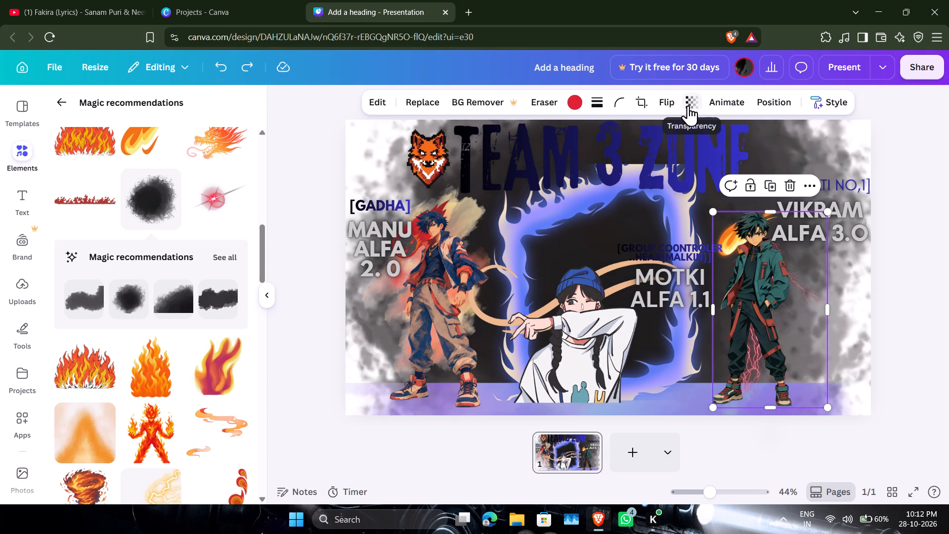
left_click(219, 63)
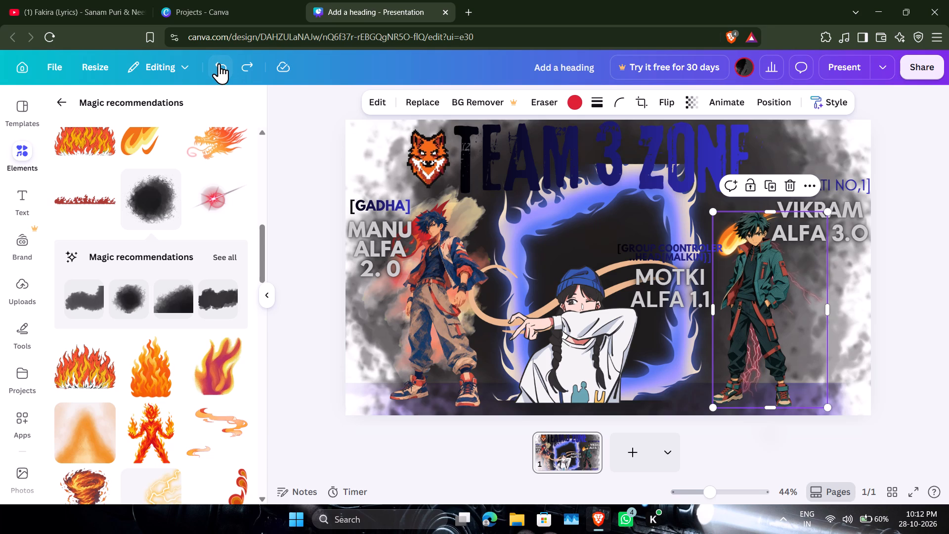
left_click(219, 63)
triple_click(219, 63)
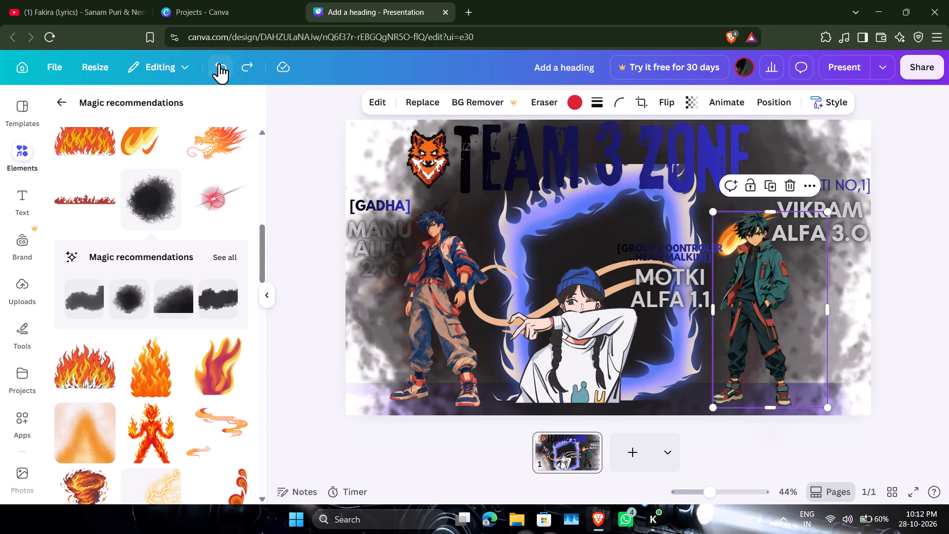
triple_click(219, 63)
left_click(219, 63)
left_click(219, 63)
left_click(219, 63)
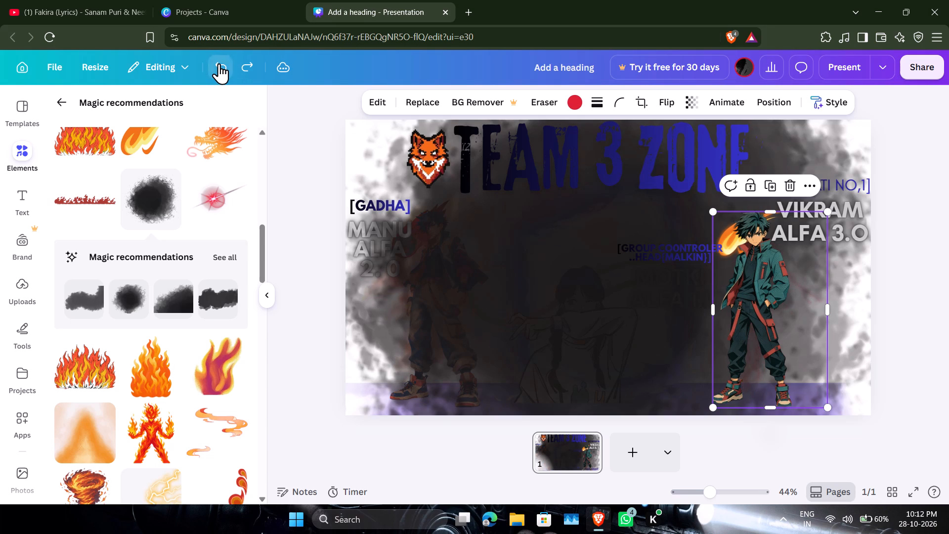
double_click(219, 63)
left_click(219, 63)
left_click(219, 63)
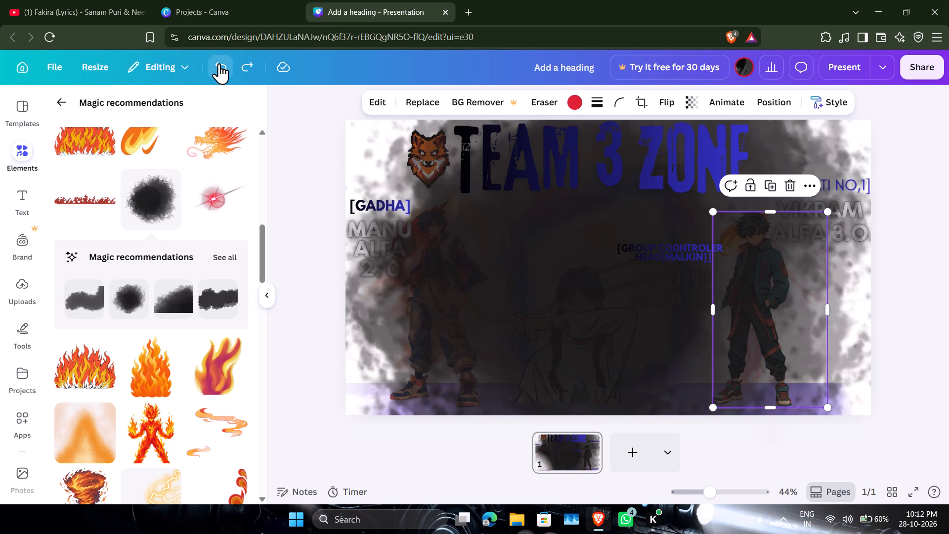
left_click(219, 63)
left_click(219, 63)
left_click(219, 63)
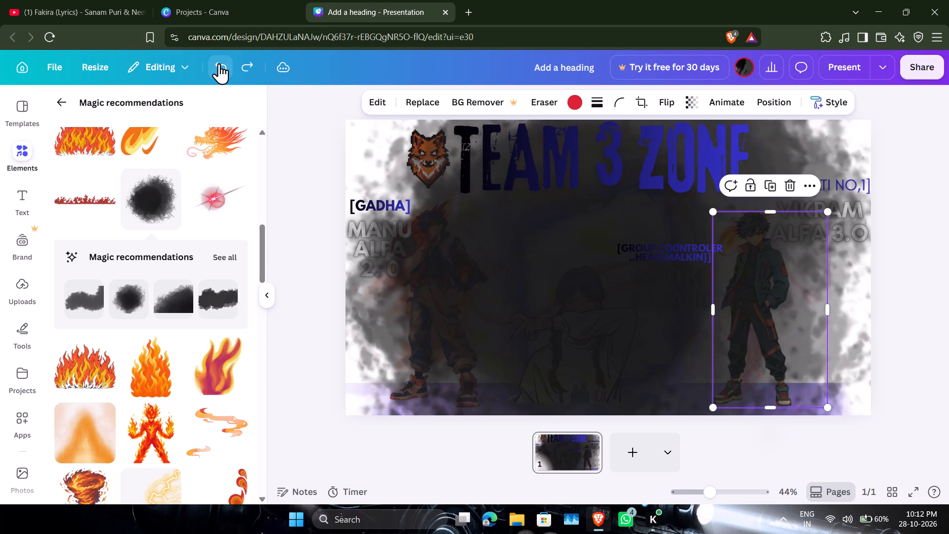
left_click(222, 67)
left_click(222, 67)
left_click(222, 67)
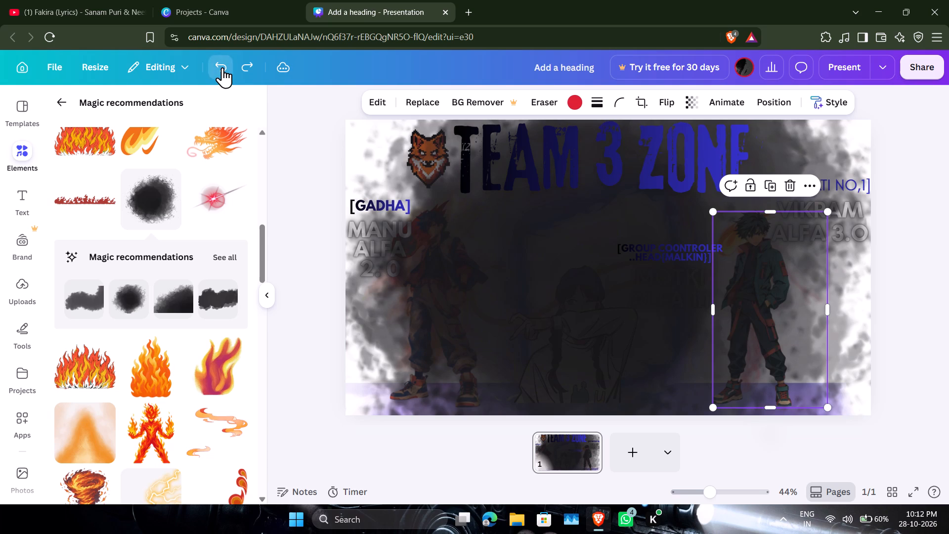
left_click(222, 67)
left_click(222, 67)
left_click(915, 205)
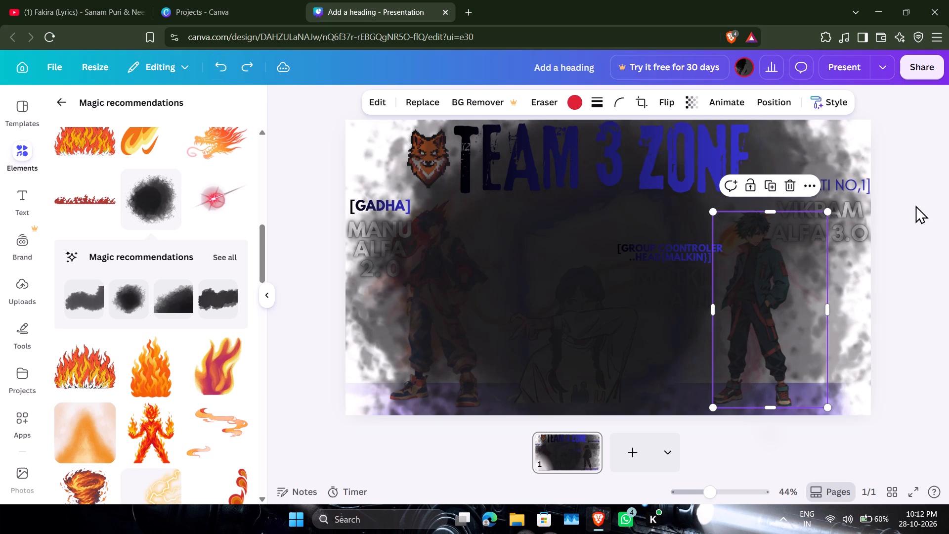
left_click(228, 61)
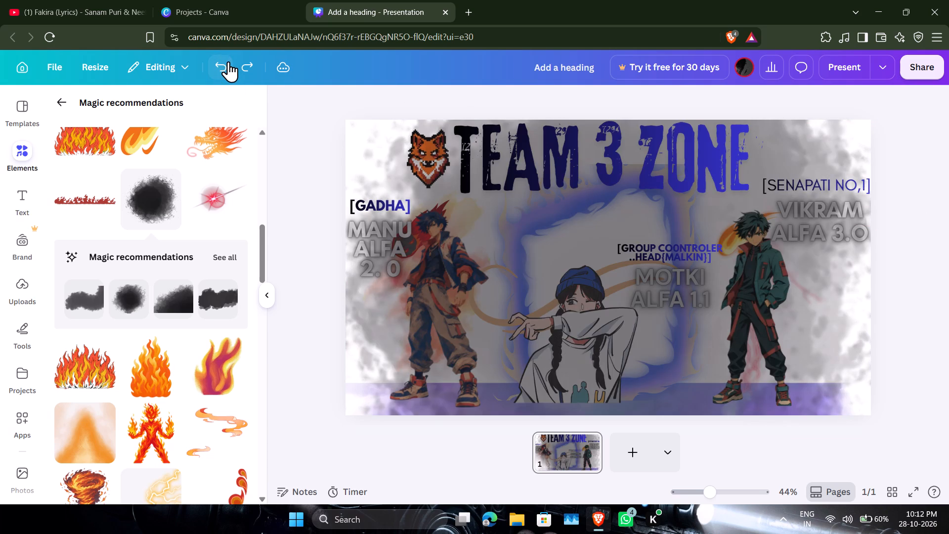
left_click(228, 61)
left_click(228, 61)
left_click(228, 61)
left_click(228, 61)
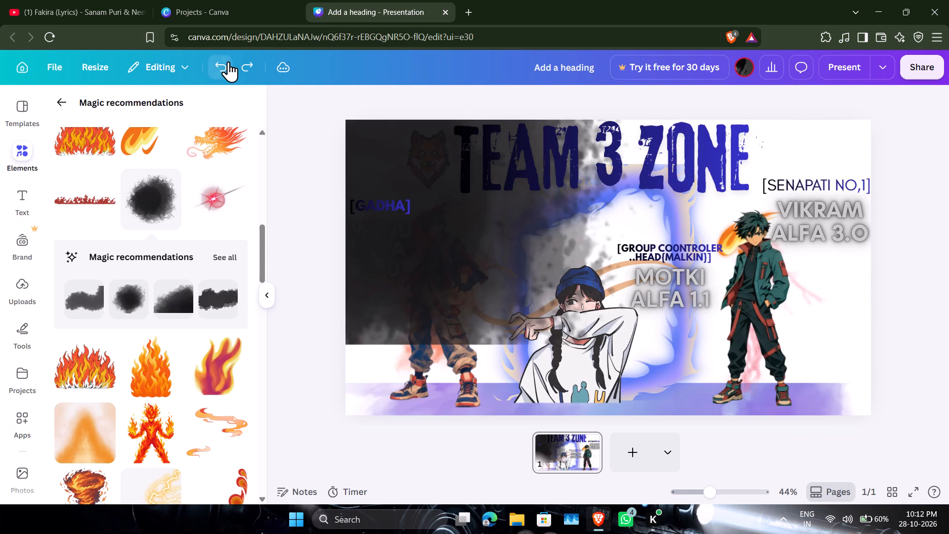
left_click(228, 62)
left_click(228, 62)
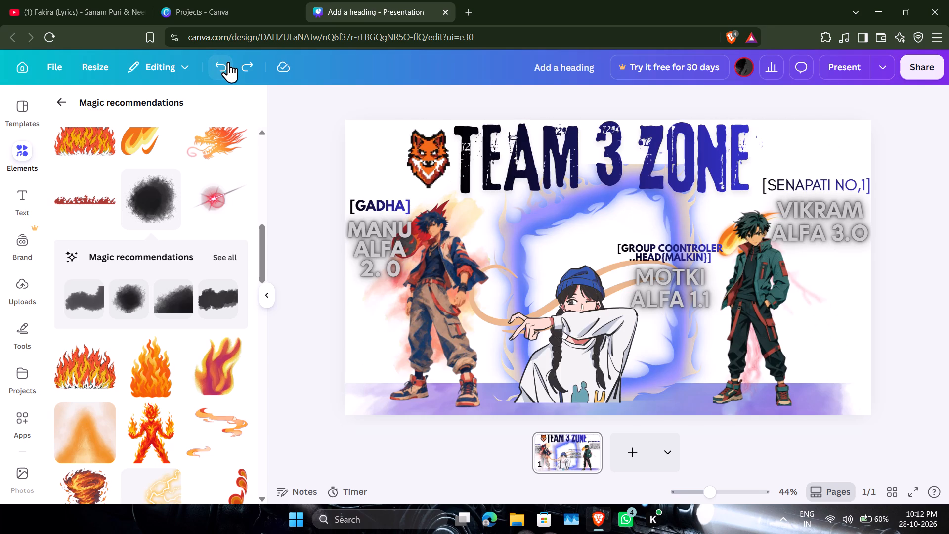
Preview the finished page in full-screen presentation mode, exit it, and present the page full screen again.
scroll(138, 335, "down", 1)
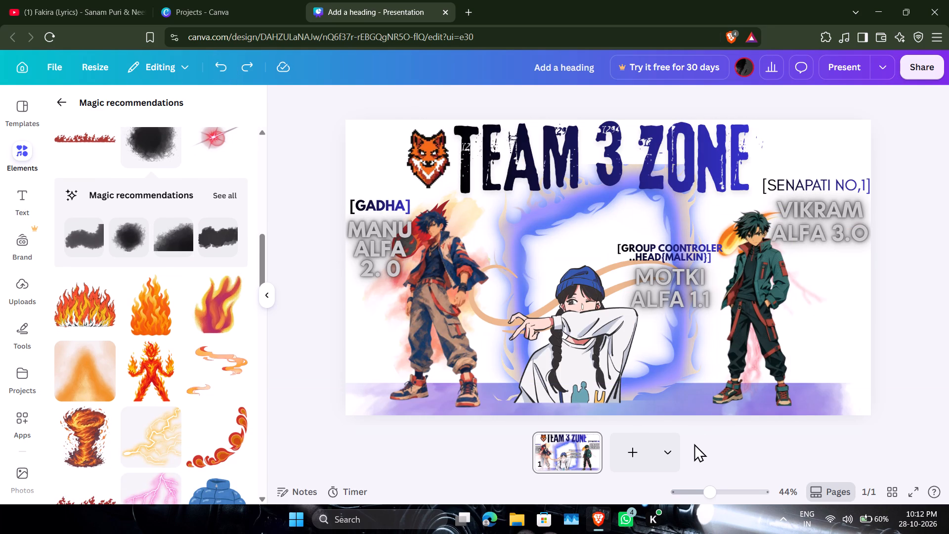
left_click(709, 496)
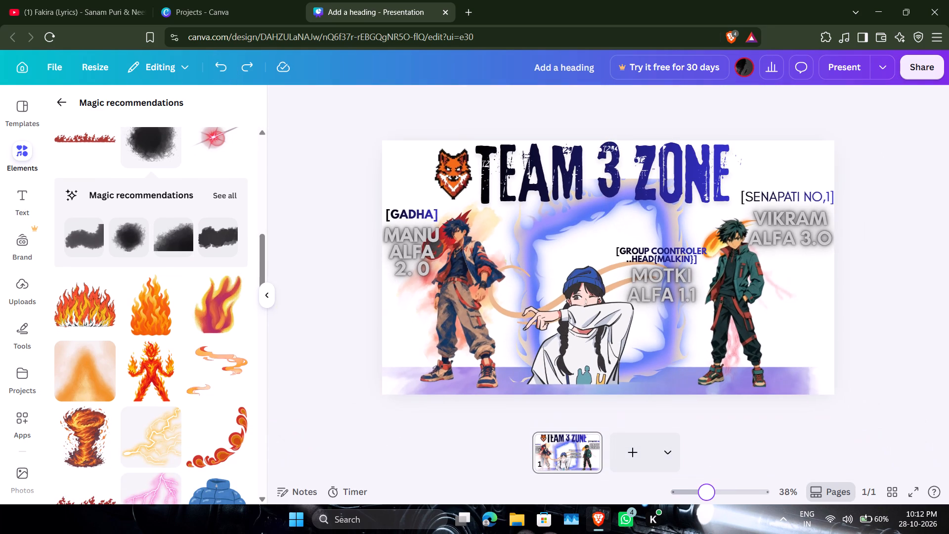
left_click(934, 416)
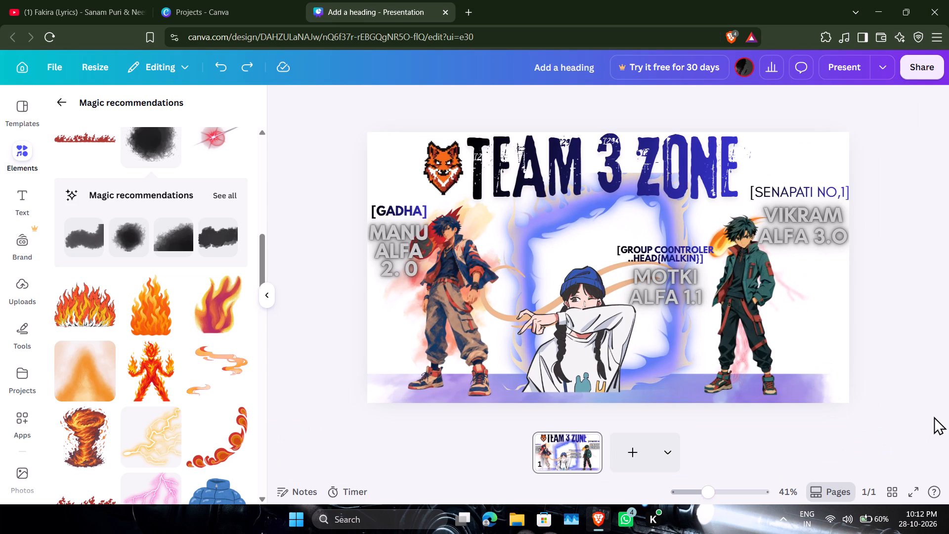
left_click(864, 68)
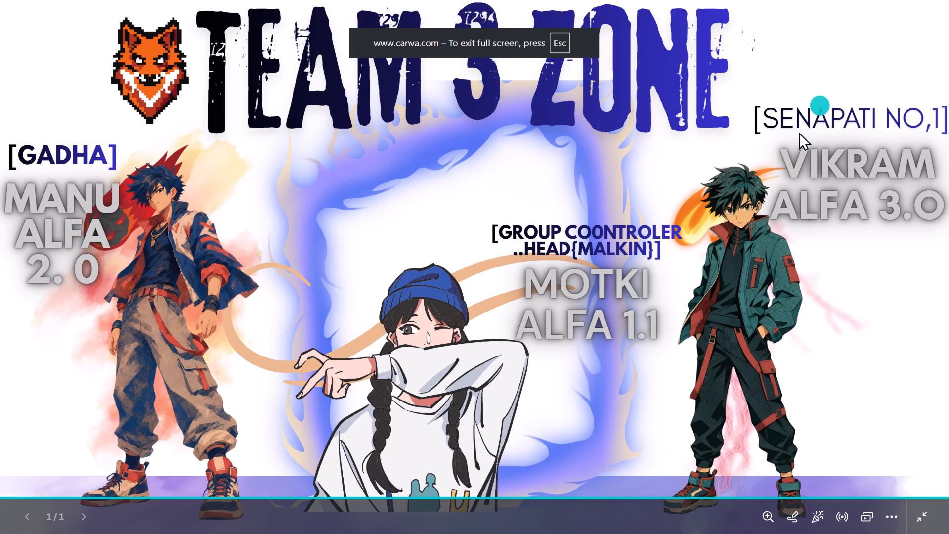
left_click(928, 521)
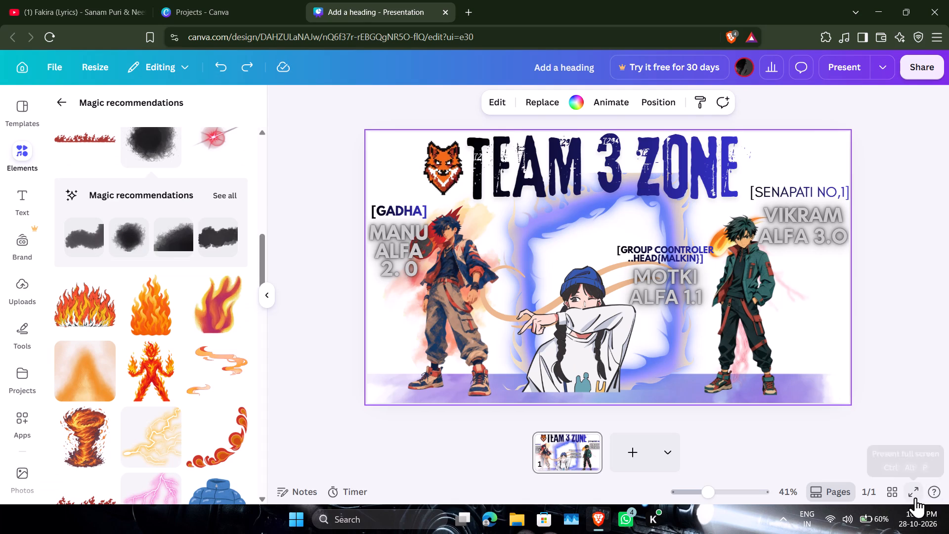
left_click(915, 497)
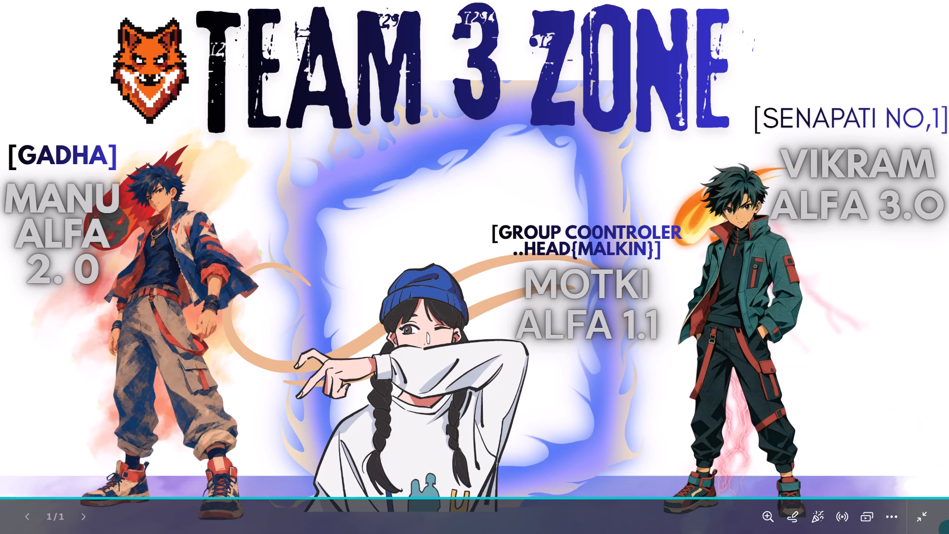
left_click(813, 405)
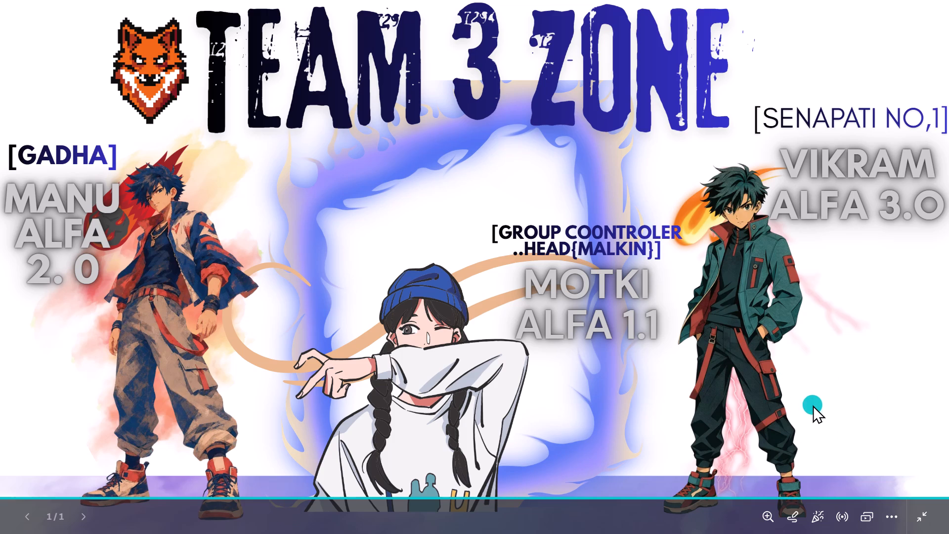
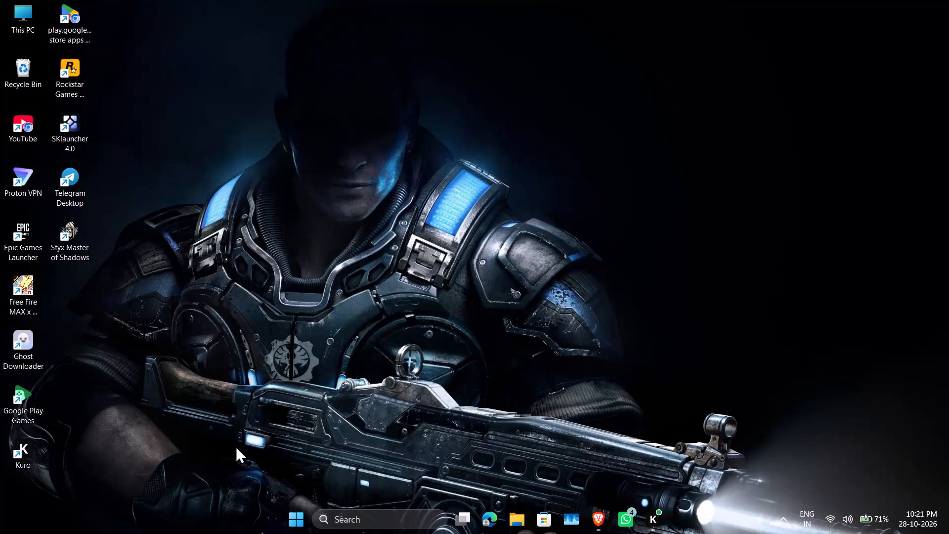
Return to the full-screen presentation of the TEAM 3 ZONE page and exit it back to the design editor.
left_click(470, 393)
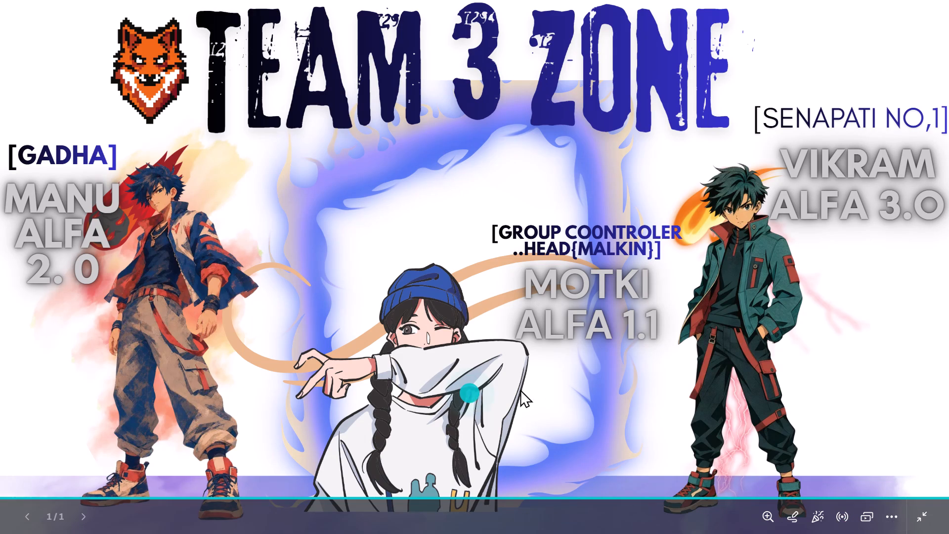
left_click(915, 516)
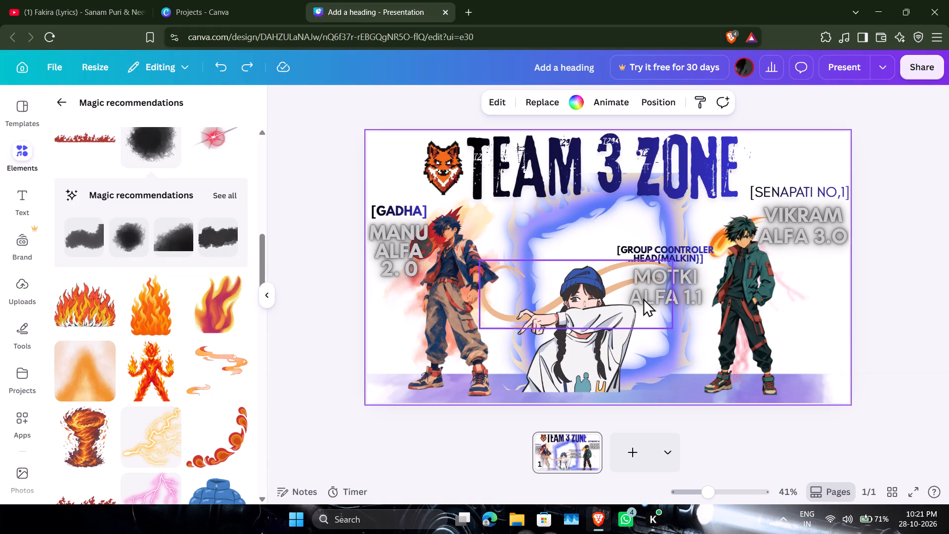